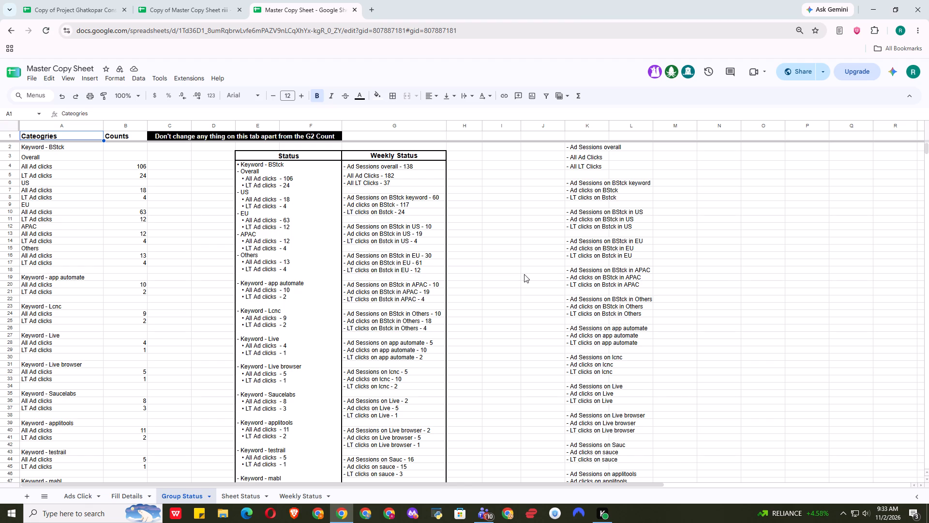
# Review the Group Status, Sheet Status and Weekly Status sheets of Master Copy Sheet.
pyautogui.scroll(-2, 524, 274)
pyautogui.click(243, 493)
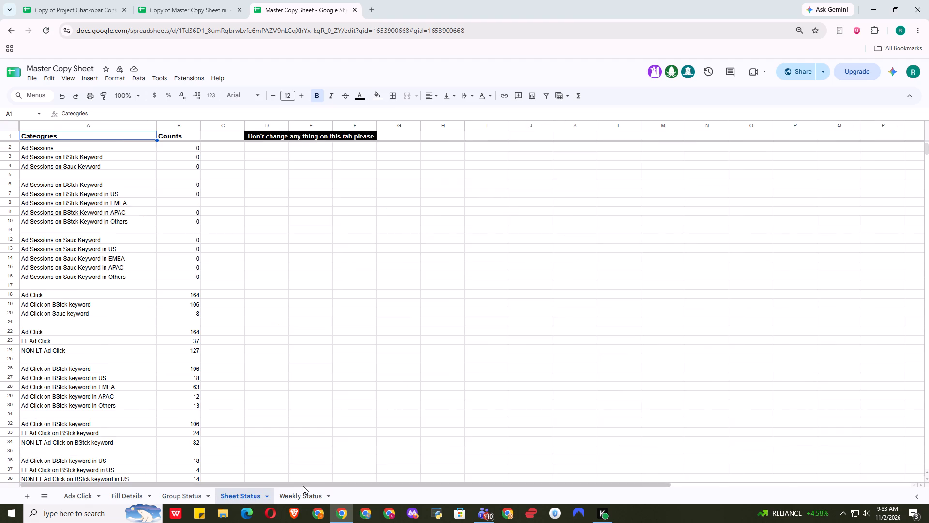
pyautogui.click(278, 491)
pyautogui.scroll(5, 506, 338)
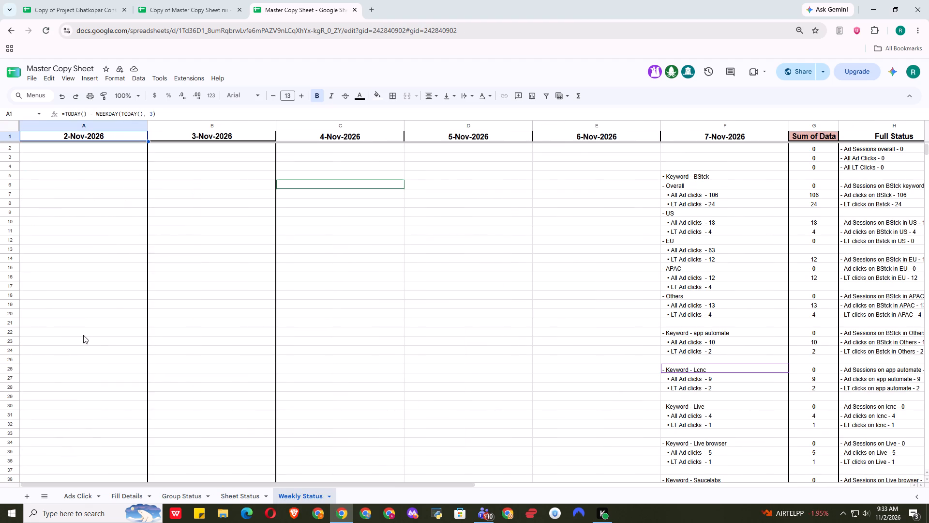
pyautogui.click(95, 147)
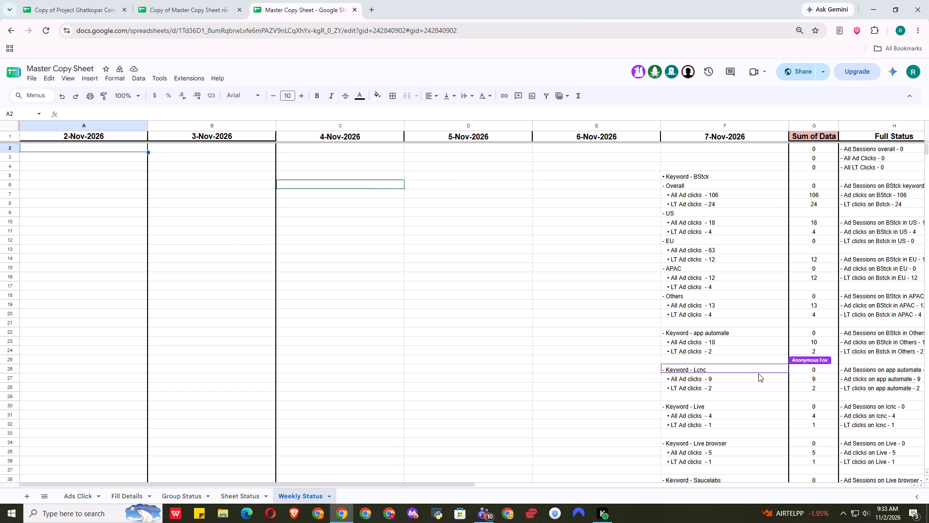
# Examine the Ads Click, Fill Details, Group Status, Sheet Status and Weekly Status sheets in Copy of Master Copy Sheet riii.
pyautogui.click(205, 17)
pyautogui.scroll(2, 586, 362)
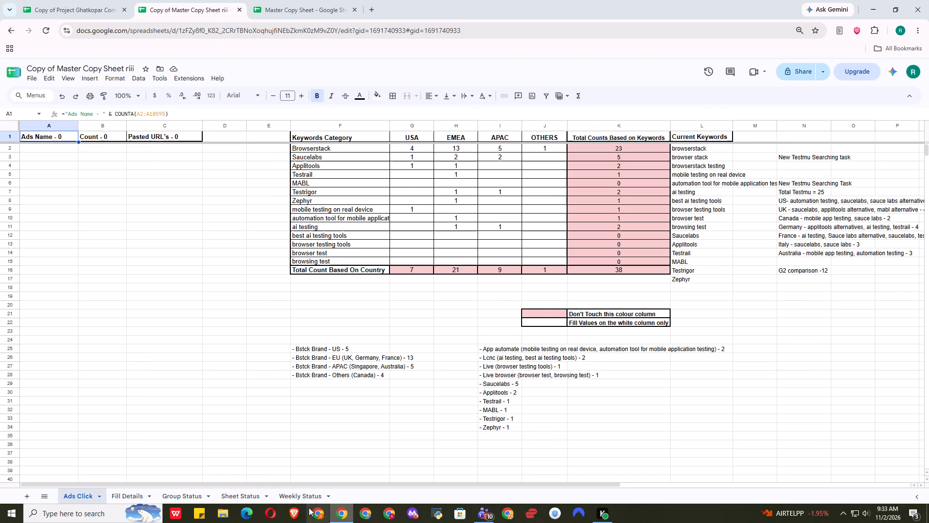
pyautogui.click(305, 500)
pyautogui.click(177, 498)
pyautogui.scroll(3, 444, 369)
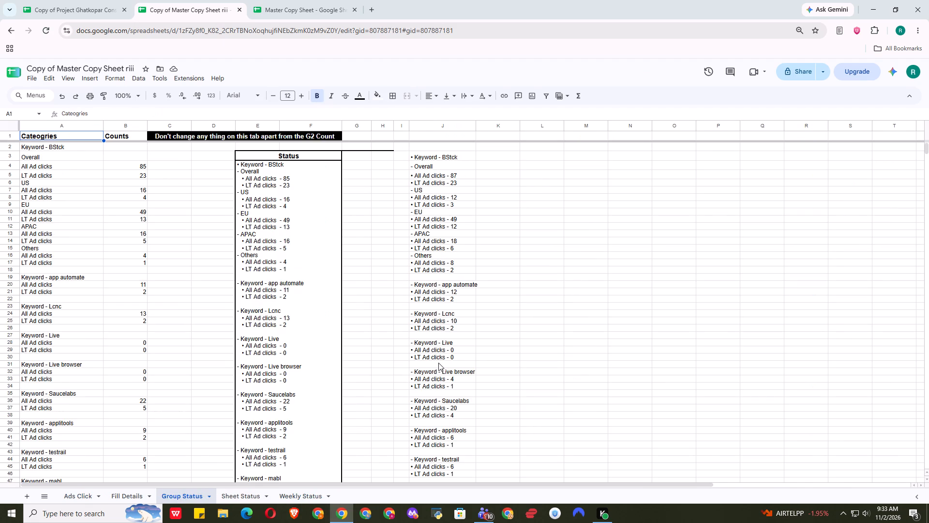
pyautogui.scroll(2, 438, 363)
pyautogui.click(251, 496)
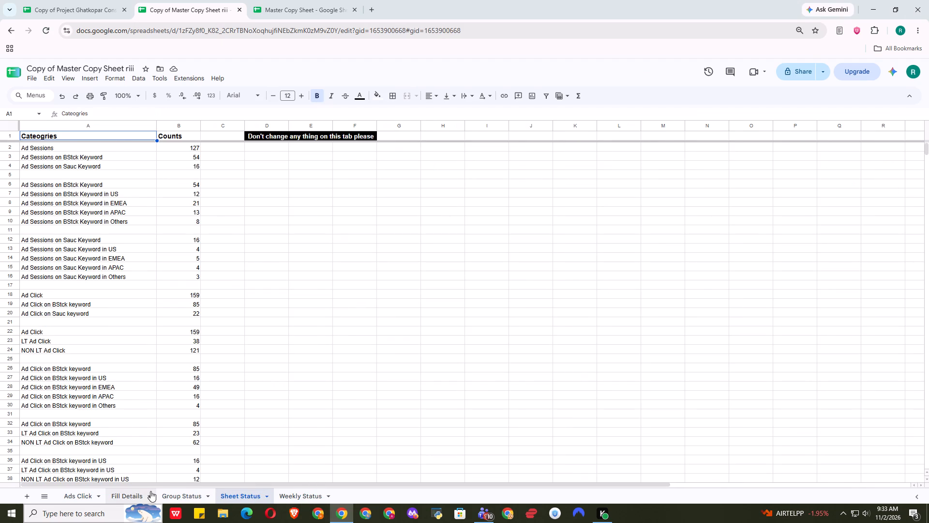
pyautogui.click(109, 494)
pyautogui.scroll(3, 464, 300)
pyautogui.click(165, 496)
pyautogui.scroll(3, 360, 344)
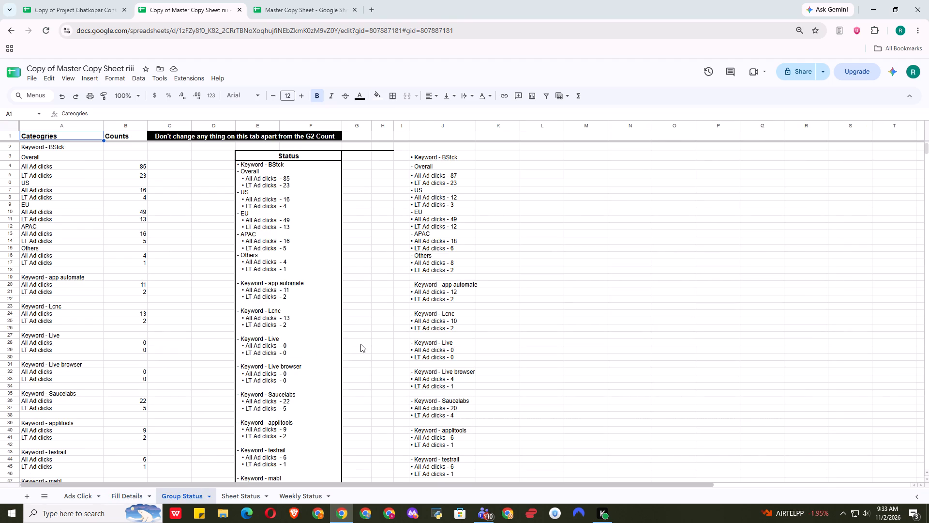
pyautogui.click(287, 495)
pyautogui.click(215, 498)
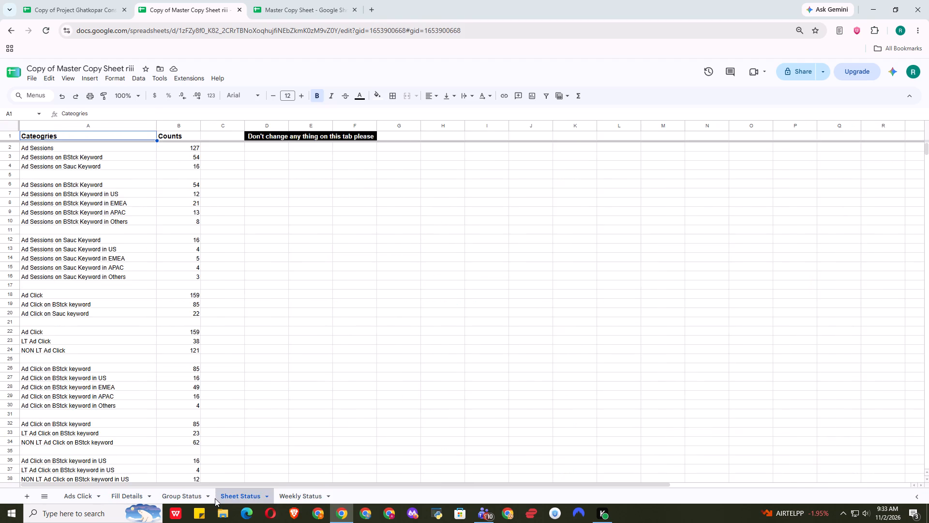
# Examine the Status and Weekly Status columns on Master Copy Sheet's Group Status sheet, cross-checking against Copy of Master Copy Sheet riii.
pyautogui.click(305, 12)
pyautogui.click(169, 499)
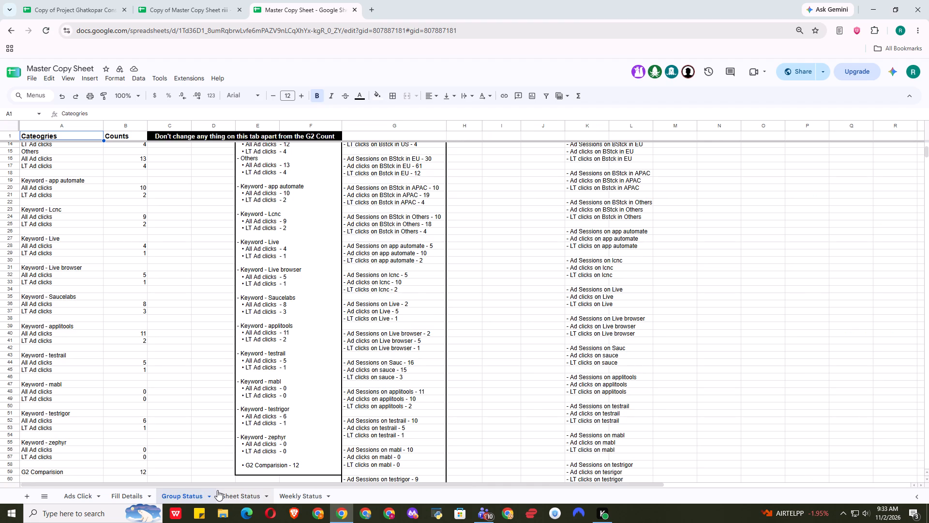
pyautogui.scroll(7, 630, 198)
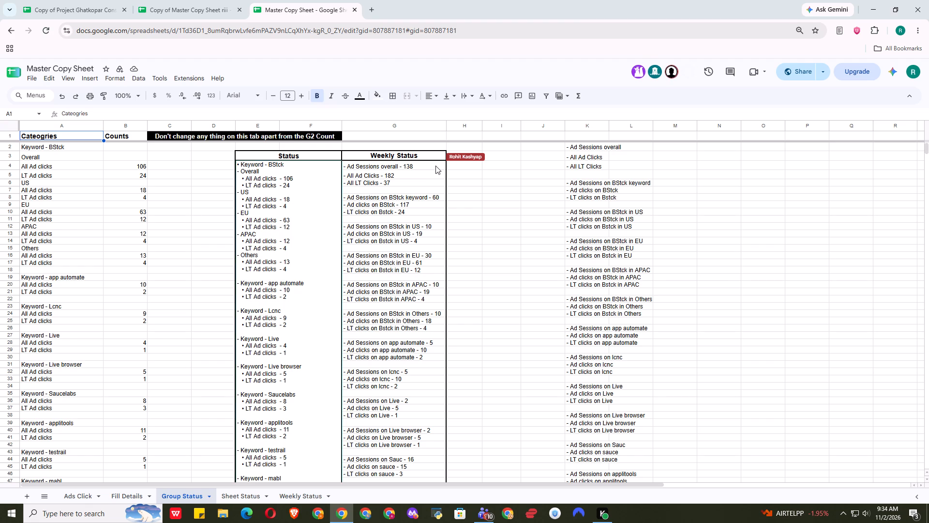
pyautogui.scroll(-8, 435, 179)
pyautogui.scroll(12, 431, 250)
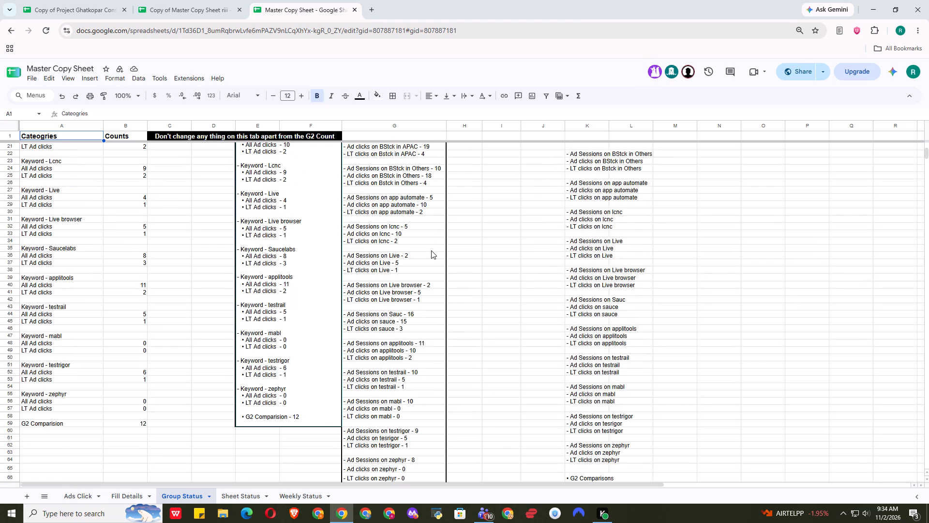
pyautogui.click(162, 0)
pyautogui.click(225, 5)
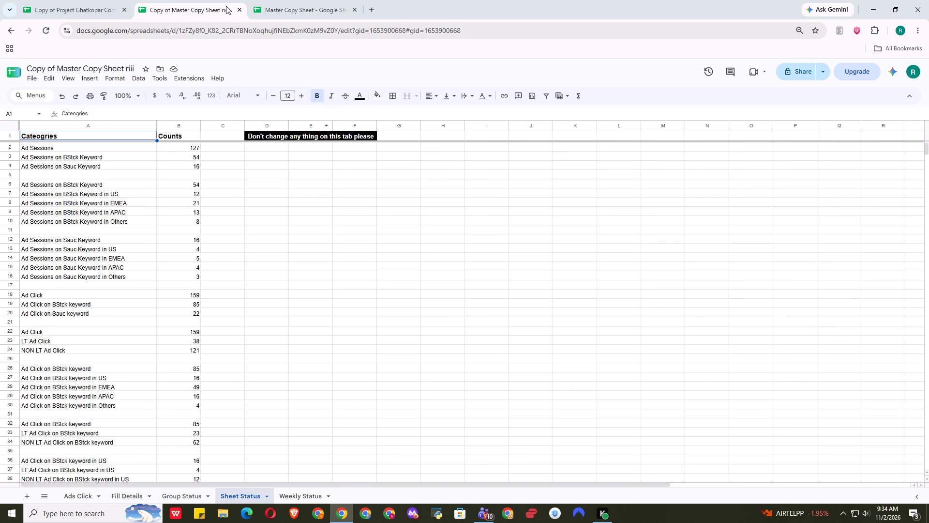
pyautogui.click(294, 0)
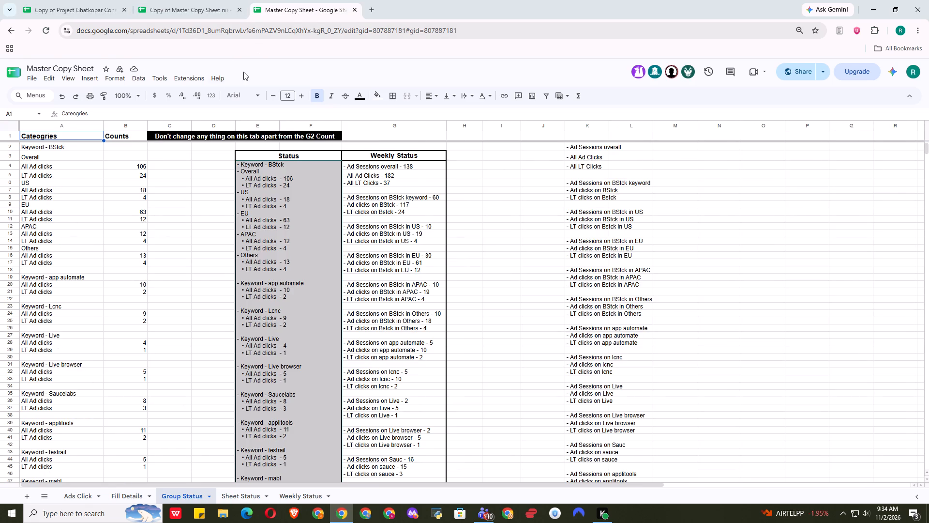
pyautogui.click(193, 1)
pyautogui.scroll(3, 205, 235)
pyautogui.click(321, 0)
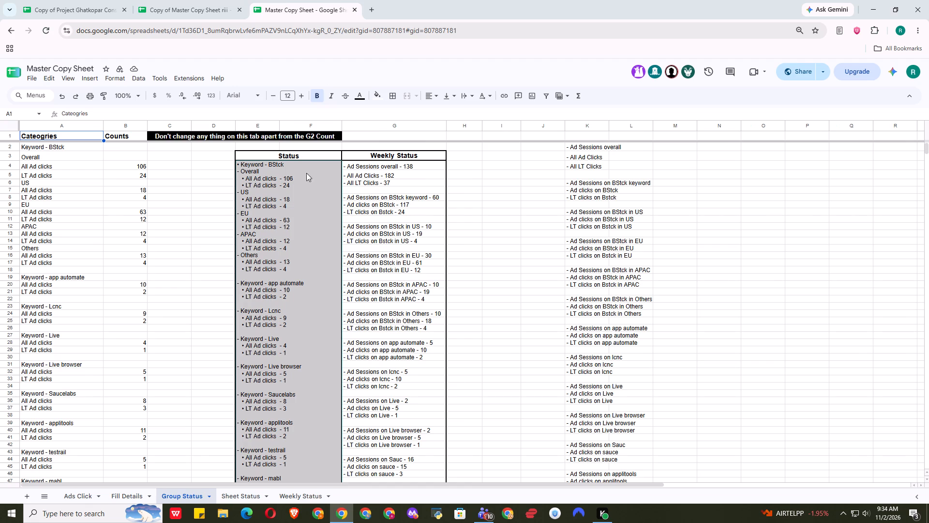
pyautogui.scroll(2, 300, 201)
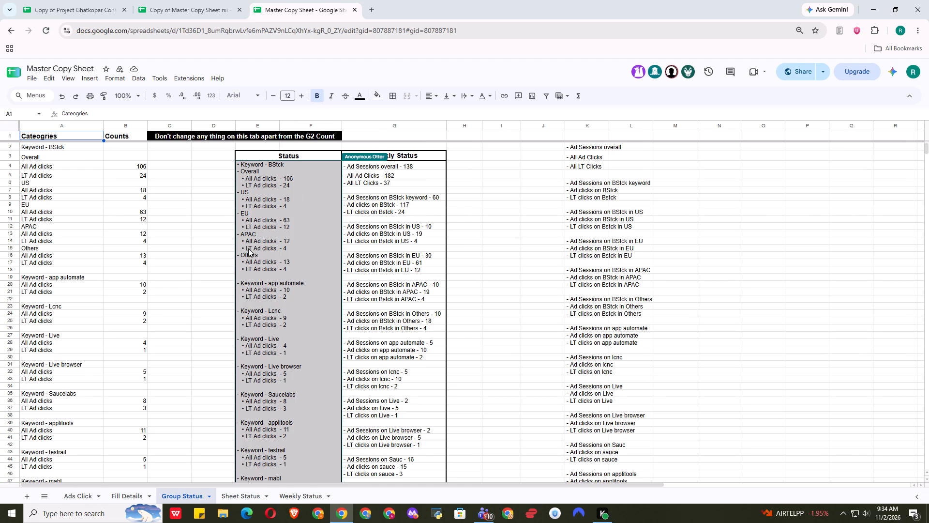
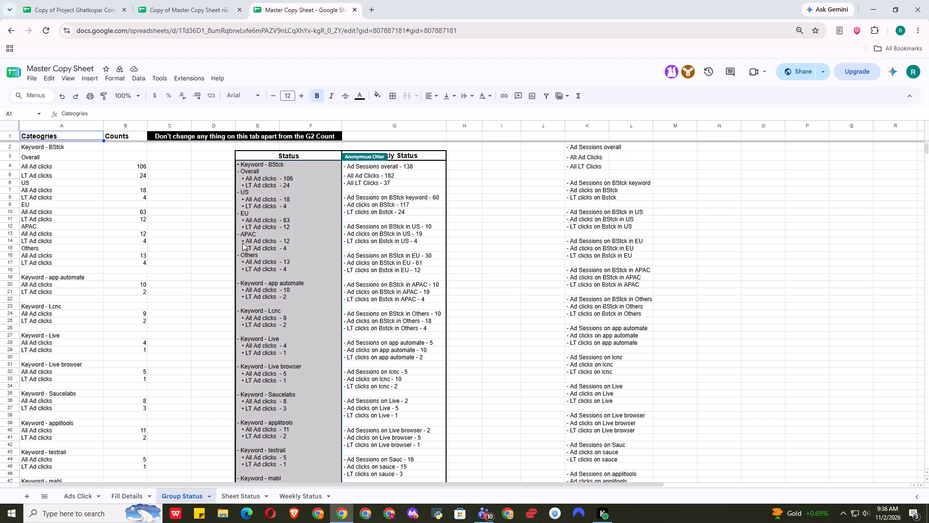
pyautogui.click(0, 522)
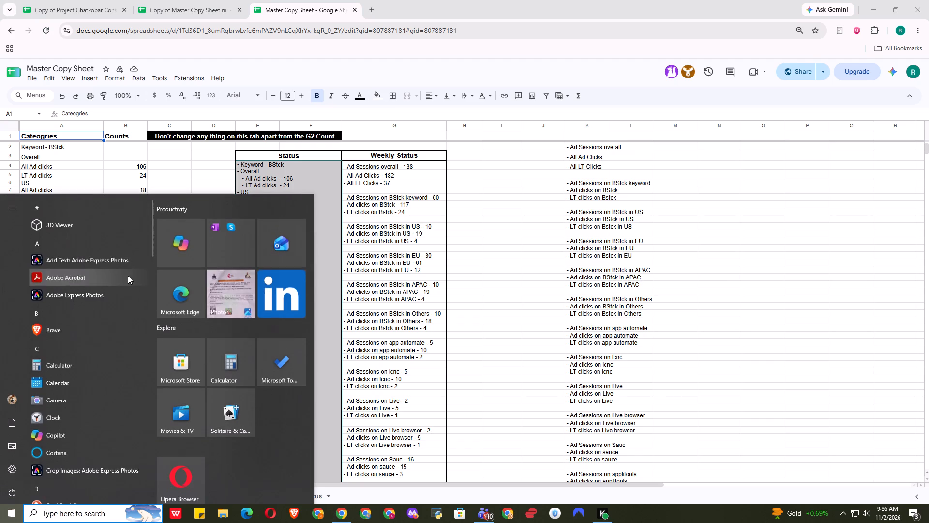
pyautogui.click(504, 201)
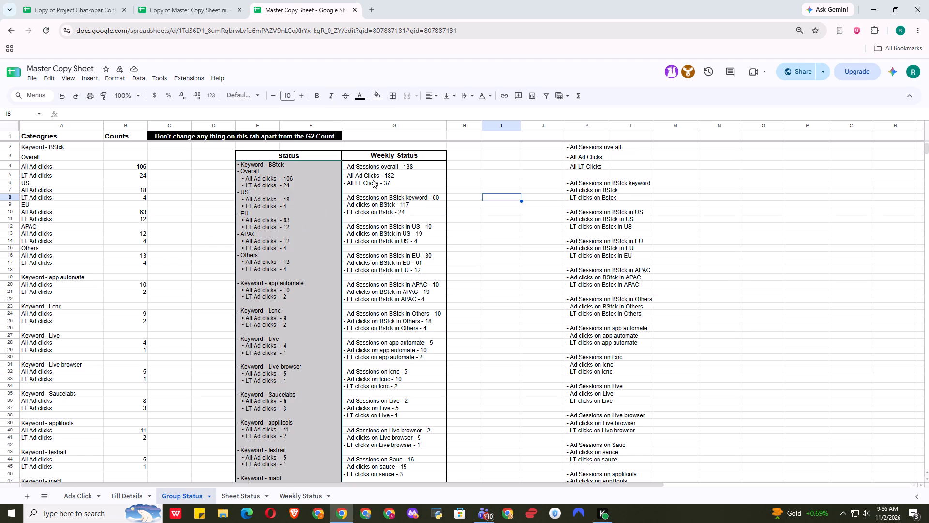
# Examine the Group Status sheet's Weekly Status entries against the Weekly Status sheet's 2-Nov-2026 column and the Fill Details sheet.
pyautogui.moveTo(377, 168); pyautogui.dragTo(379, 472)
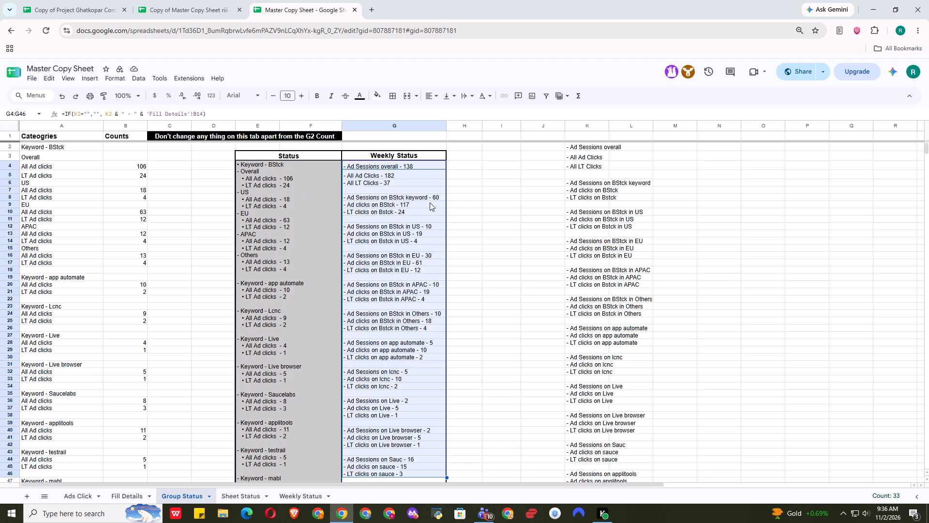
pyautogui.click(293, 492)
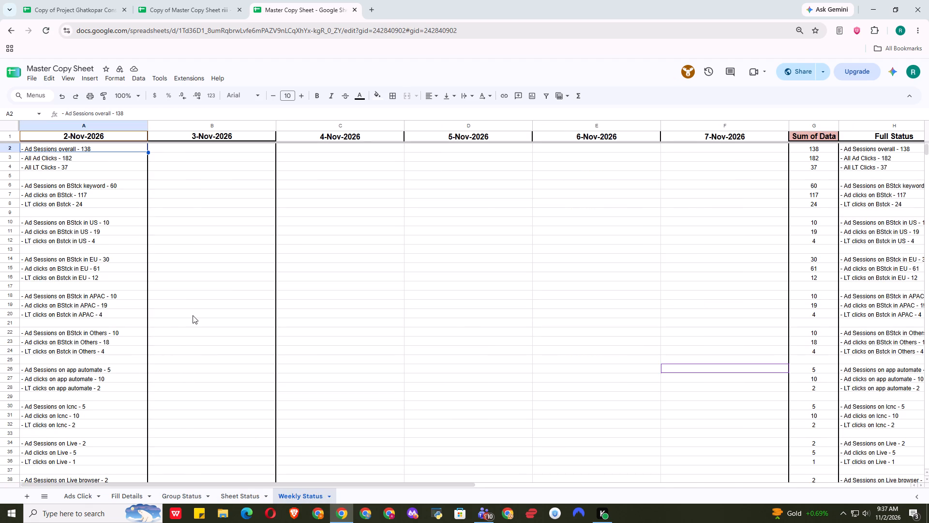
pyautogui.scroll(-1, 197, 314)
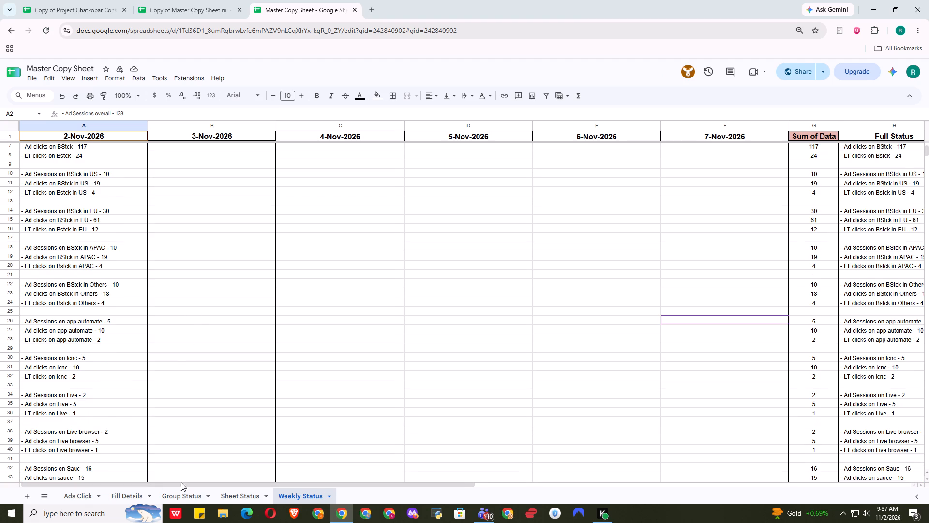
pyautogui.click(116, 496)
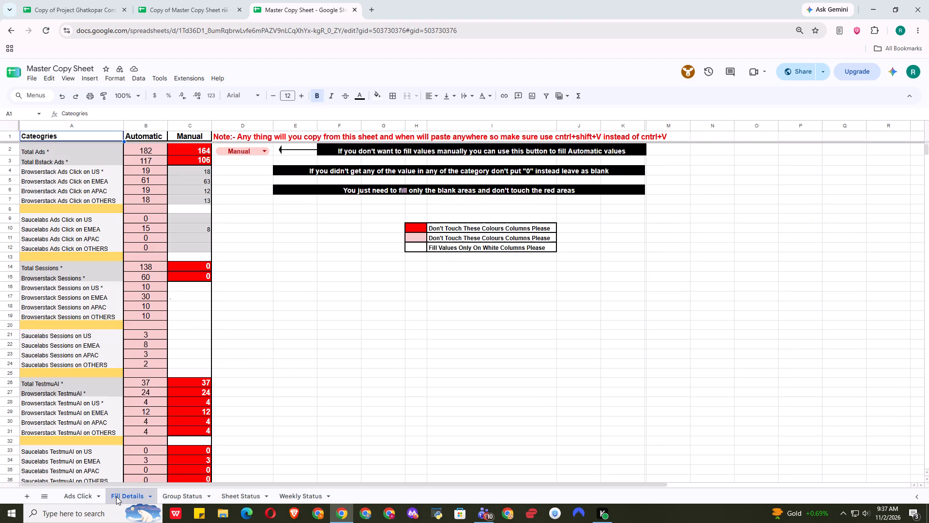
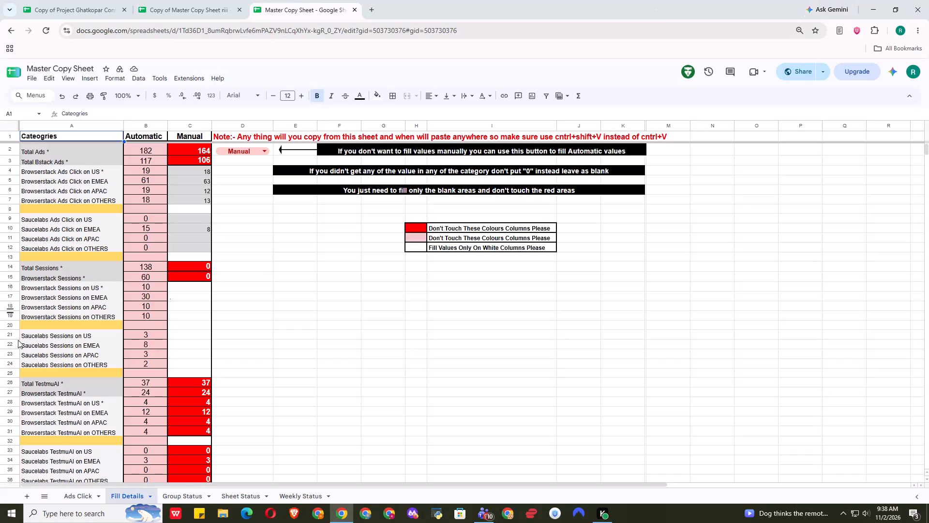
# Compare the Sheet Status counts in Master Copy Sheet and its riii copy, and check them against the Fill Details and Group Status sheets.
pyautogui.scroll(1, 378, 177)
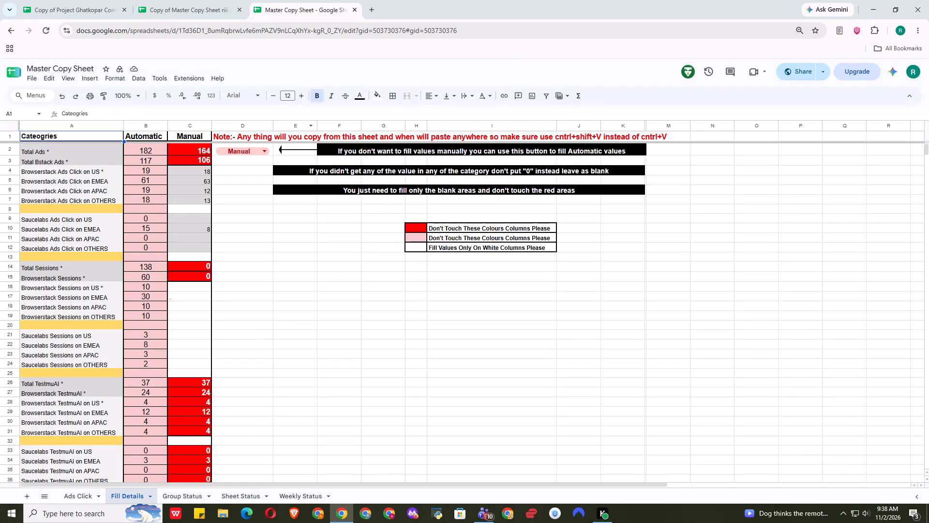
pyautogui.click(185, 8)
pyautogui.scroll(3, 319, 226)
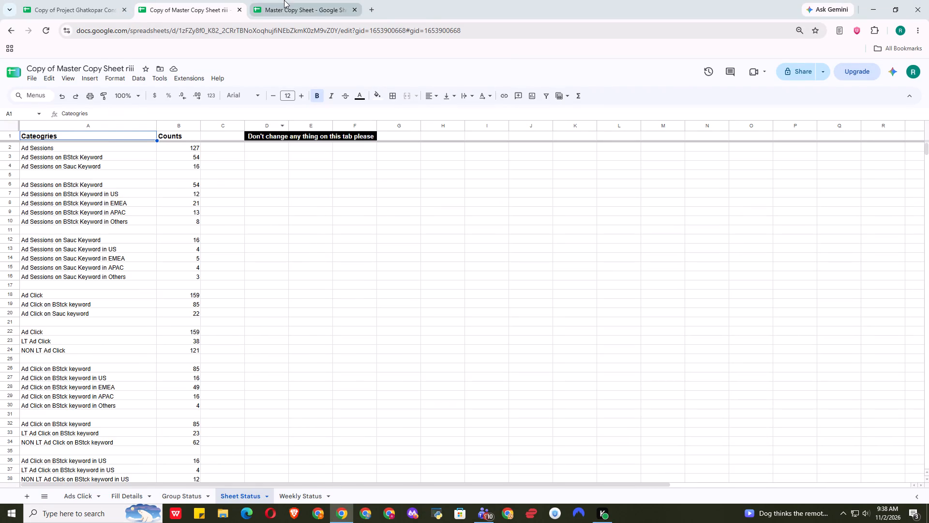
pyautogui.click(284, 0)
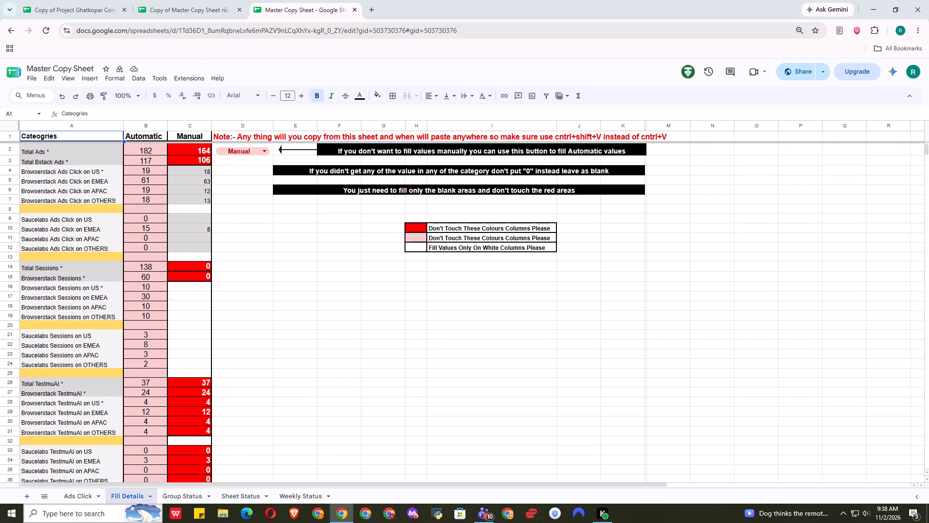
pyautogui.click(247, 488)
pyautogui.scroll(4, 371, 322)
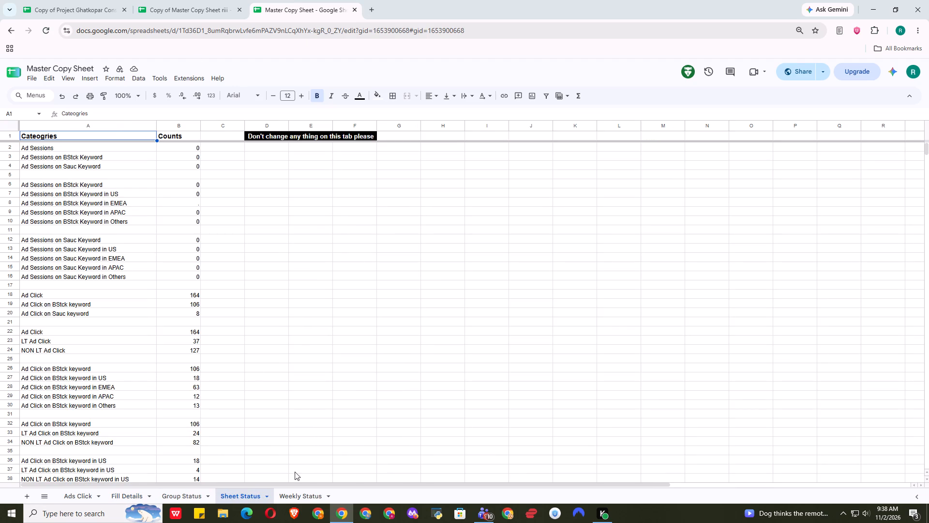
pyautogui.click(122, 496)
pyautogui.scroll(3, 254, 407)
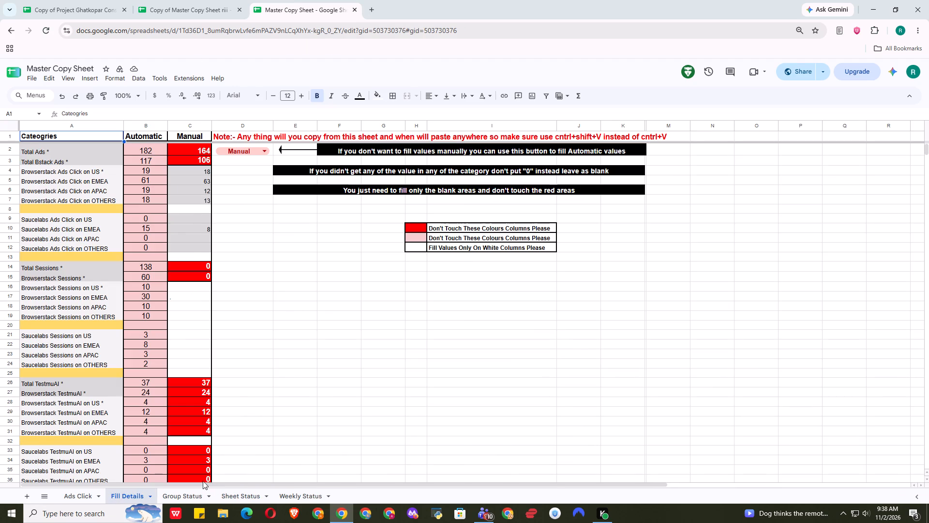
pyautogui.click(164, 498)
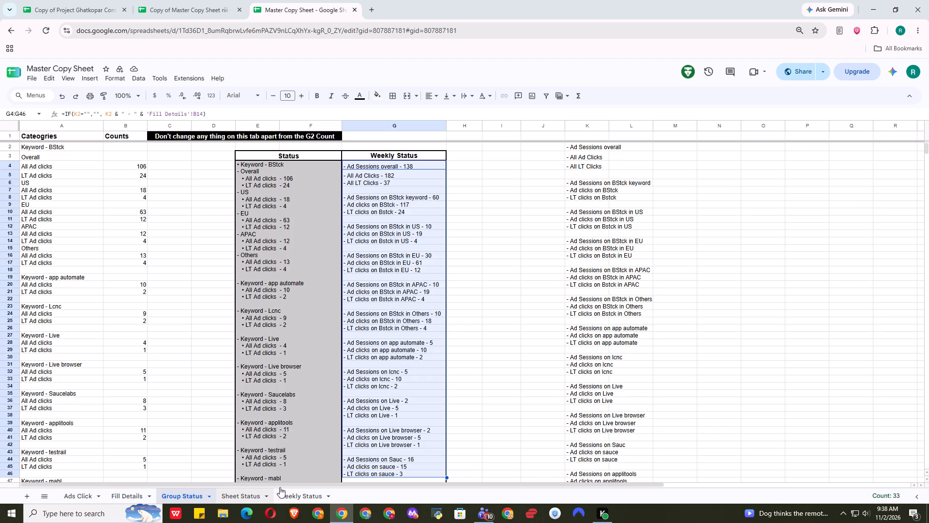
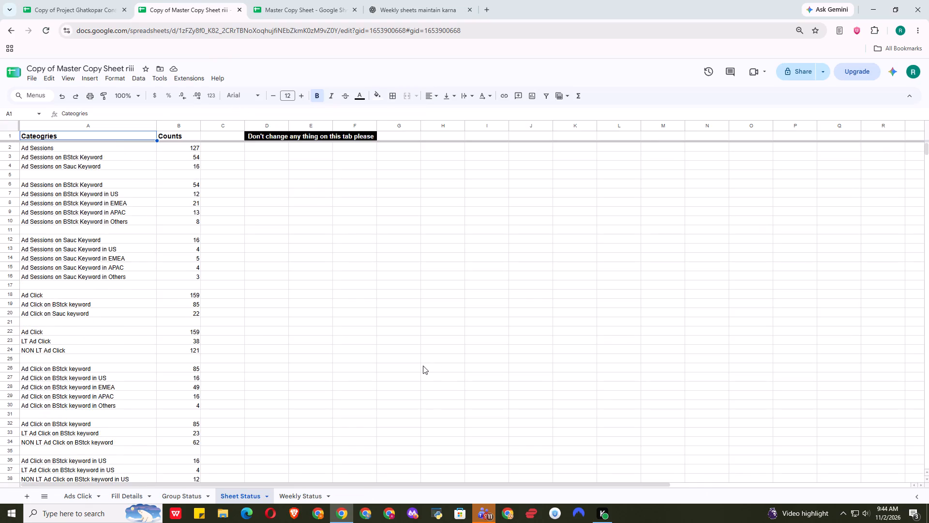
pyautogui.scroll(2, 423, 366)
pyautogui.scroll(3, 389, 394)
pyautogui.scroll(3, 338, 422)
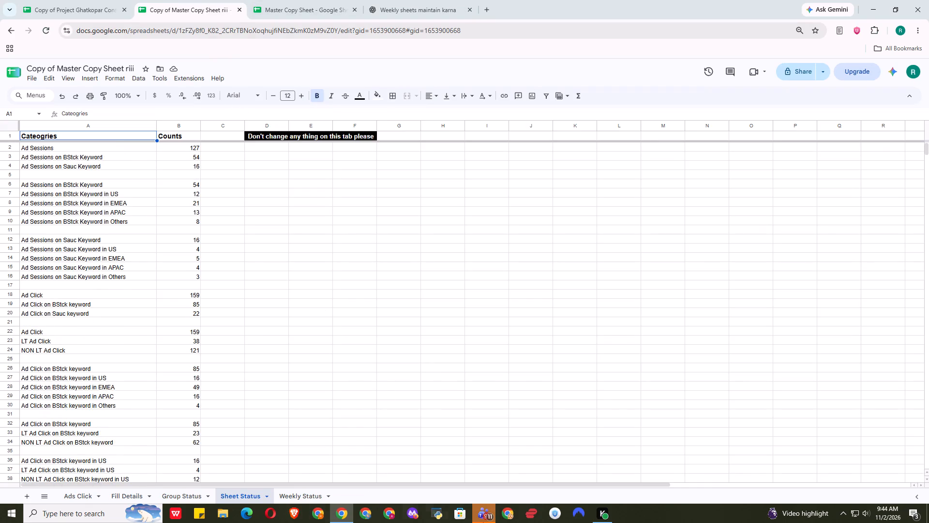
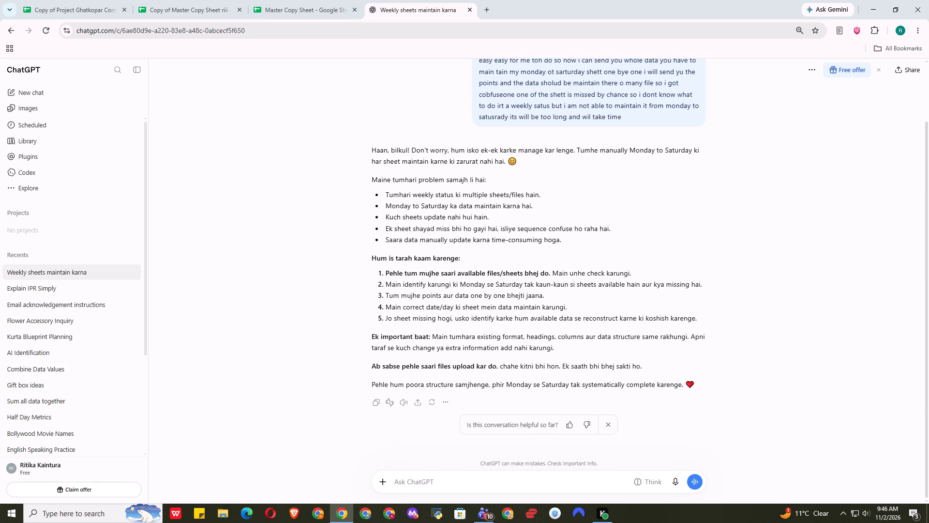
# After checking the copied spreadsheets, open the original Project Ghatkopar Consultant Tasks 3 Rit in a new tab at its Ads Clicked Tracker sheet.
pyautogui.click(89, 3)
pyautogui.scroll(3, 454, 279)
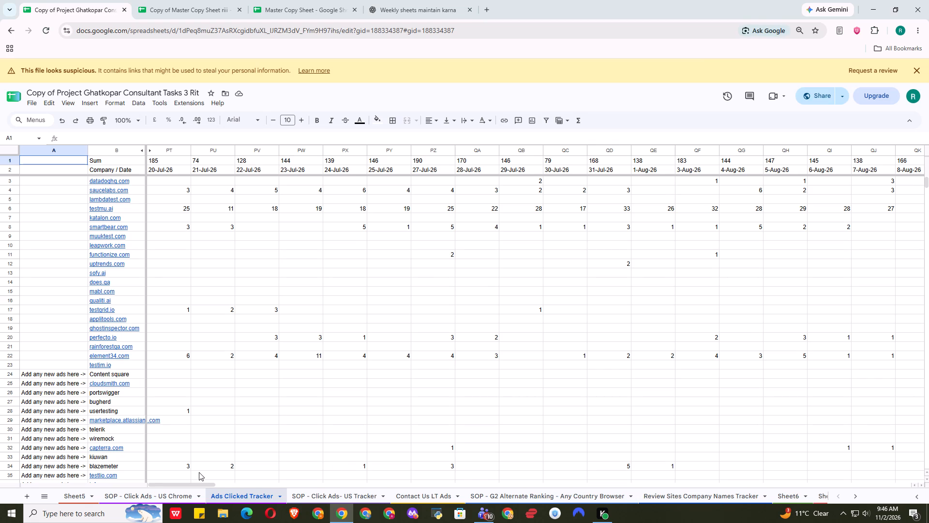
pyautogui.click(201, 0)
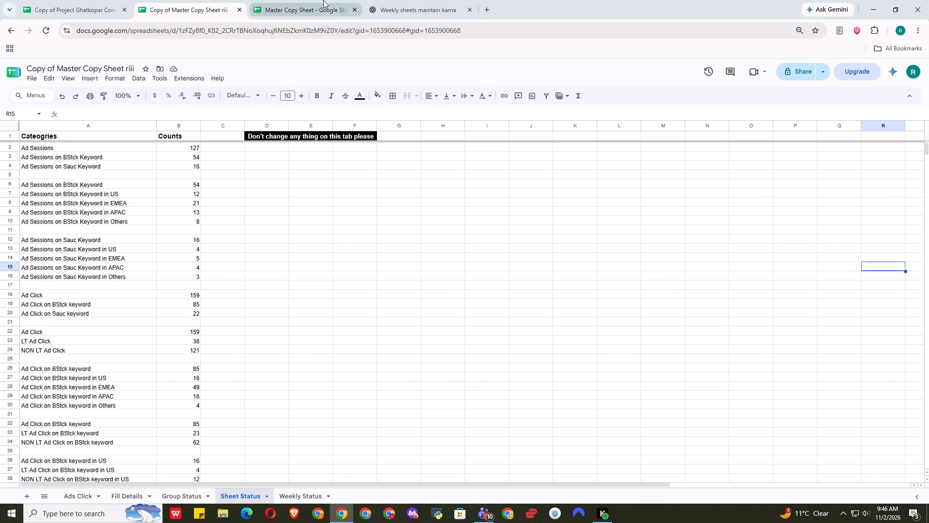
pyautogui.click(485, 11)
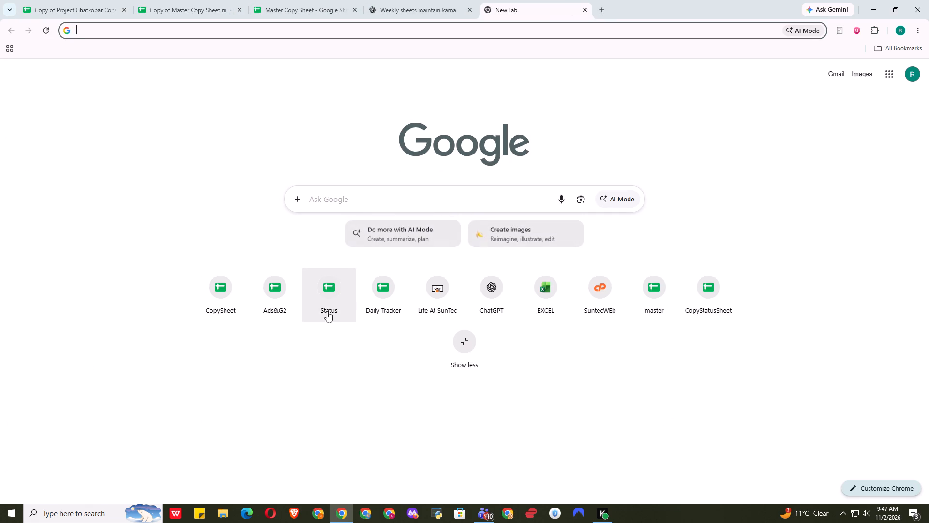
pyautogui.click(285, 300)
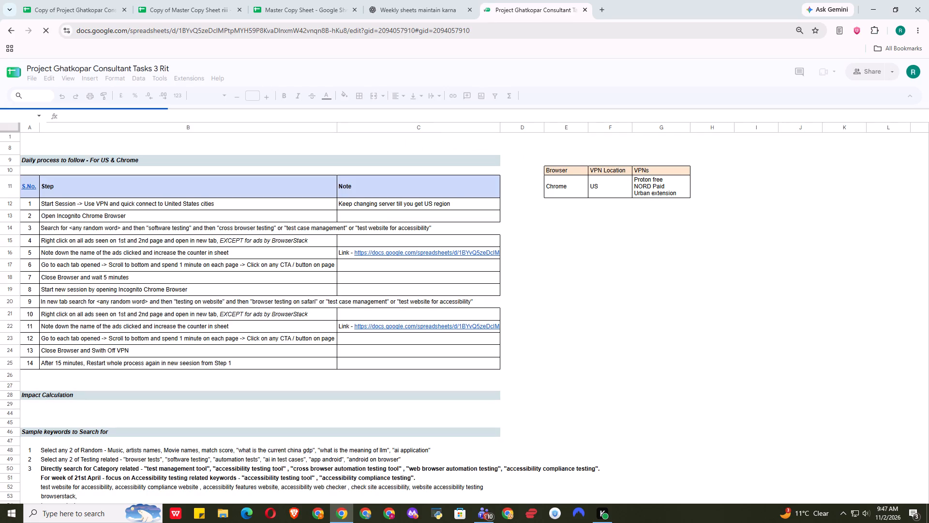
pyautogui.click(213, 497)
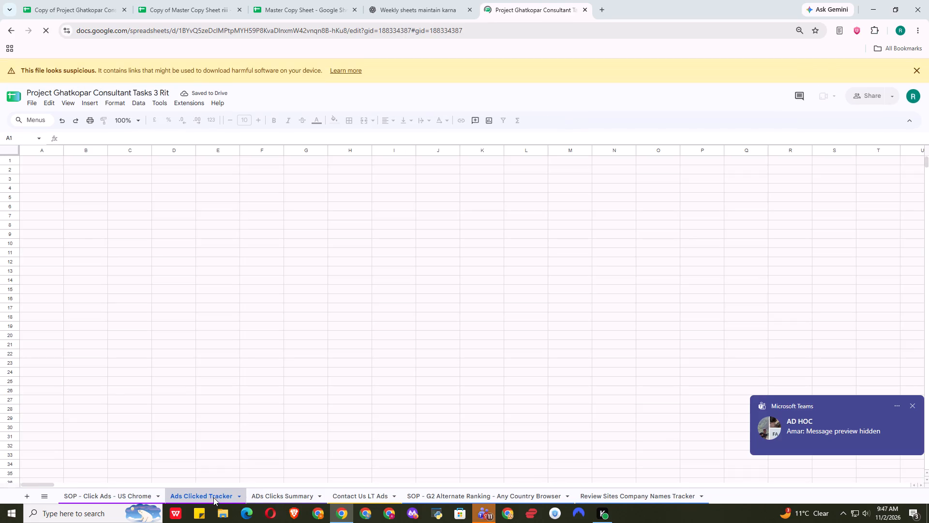
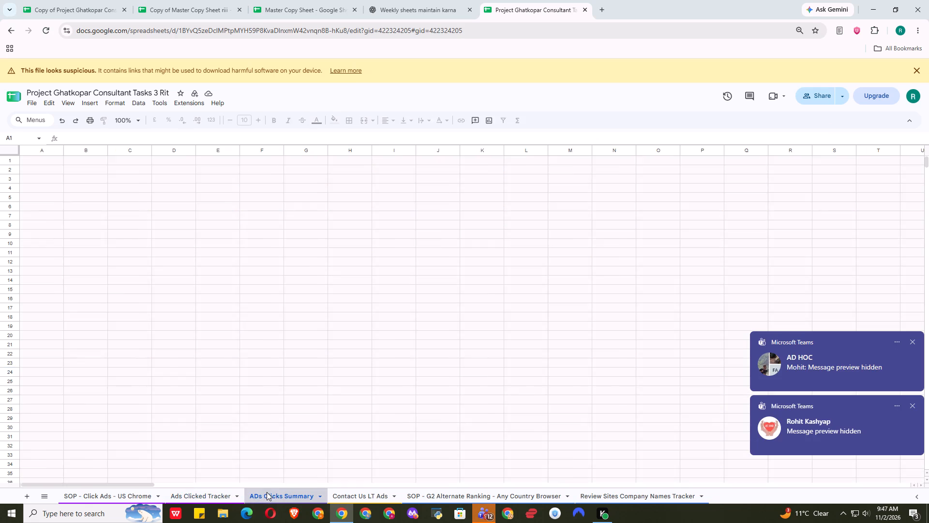
# Examine the daily ad session and click figures for late October 2026 in the ADs Clicks Summary sheet, including the 24 October column.
pyautogui.moveTo(240, 483); pyautogui.dragTo(220, 486)
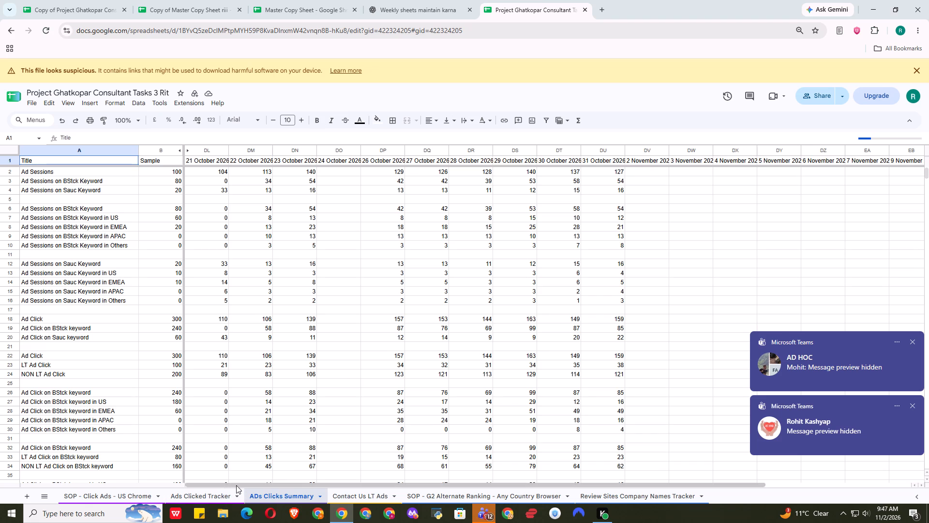
pyautogui.moveTo(237, 484); pyautogui.dragTo(195, 489)
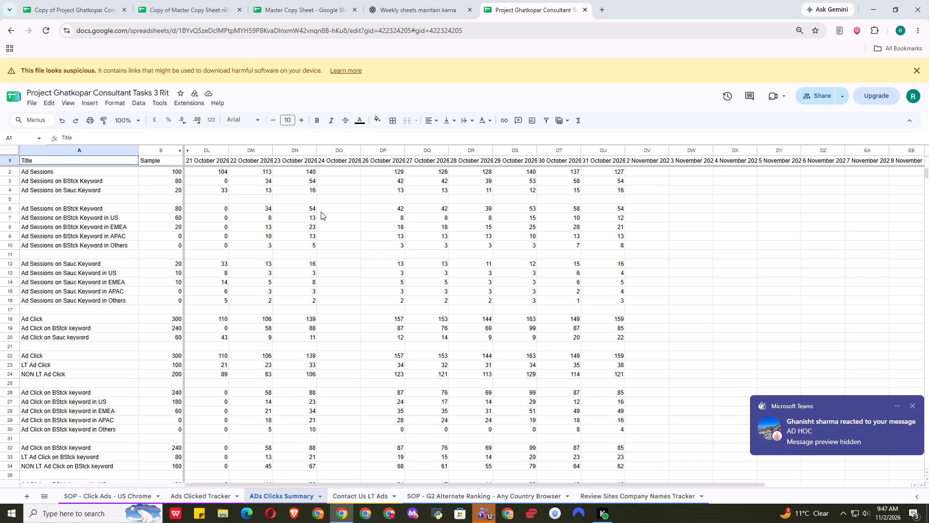
pyautogui.click(359, 228)
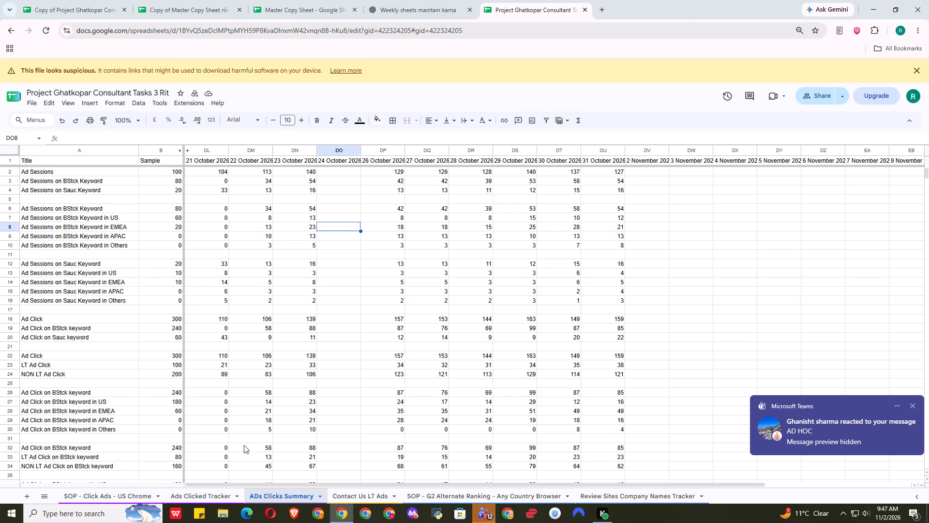
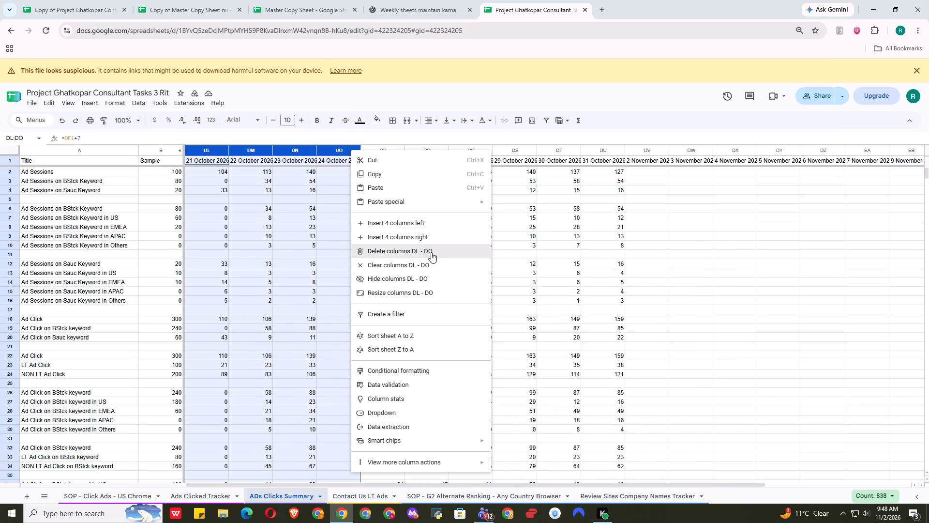
# Hide the 21 to 24 October 2026 columns, DL to DO, in the ADs Clicks Summary sheet.
pyautogui.click(419, 281)
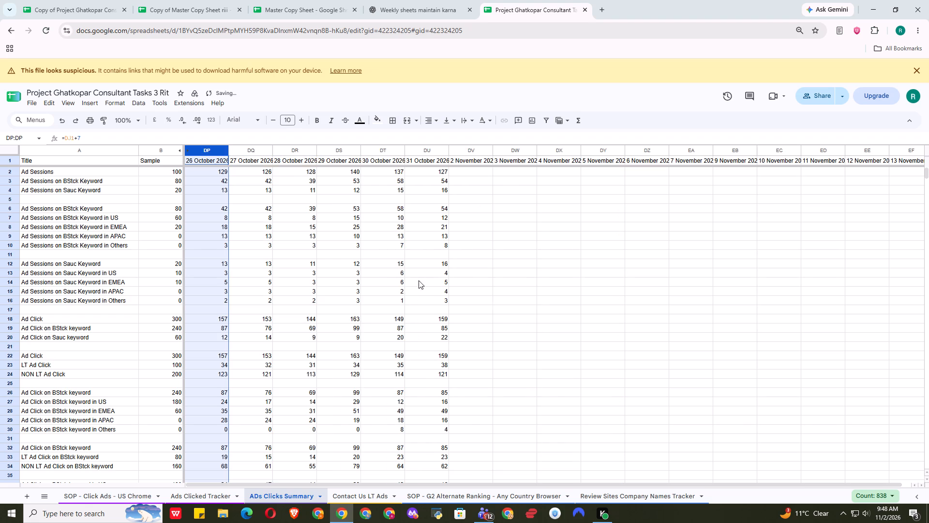
pyautogui.click(347, 292)
pyautogui.scroll(2, 251, 299)
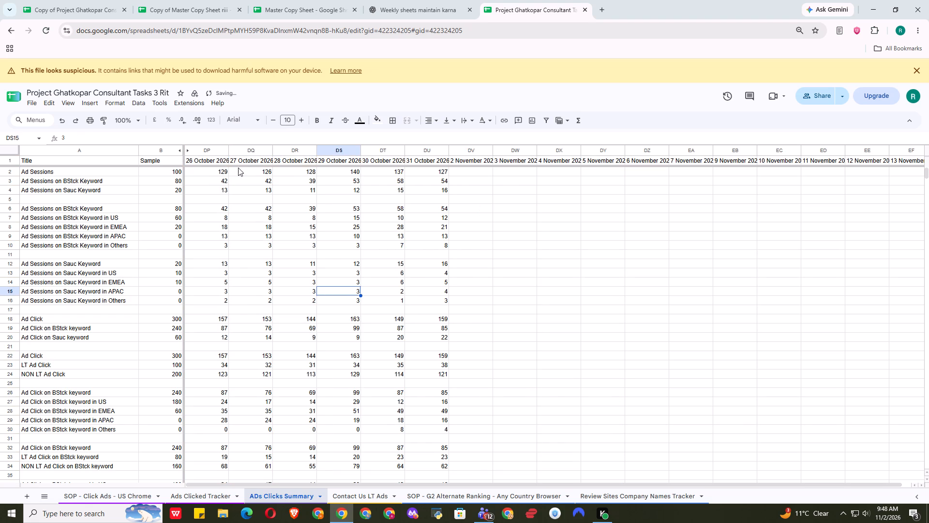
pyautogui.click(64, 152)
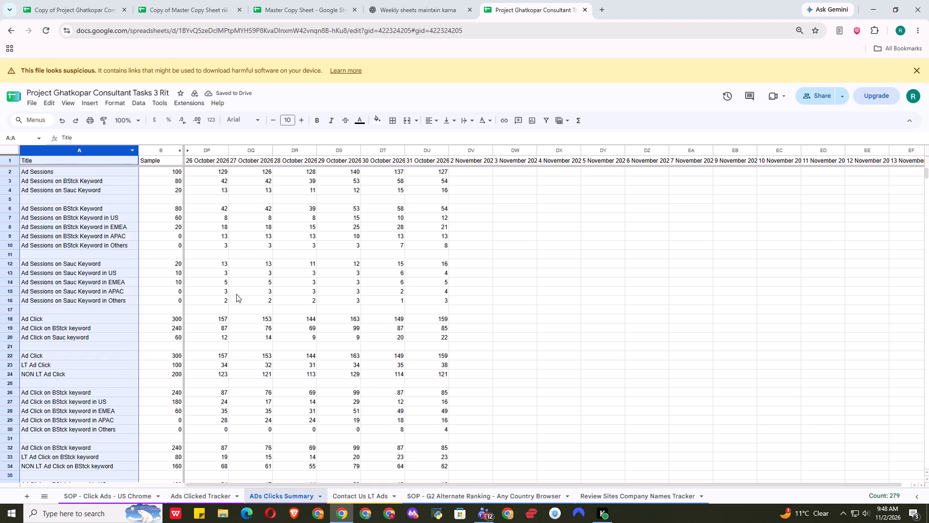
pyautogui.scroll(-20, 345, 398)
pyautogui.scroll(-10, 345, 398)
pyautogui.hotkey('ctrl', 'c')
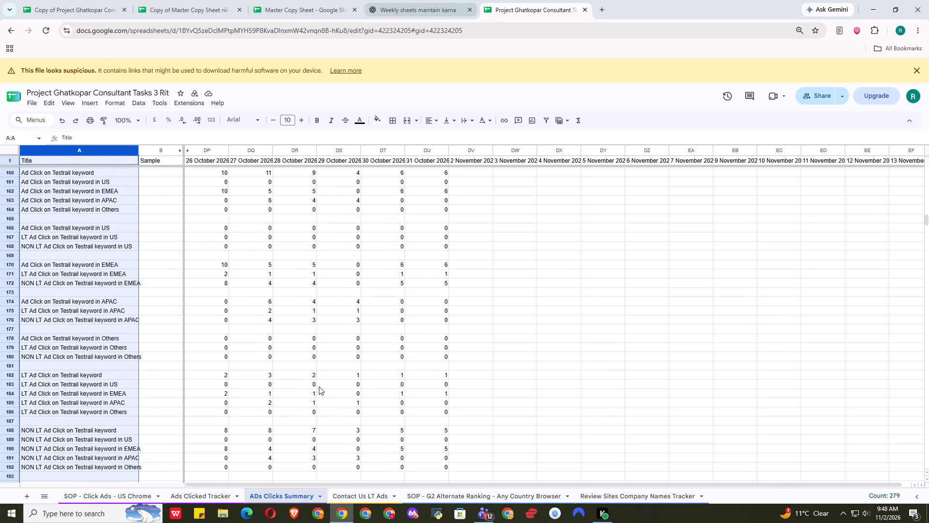
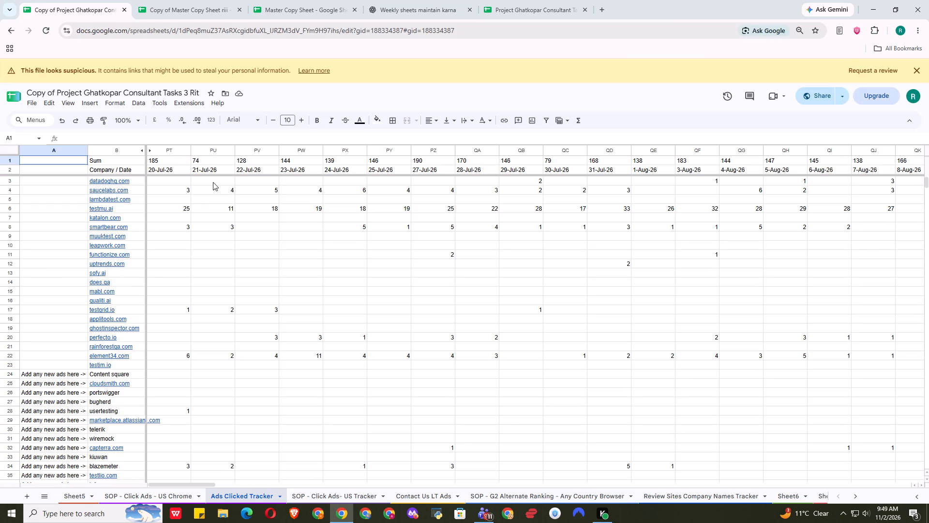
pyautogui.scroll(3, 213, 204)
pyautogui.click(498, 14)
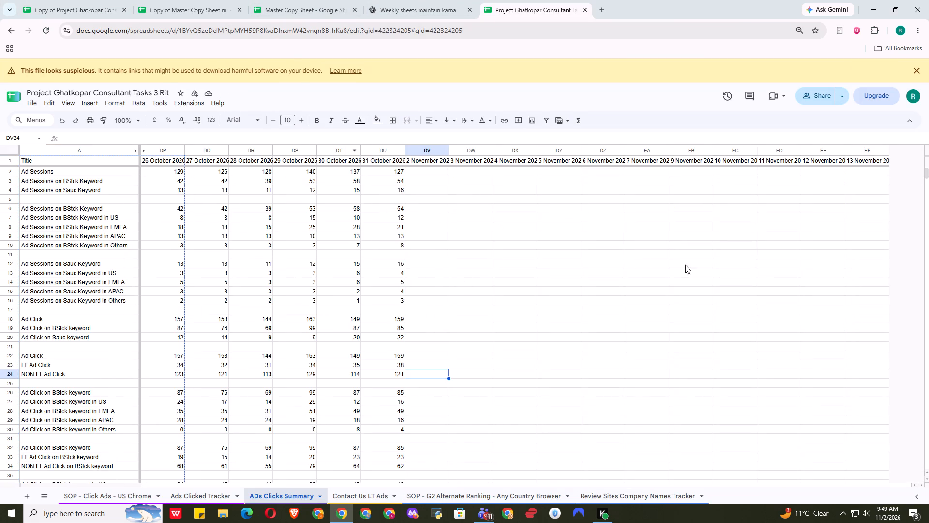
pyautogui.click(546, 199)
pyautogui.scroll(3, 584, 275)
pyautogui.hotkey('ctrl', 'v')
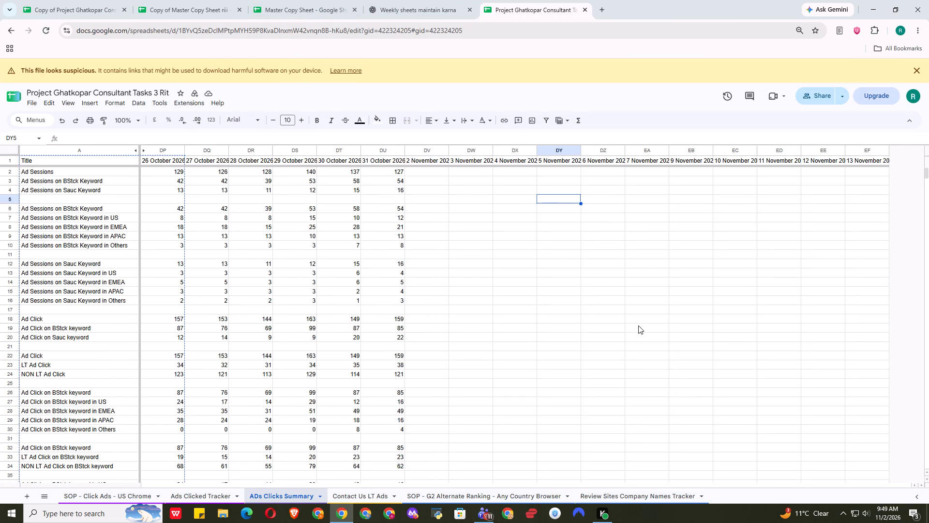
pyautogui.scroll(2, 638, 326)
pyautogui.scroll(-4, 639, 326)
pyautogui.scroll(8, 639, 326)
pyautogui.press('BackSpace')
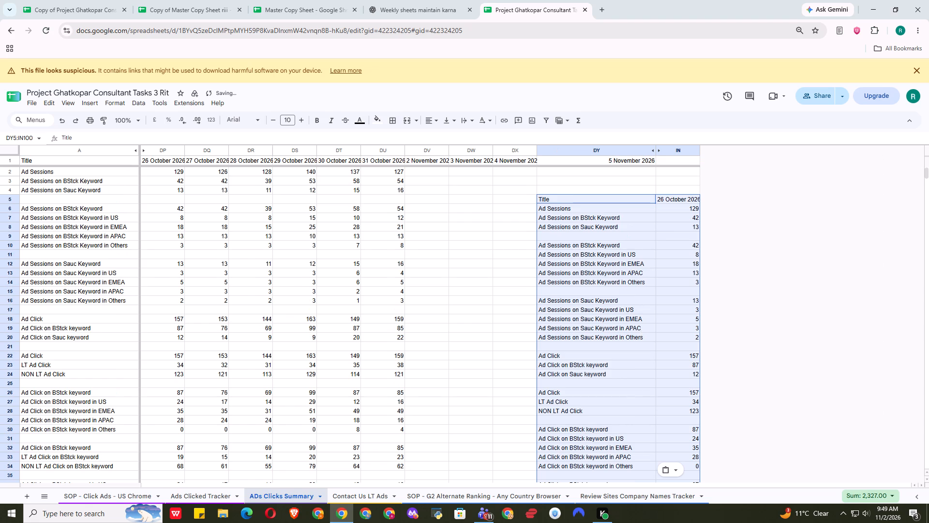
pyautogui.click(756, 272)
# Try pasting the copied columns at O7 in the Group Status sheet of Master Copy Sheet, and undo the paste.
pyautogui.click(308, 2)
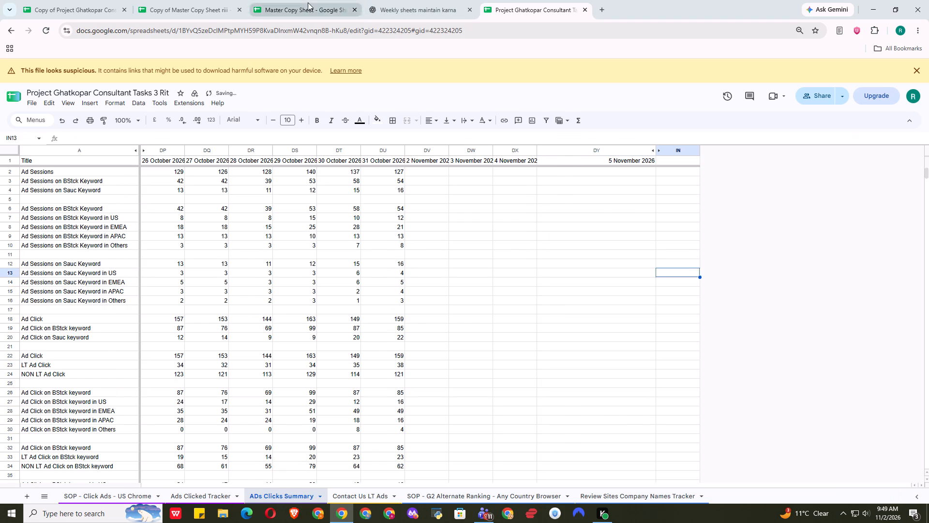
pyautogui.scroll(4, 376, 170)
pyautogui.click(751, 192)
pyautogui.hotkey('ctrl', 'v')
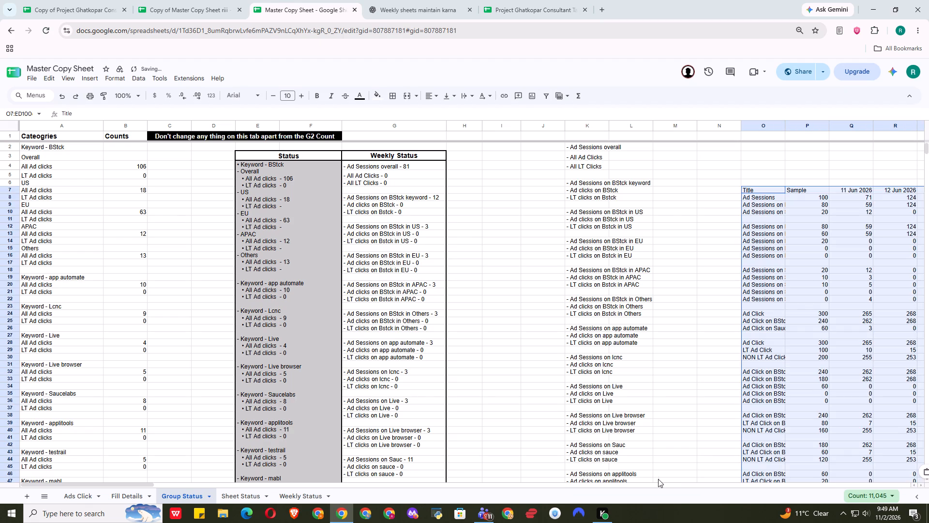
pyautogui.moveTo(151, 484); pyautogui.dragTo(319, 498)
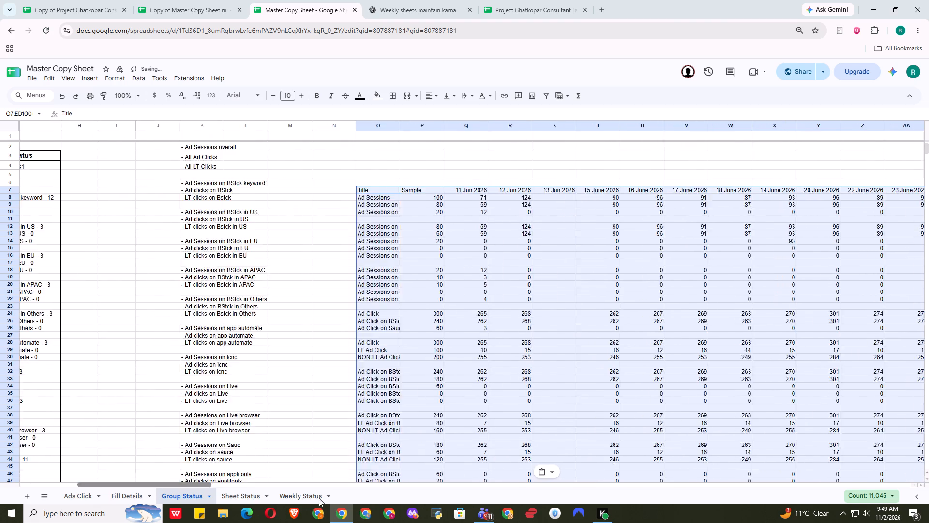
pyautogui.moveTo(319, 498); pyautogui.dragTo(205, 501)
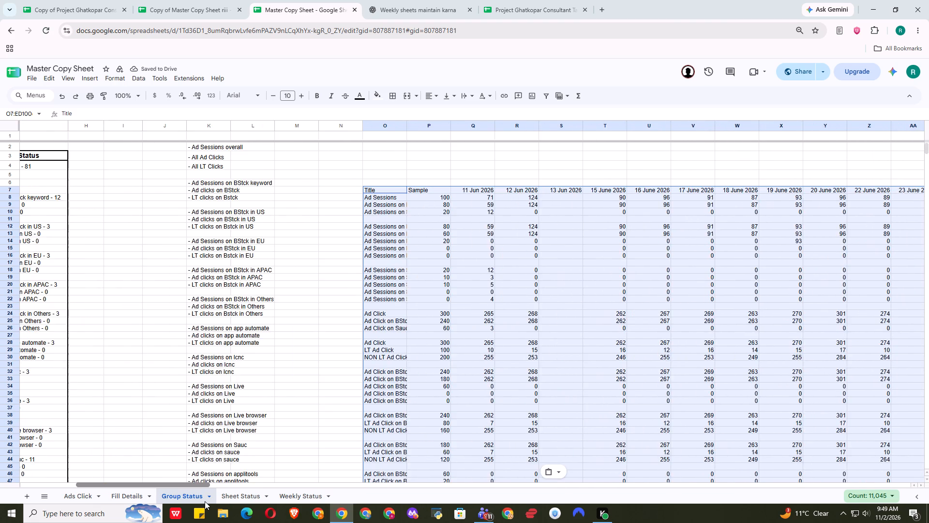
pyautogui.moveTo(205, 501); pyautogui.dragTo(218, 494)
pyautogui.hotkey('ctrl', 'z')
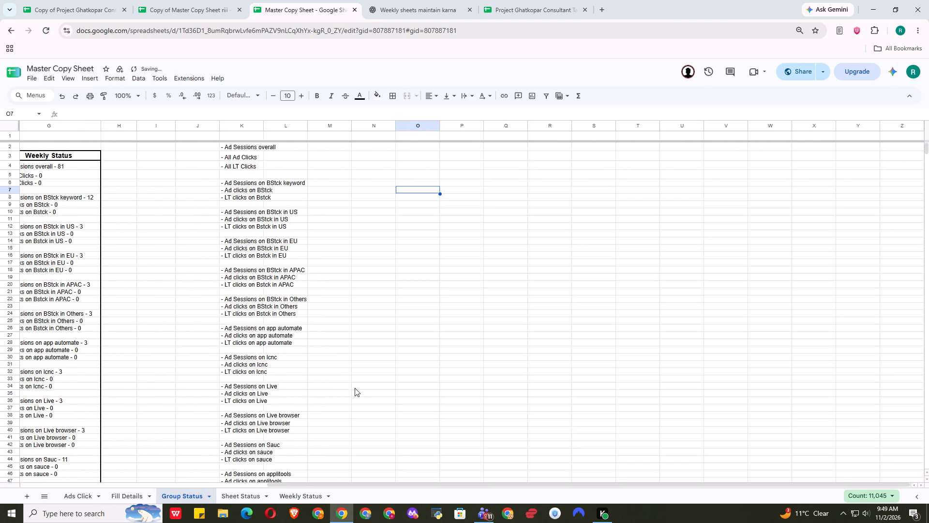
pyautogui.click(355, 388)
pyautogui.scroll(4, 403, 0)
# Copy the Title column entries from A2 down in ADs Clicks Summary into Master Copy Sheet's Group Status, starting at T7.
pyautogui.click(523, 12)
pyautogui.scroll(4, 387, 177)
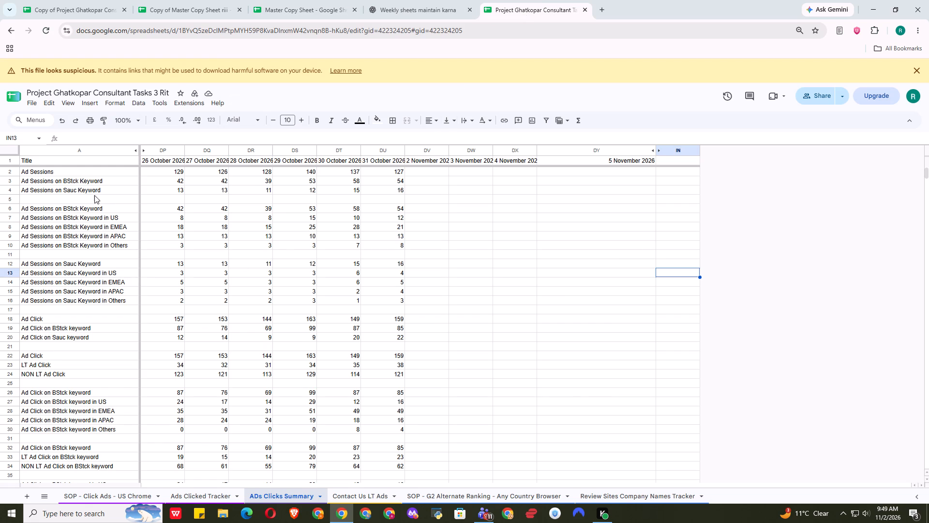
pyautogui.click(92, 174)
pyautogui.click(52, 163)
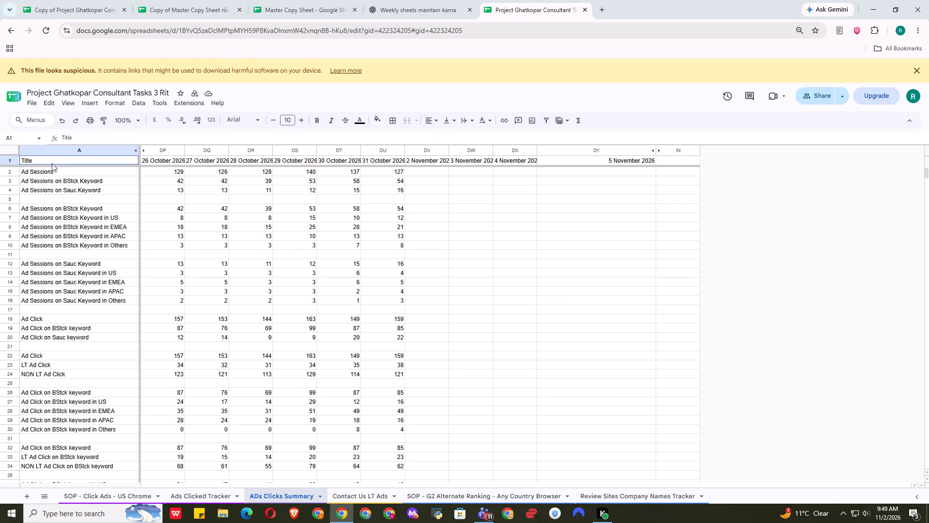
pyautogui.click(51, 171)
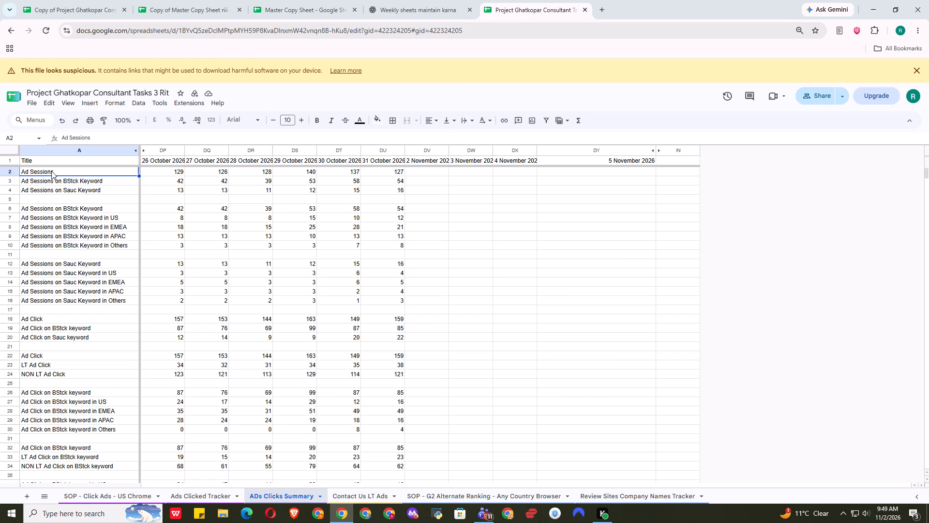
pyautogui.hotkey('ctrl', 'shift', 'Down')
pyautogui.hotkey('ctrl', 'shift', 'Down')
pyautogui.hotkey('ctrl', 'shift', 'Down')
pyautogui.hotkey('ctrl', 'shift', 'Down')
pyautogui.hotkey('ctrl', 'shift', 'Down')
pyautogui.hotkey('ctrl', 'shift', 'Down')
pyautogui.hotkey('ctrl', 'shift', 'Down')
pyautogui.hotkey('ctrl', 'shift', 'Down')
pyautogui.hotkey('ctrl', 'shift', 'Down')
pyautogui.hotkey('ctrl', 'shift', 'Down')
pyautogui.hotkey('ctrl', 'shift', 'Down')
pyautogui.hotkey('ctrl', 'shift', 'Down')
pyautogui.hotkey('ctrl', 'shift', 'Down')
pyautogui.hotkey('ctrl', 'shift', 'Down')
pyautogui.hotkey('ctrl', 'shift', 'Down')
pyautogui.hotkey('ctrl', 'shift', 'Down')
pyautogui.hotkey('ctrl', 'shift', 'Down')
pyautogui.hotkey('ctrl', 'shift', 'Down')
pyautogui.hotkey('ctrl', 'shift', 'Down')
pyautogui.hotkey('ctrl', 'shift', 'Down')
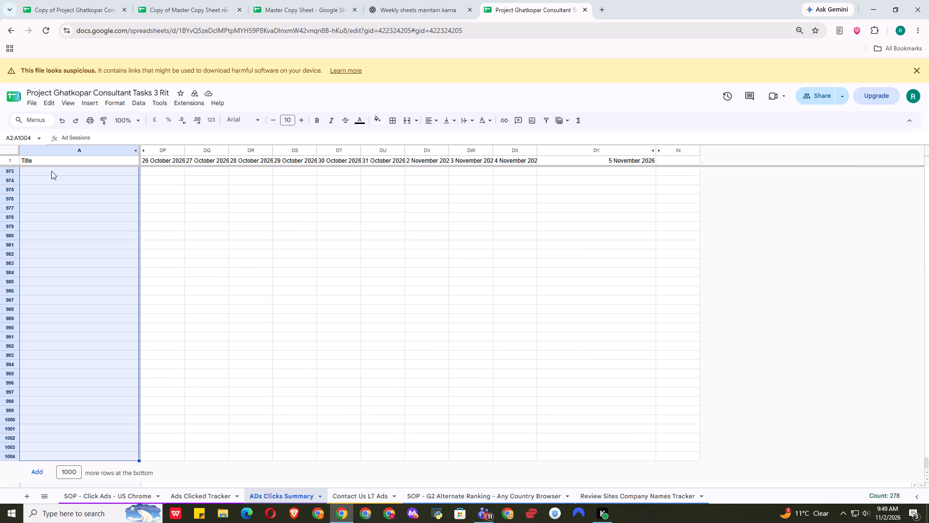
pyautogui.hotkey('ctrl', 'c')
pyautogui.click(377, 0)
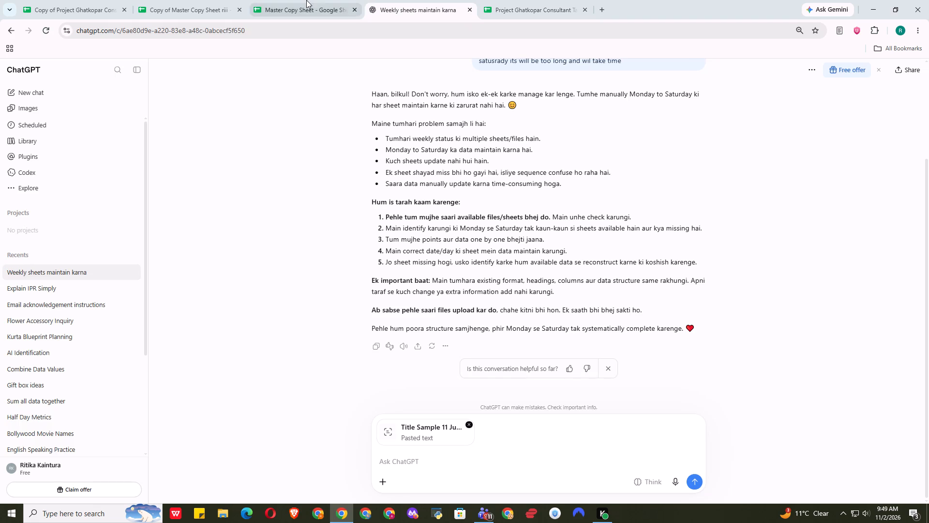
pyautogui.click(306, 0)
pyautogui.scroll(3, 656, 228)
pyautogui.click(636, 192)
pyautogui.hotkey('ctrl', 'v')
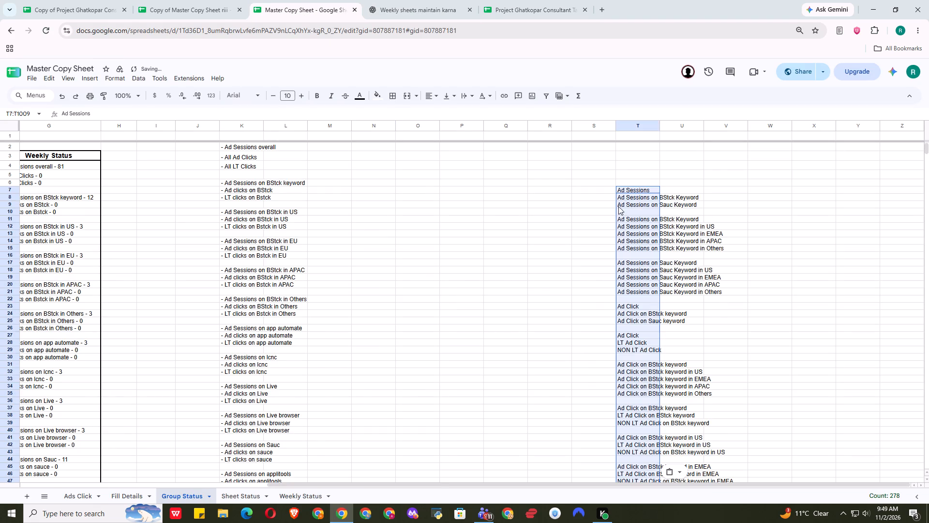
# Copy the 26 October 2026 values from DP2 down in ADs Clicks Summary into Group Status beside the titles, starting at U7.
pyautogui.click(528, 0)
pyautogui.scroll(2, 206, 354)
pyautogui.click(171, 267)
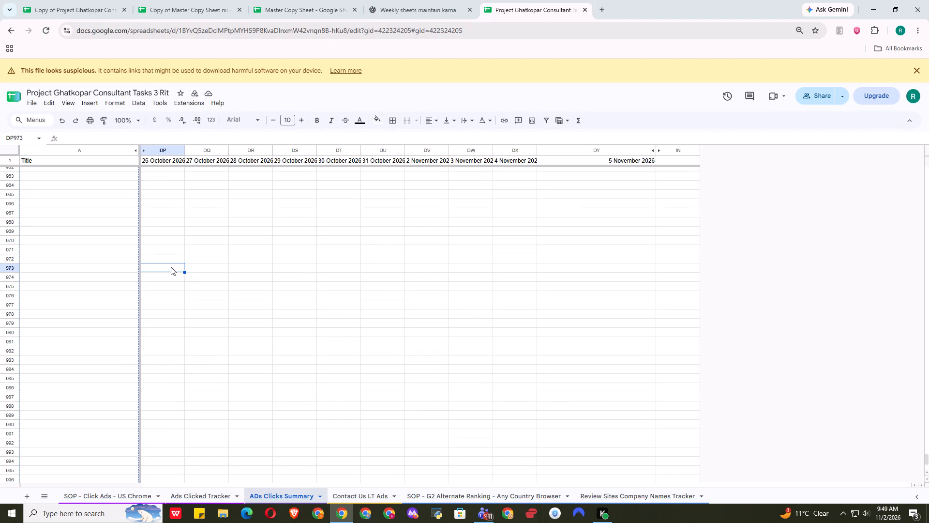
pyautogui.click(204, 272)
pyautogui.scroll(4, 204, 272)
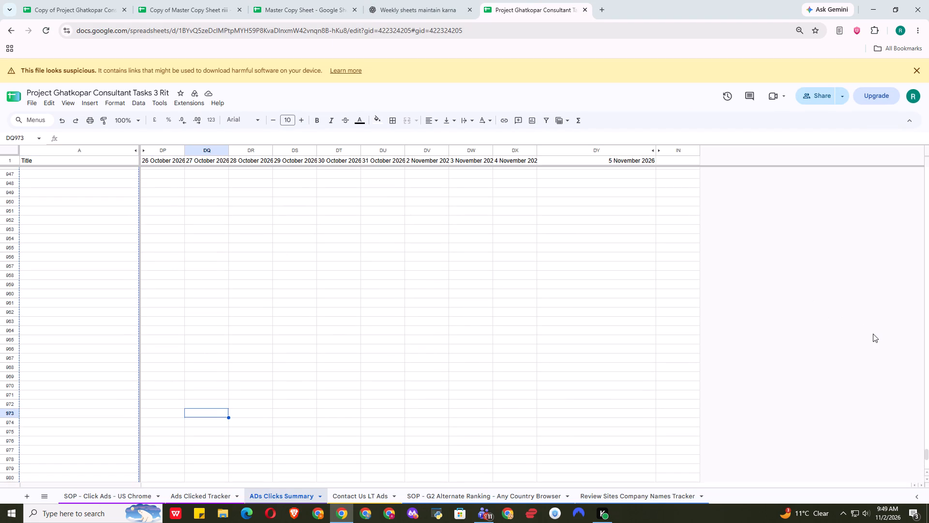
pyautogui.moveTo(925, 453); pyautogui.dragTo(899, 76)
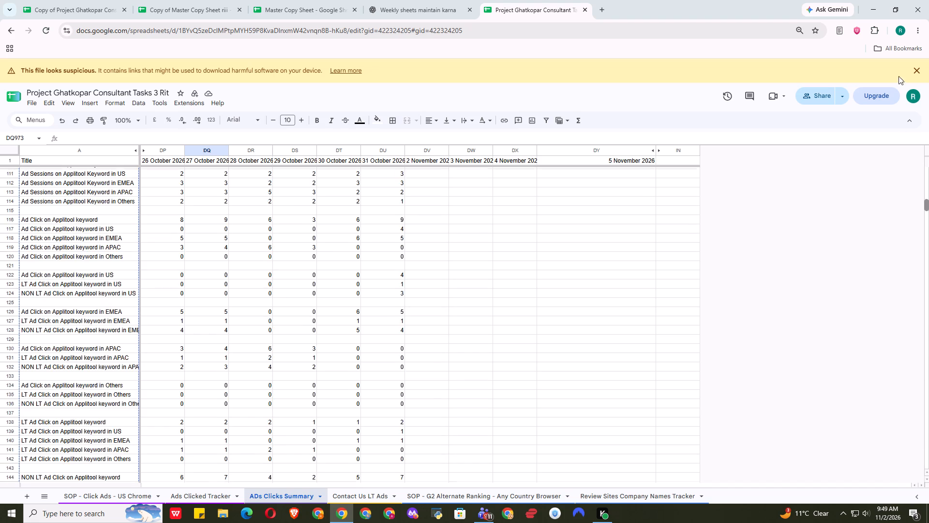
pyautogui.moveTo(899, 76); pyautogui.dragTo(890, 15)
pyautogui.scroll(2, 414, 274)
pyautogui.click(161, 170)
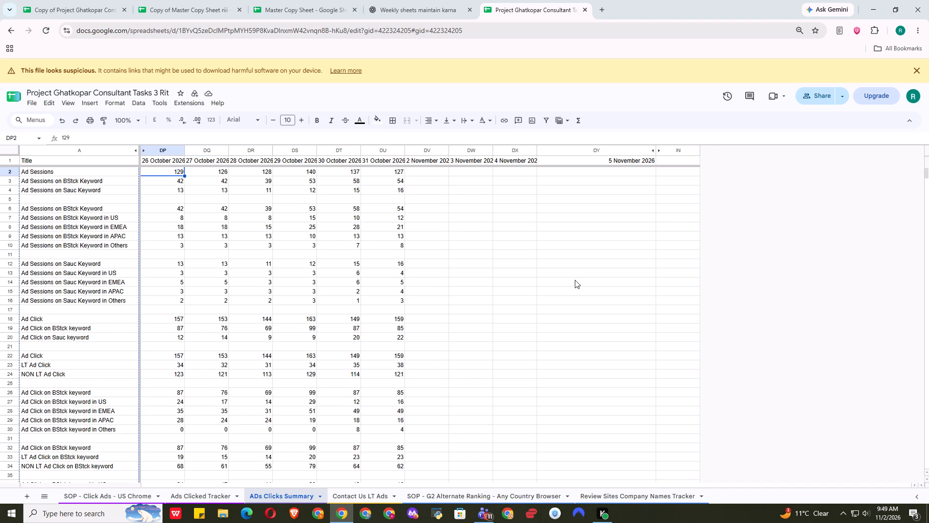
pyautogui.hotkey('ctrl', 'shift', 'Down')
pyautogui.hotkey('ctrl', 'shift', 'Down')
pyautogui.hotkey('ctrl', 'shift', 'Down')
pyautogui.hotkey('ctrl', 'shift', 'Down')
pyautogui.hotkey('ctrl', 'shift', 'Down')
pyautogui.hotkey('ctrl', 'shift', 'Down')
pyautogui.hotkey('ctrl', 'shift', 'Down')
pyautogui.hotkey('ctrl', 'shift', 'Down')
pyautogui.hotkey('ctrl', 'shift', 'Down')
pyautogui.hotkey('ctrl', 'shift', 'Down')
pyautogui.hotkey('ctrl', 'shift', 'Down')
pyautogui.hotkey('ctrl', 'shift', 'Down')
pyautogui.hotkey('ctrl', 'shift', 'Down')
pyautogui.hotkey('ctrl', 'shift', 'Down')
pyautogui.hotkey('ctrl', 'shift', 'Down')
pyautogui.hotkey('ctrl', 'shift', 'Down')
pyautogui.hotkey('ctrl', 'shift', 'Down')
pyautogui.hotkey('ctrl', 'shift', 'Down')
pyautogui.hotkey('ctrl', 'shift', 'Down')
pyautogui.hotkey('ctrl', 'shift', 'Down')
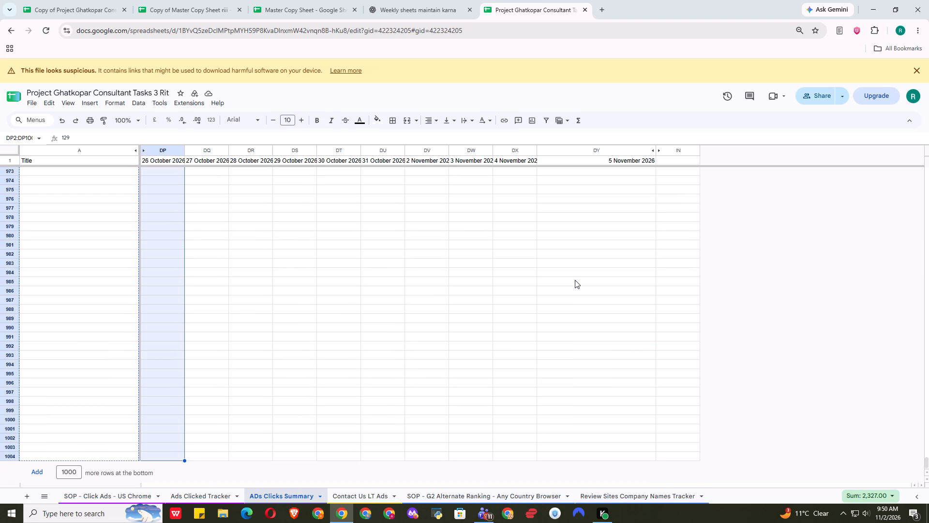
pyautogui.hotkey('ctrl', 'c')
pyautogui.click(435, 0)
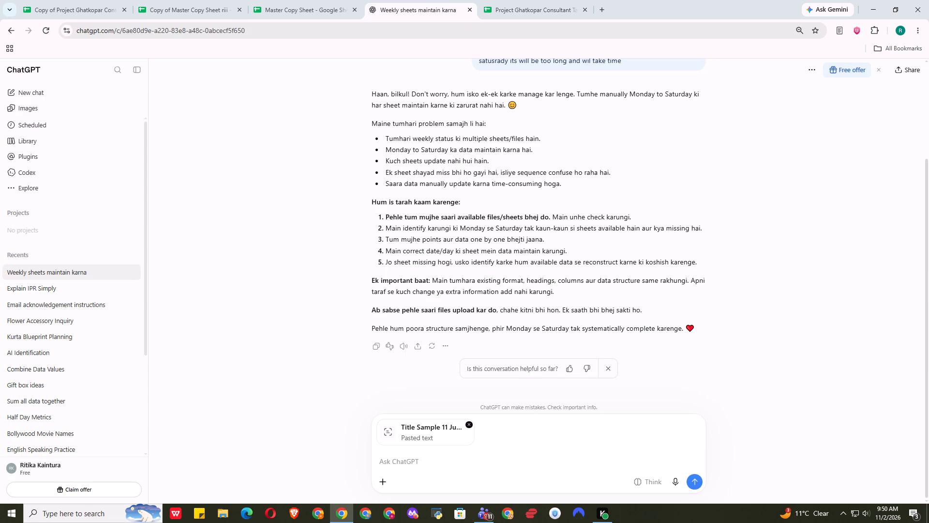
pyautogui.scroll(3, 633, 273)
pyautogui.click(544, 3)
pyautogui.click(262, 199)
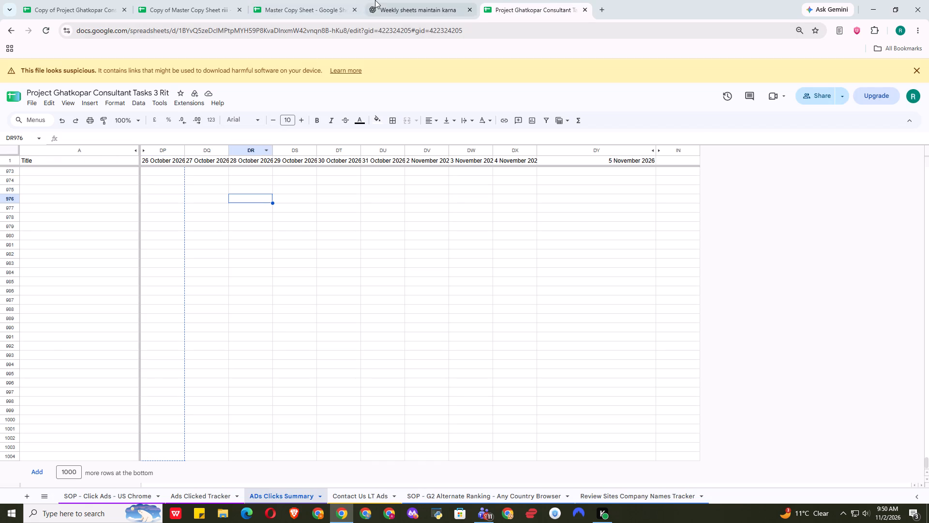
pyautogui.click(332, 0)
pyautogui.scroll(3, 663, 378)
pyautogui.click(687, 192)
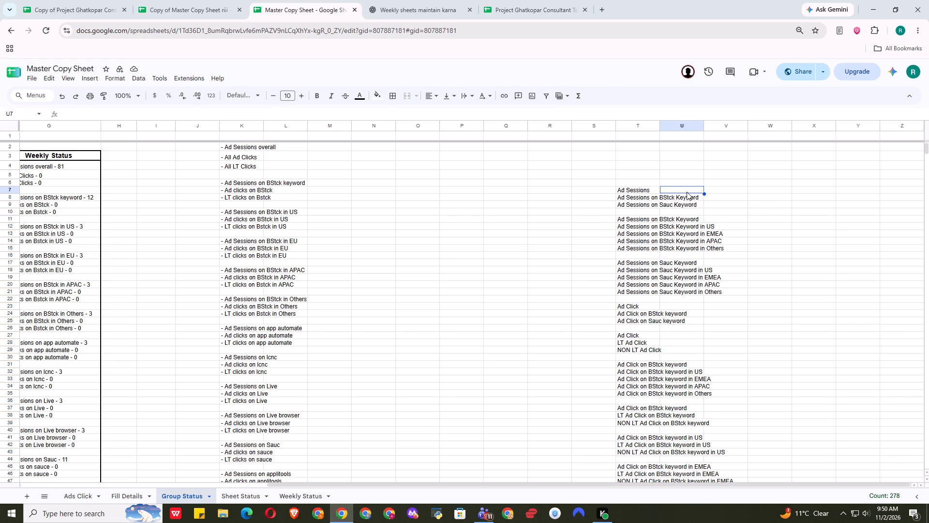
pyautogui.hotkey('ctrl', 'v')
pyautogui.click(748, 229)
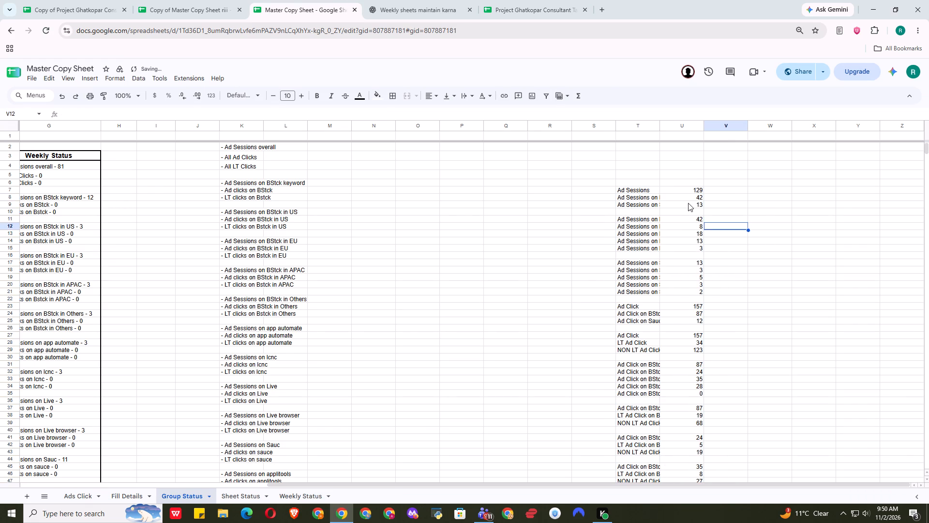
# Copy the combined titles and 26 October values in T7:U356 of Group Status.
pyautogui.moveTo(641, 188); pyautogui.dragTo(696, 522)
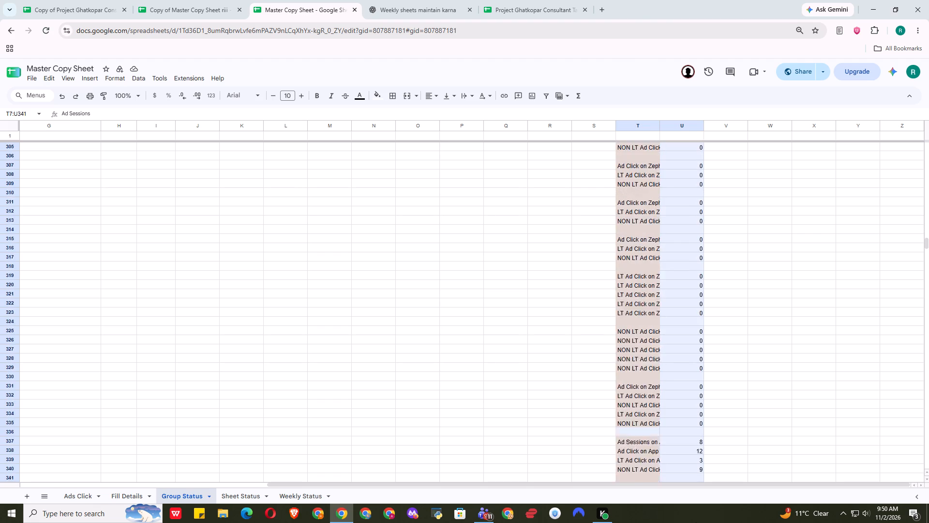
pyautogui.moveTo(696, 522); pyautogui.dragTo(678, 222)
pyautogui.hotkey('ctrl', 'c')
pyautogui.click(676, 270)
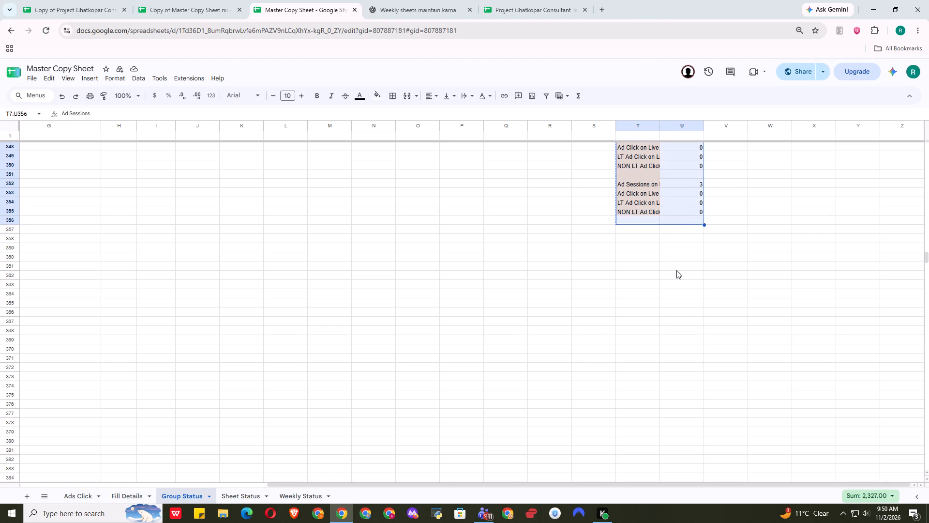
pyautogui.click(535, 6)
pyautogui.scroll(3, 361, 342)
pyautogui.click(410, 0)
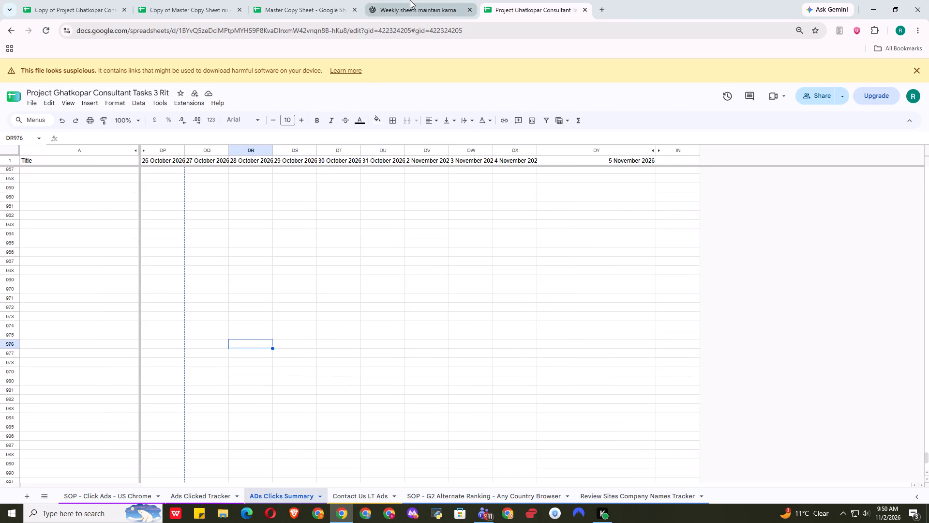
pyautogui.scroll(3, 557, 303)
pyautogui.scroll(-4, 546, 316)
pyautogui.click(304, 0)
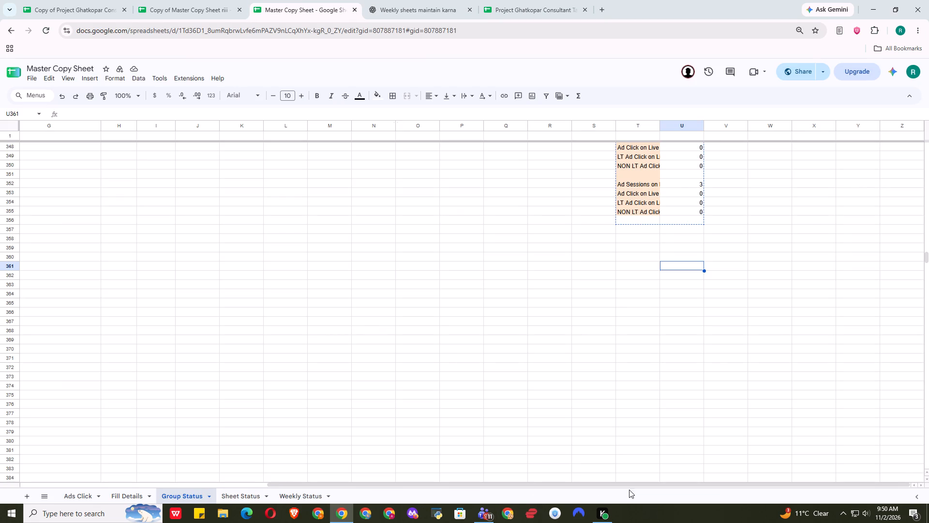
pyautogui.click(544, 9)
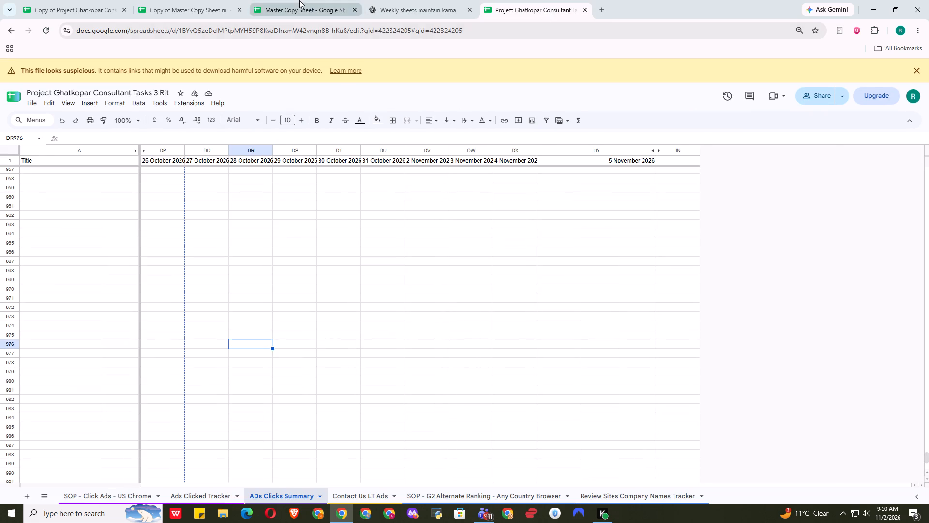
pyautogui.click(299, 0)
pyautogui.scroll(1, 482, 413)
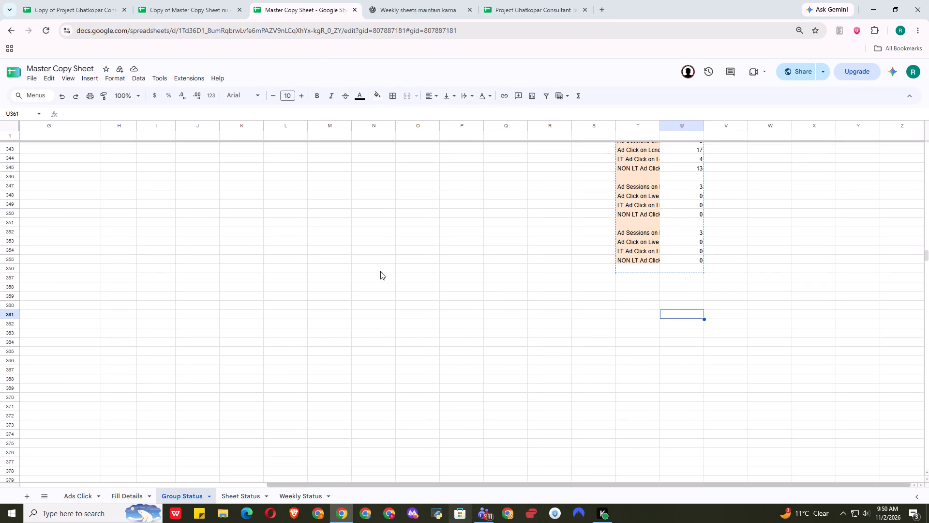
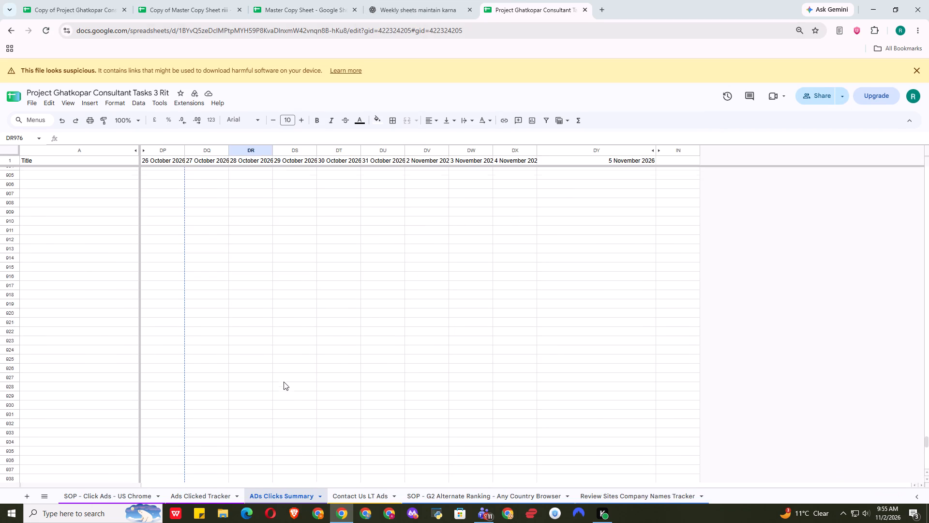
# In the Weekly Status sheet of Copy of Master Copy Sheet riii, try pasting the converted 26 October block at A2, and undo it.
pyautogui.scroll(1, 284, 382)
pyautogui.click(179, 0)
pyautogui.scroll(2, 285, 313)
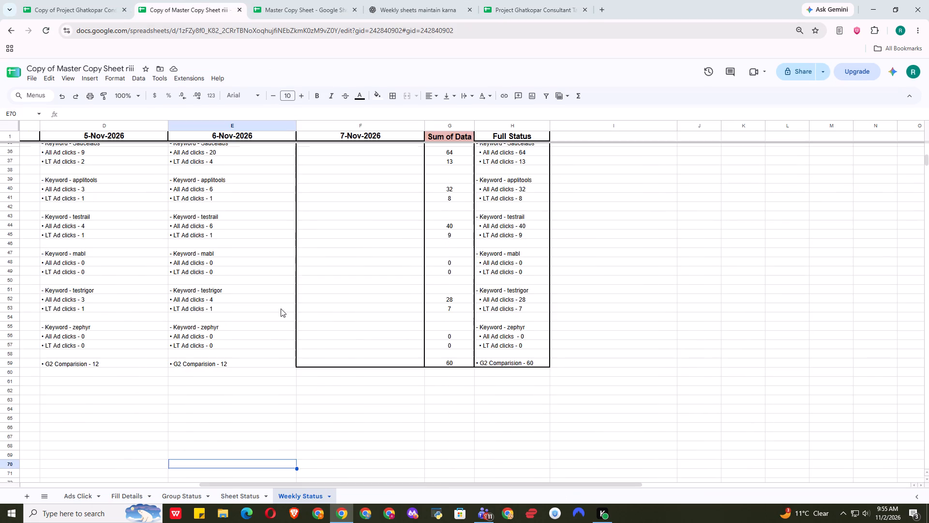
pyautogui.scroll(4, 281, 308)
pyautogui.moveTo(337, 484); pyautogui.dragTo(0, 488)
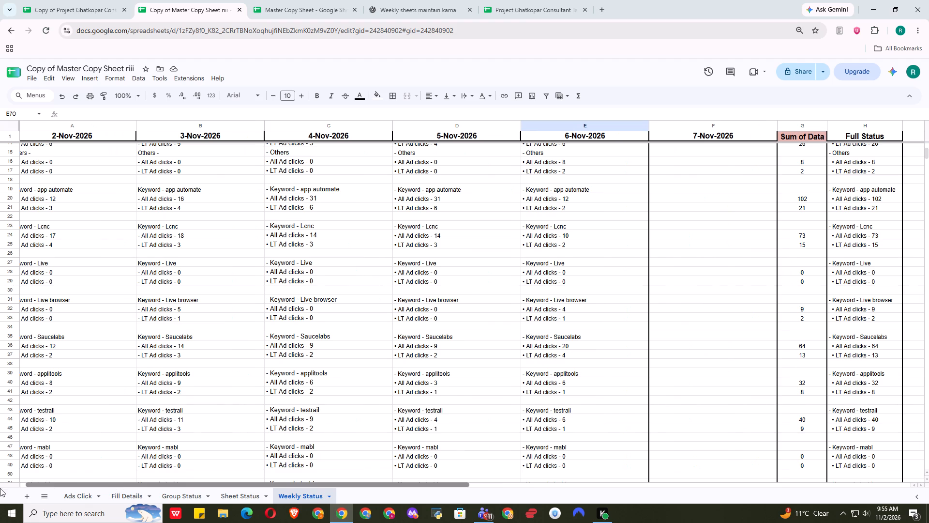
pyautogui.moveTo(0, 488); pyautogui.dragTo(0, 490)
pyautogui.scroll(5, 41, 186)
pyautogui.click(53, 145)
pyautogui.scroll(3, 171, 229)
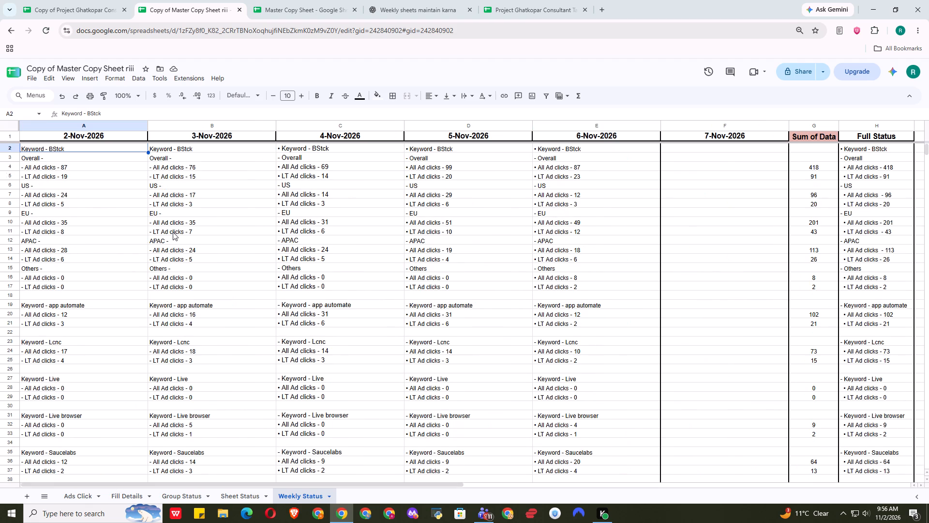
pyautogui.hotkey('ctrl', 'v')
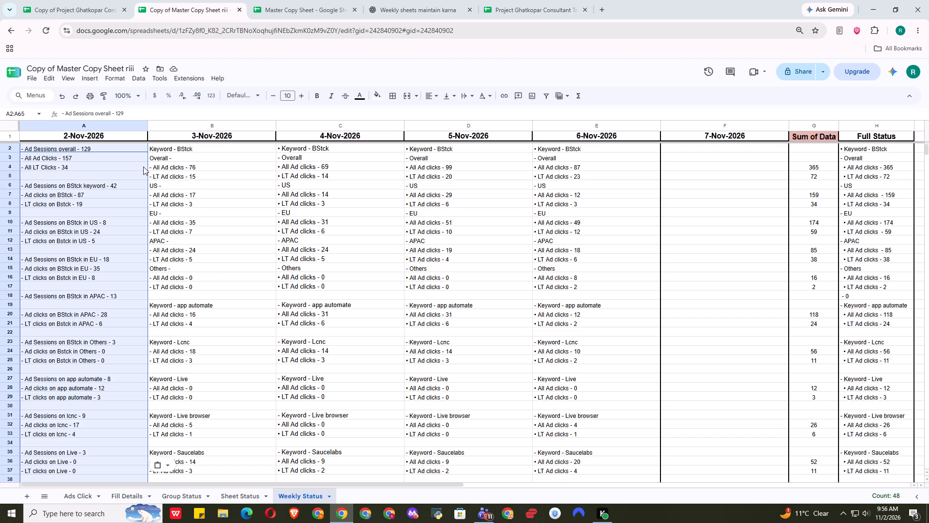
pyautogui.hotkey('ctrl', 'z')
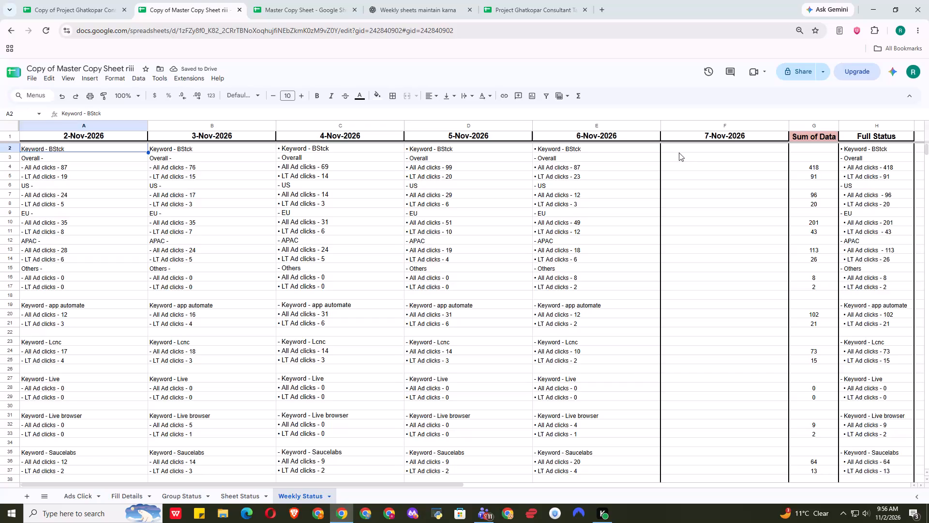
# Paste the converted 26 October status block below the existing data in the 3-Nov-2026 column, starting at B63.
pyautogui.click(47, 122)
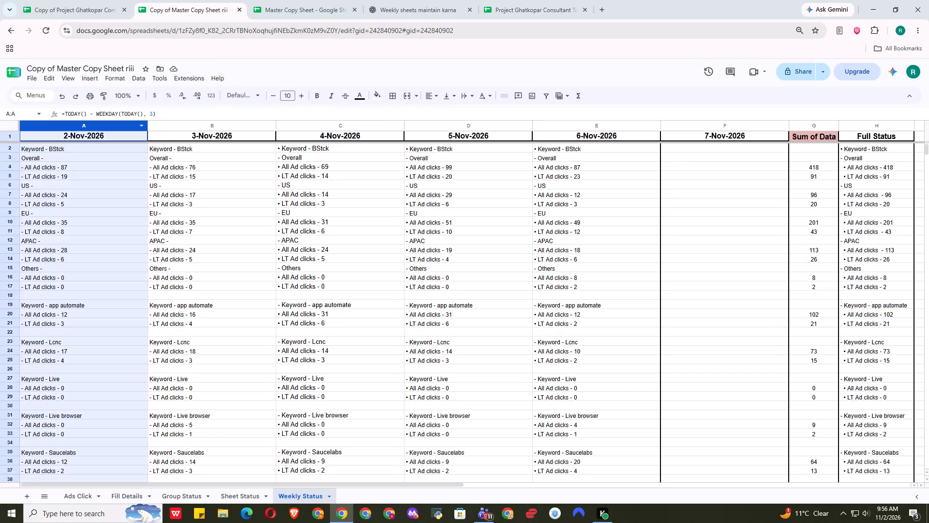
pyautogui.click(210, 180)
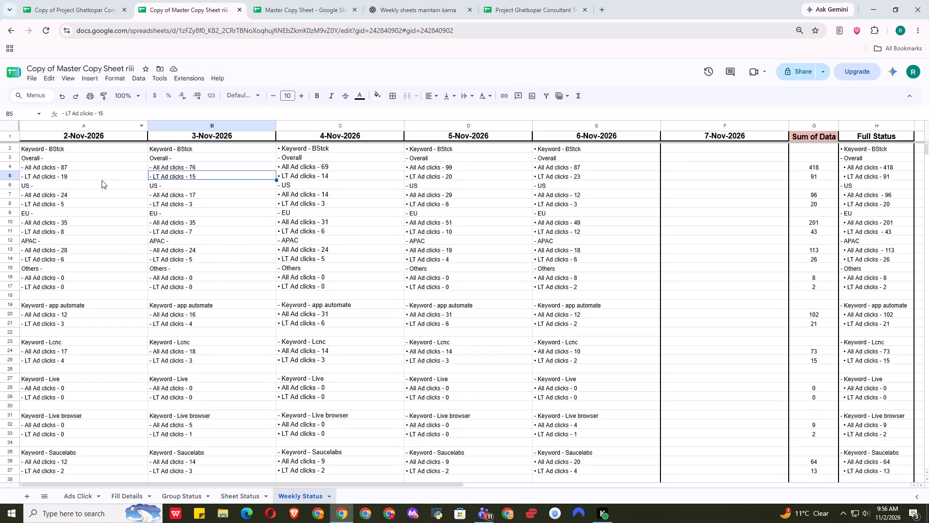
pyautogui.scroll(-11, 366, 377)
pyautogui.click(195, 174)
pyautogui.hotkey('ctrl', 'v')
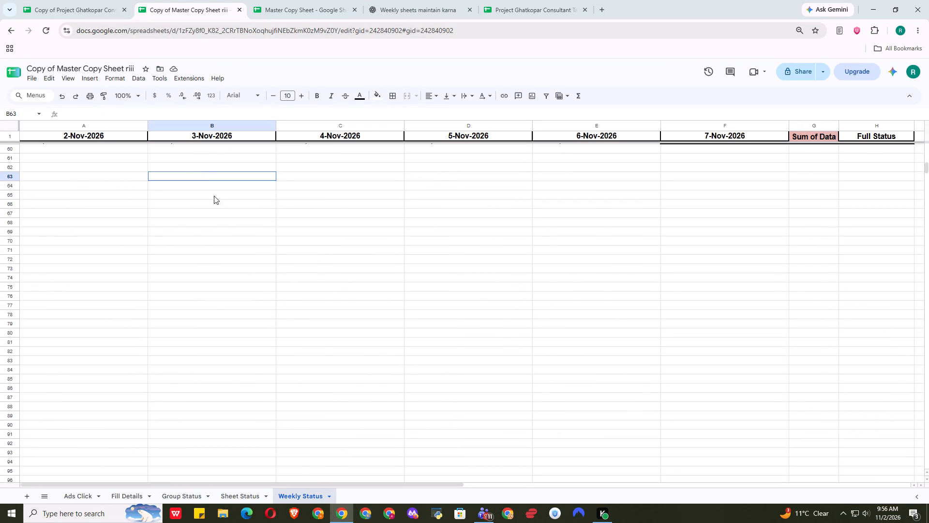
# Copy the 2-Nov-2026 status in A2:A59 and paste it below the table at A63, beside the converted block.
pyautogui.scroll(17, 229, 203)
pyautogui.moveTo(89, 154); pyautogui.dragTo(104, 434)
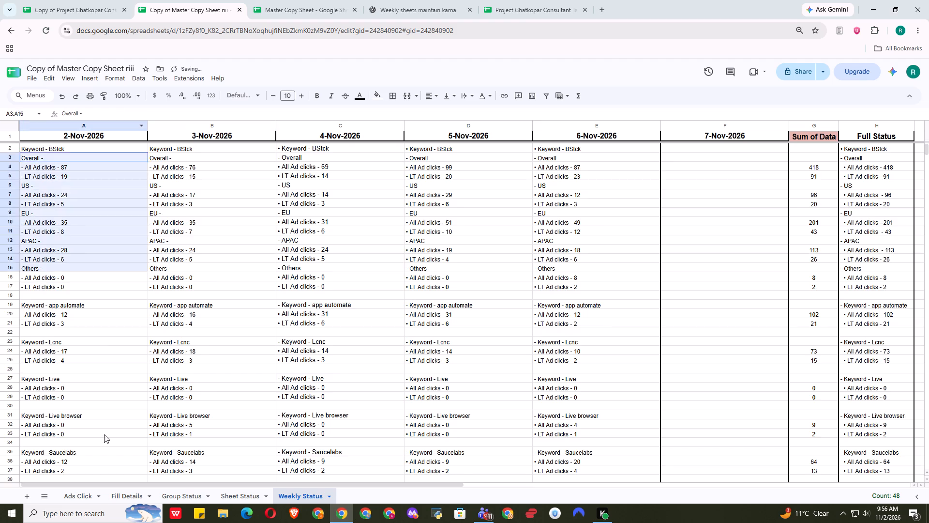
pyautogui.moveTo(104, 434); pyautogui.dragTo(108, 522)
pyautogui.scroll(8, 105, 280)
pyautogui.moveTo(70, 148); pyautogui.dragTo(111, 522)
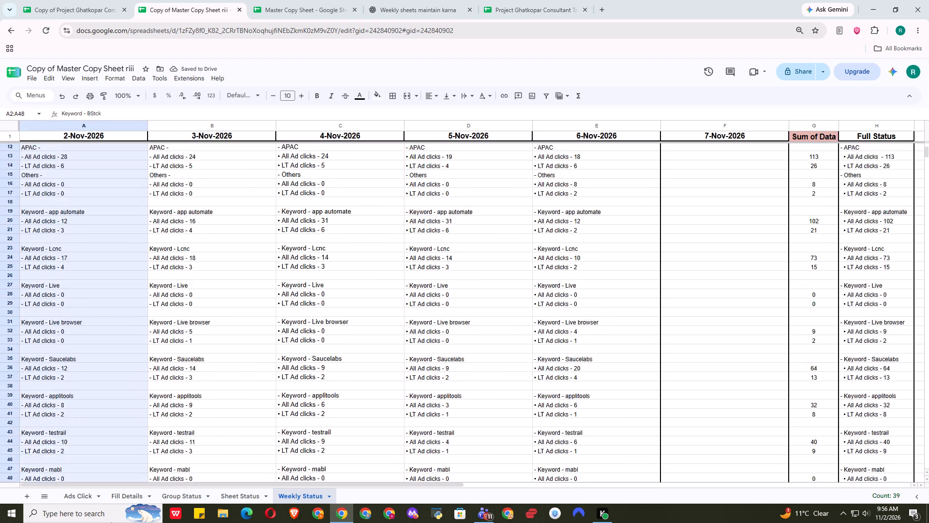
pyautogui.moveTo(111, 522); pyautogui.dragTo(104, 448)
pyautogui.hotkey('ctrl', 'x')
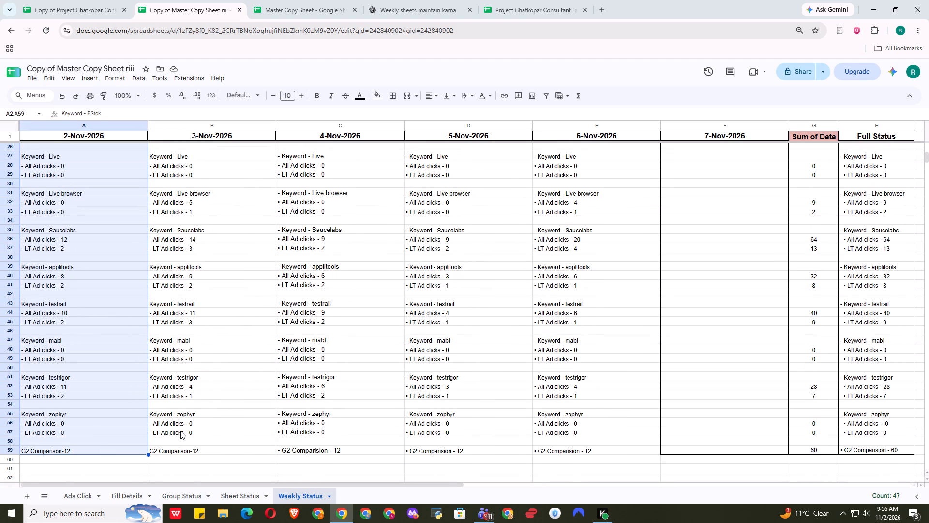
pyautogui.hotkey('ctrl', 'c')
pyautogui.hotkey('ctrl', 'c')
pyautogui.click(180, 431)
pyautogui.scroll(-3, 188, 407)
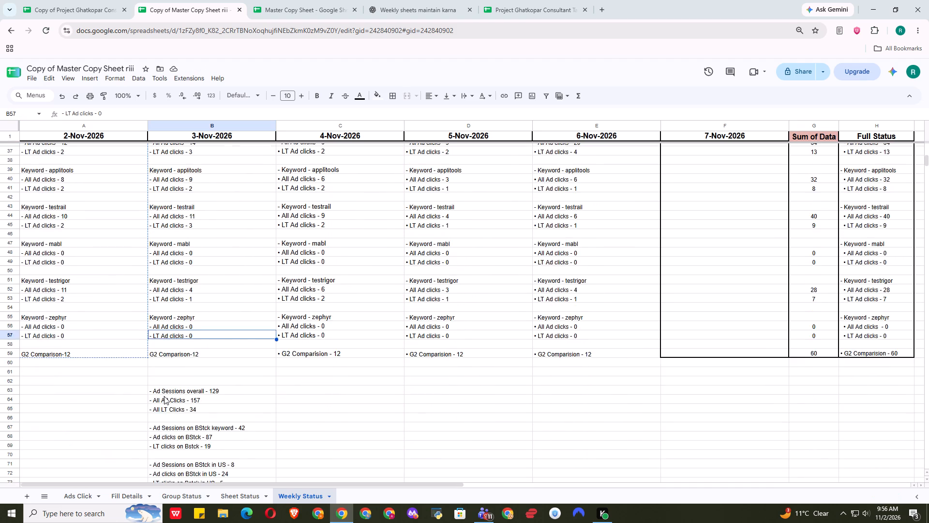
pyautogui.scroll(-1, 164, 396)
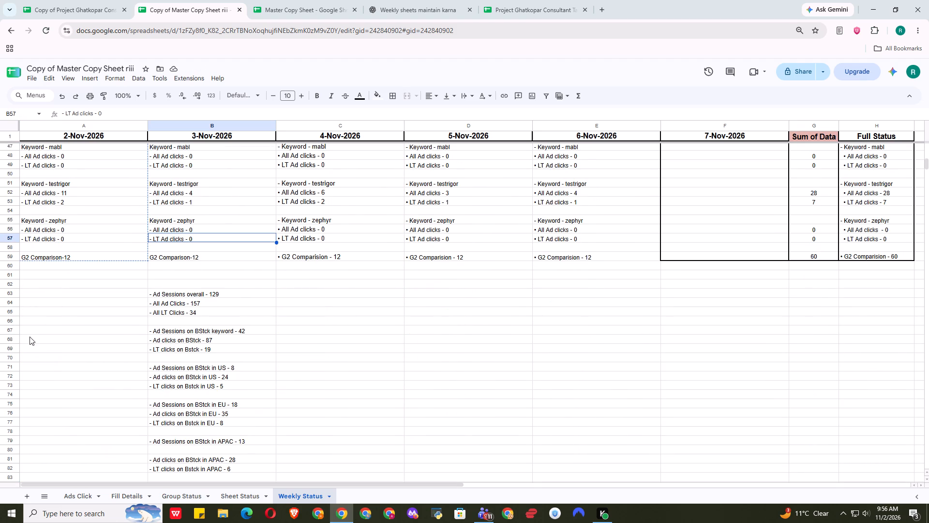
pyautogui.click(61, 297)
pyautogui.hotkey('ctrl', 'v')
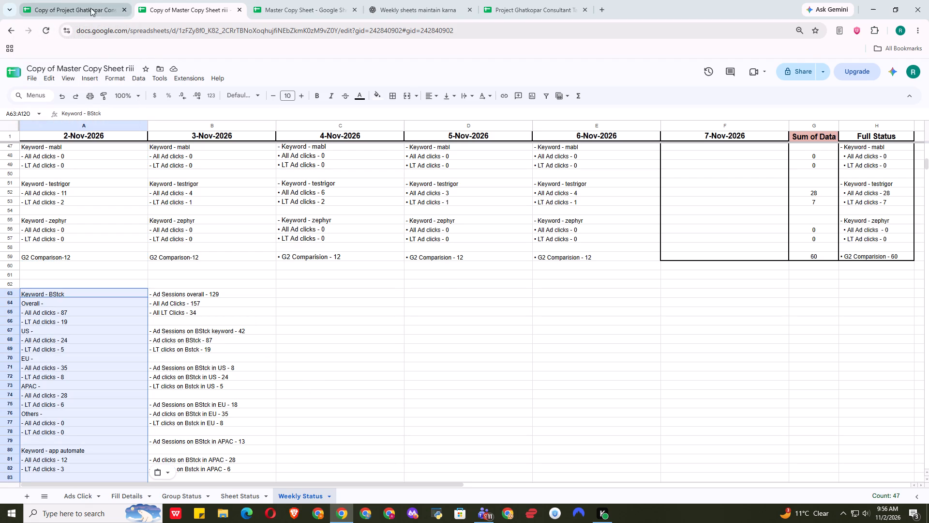
# Copy the raw ad session and click data in T7:U358 from Master Copy Sheet's Group Status and paste it at C63 in the Weekly Status copy.
pyautogui.scroll(1, 535, 242)
pyautogui.click(304, 3)
pyautogui.scroll(3, 843, 270)
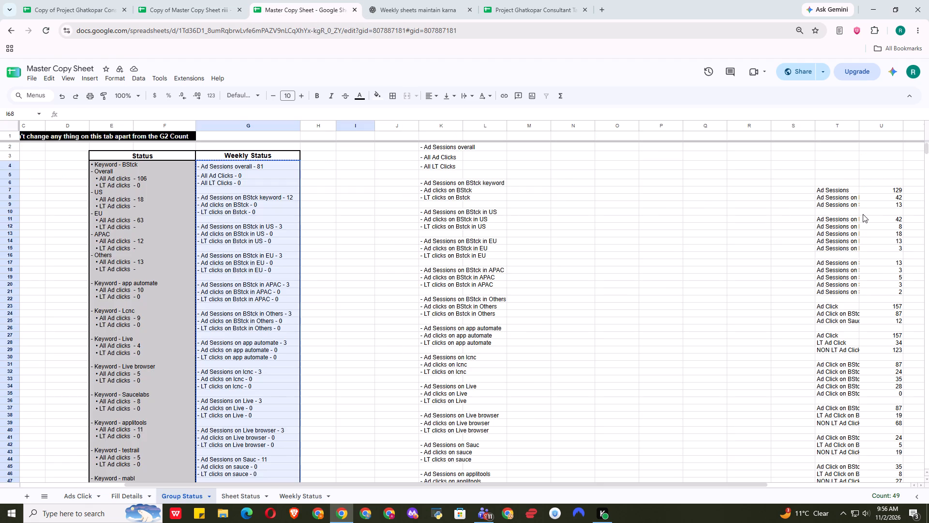
pyautogui.moveTo(839, 192); pyautogui.dragTo(915, 522)
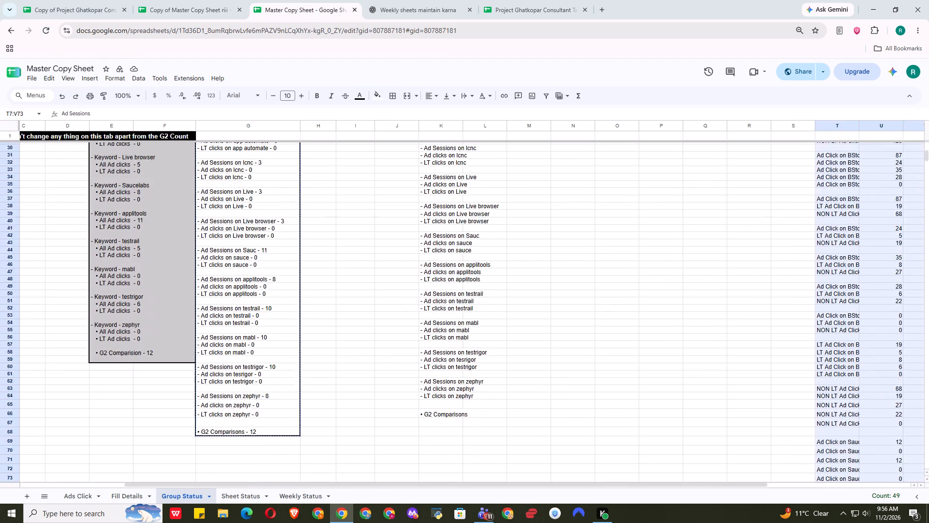
pyautogui.moveTo(915, 522); pyautogui.dragTo(915, 522)
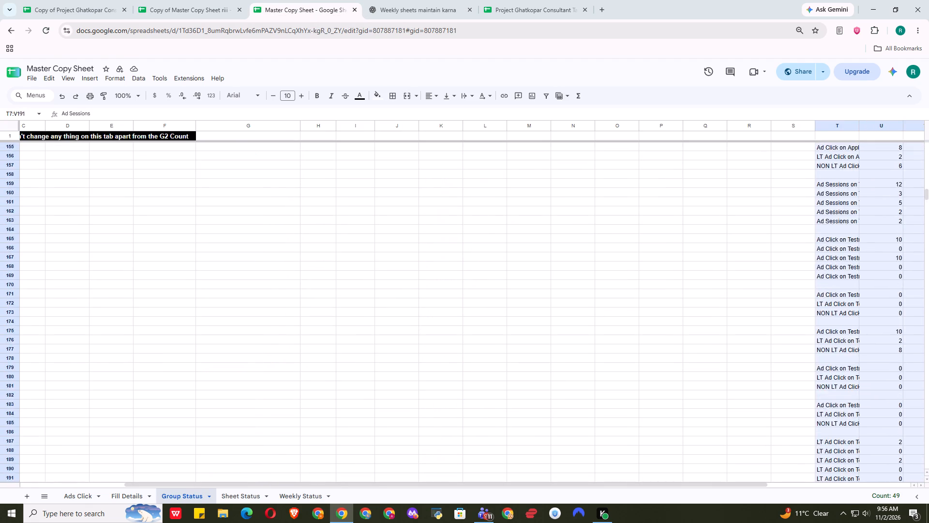
pyautogui.moveTo(915, 522); pyautogui.dragTo(924, 522)
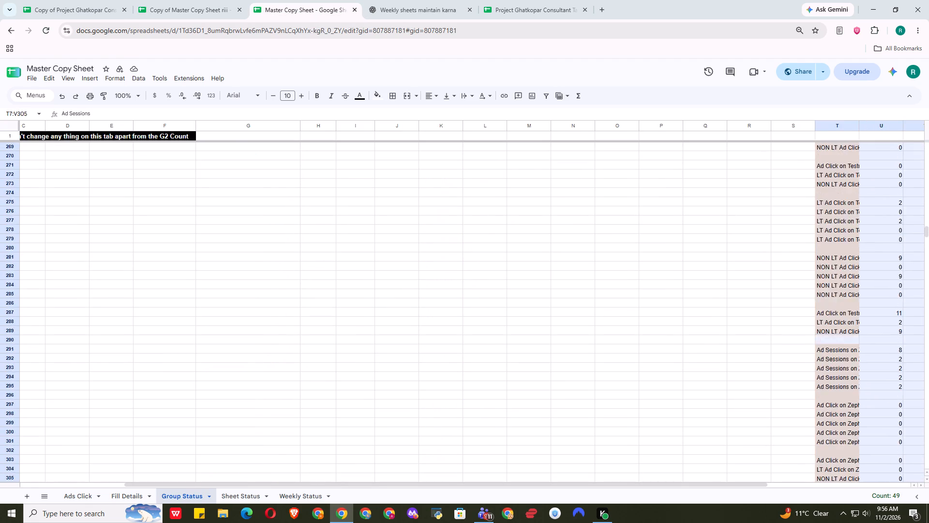
pyautogui.moveTo(924, 522); pyautogui.dragTo(877, 245)
pyautogui.hotkey('ctrl', 'x')
pyautogui.click(197, 0)
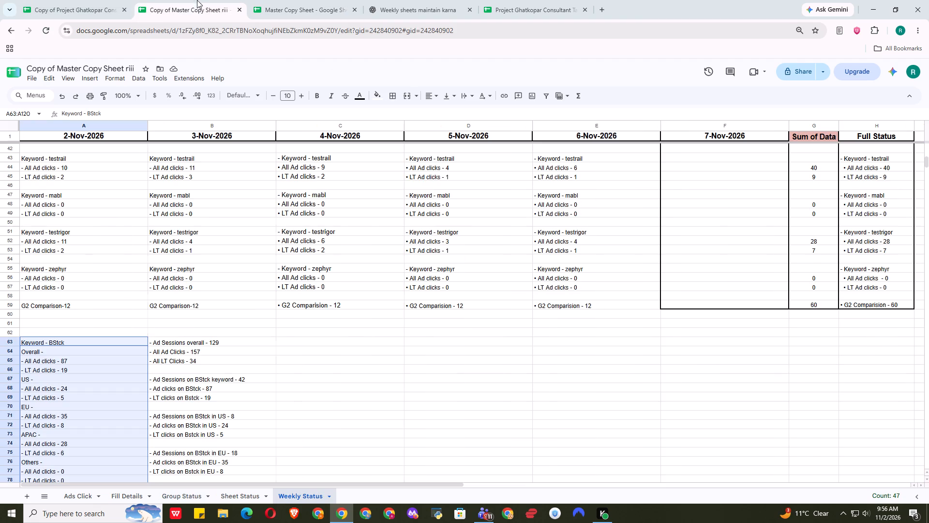
pyautogui.click(311, 349)
pyautogui.click(314, 339)
pyautogui.hotkey('ctrl', 'v')
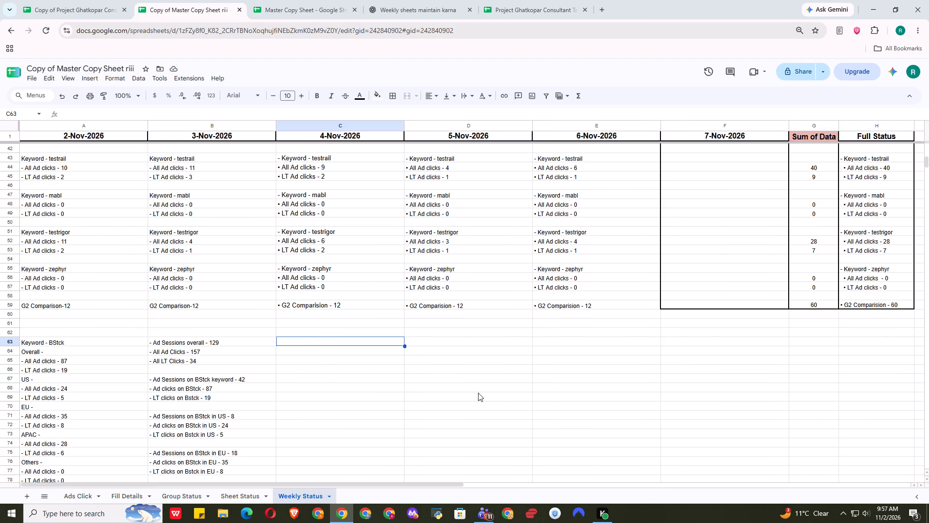
pyautogui.scroll(-1, 421, 379)
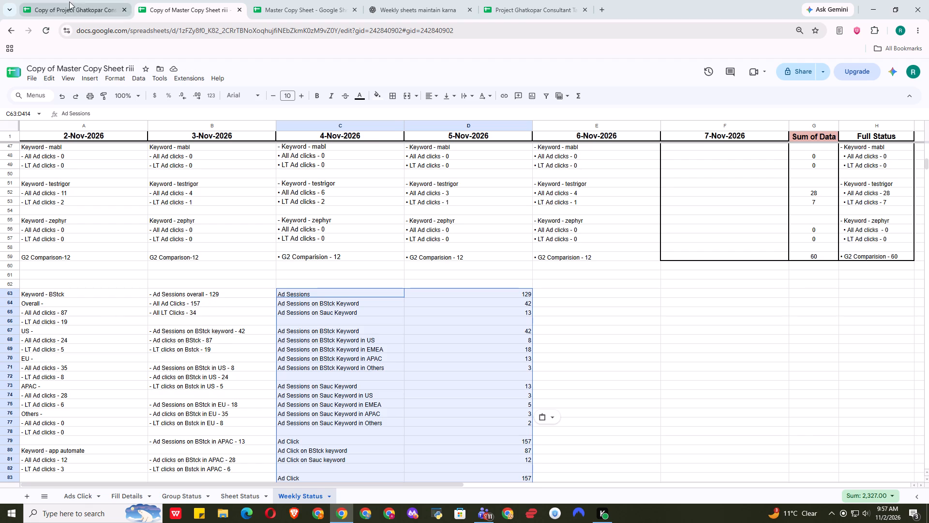
# Examine the 26 to 31 October columns of the Ads Clicked Tracker in the Project Ghatkopar Consultant Tasks 3 spreadsheet.
pyautogui.click(513, 15)
pyautogui.scroll(3, 249, 204)
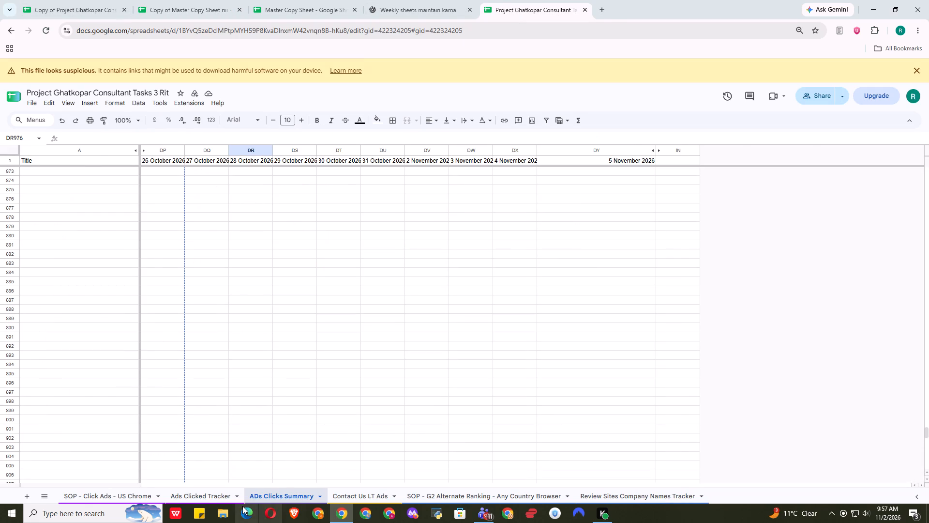
pyautogui.click(214, 494)
pyautogui.scroll(7, 273, 400)
pyautogui.moveTo(324, 482); pyautogui.dragTo(342, 485)
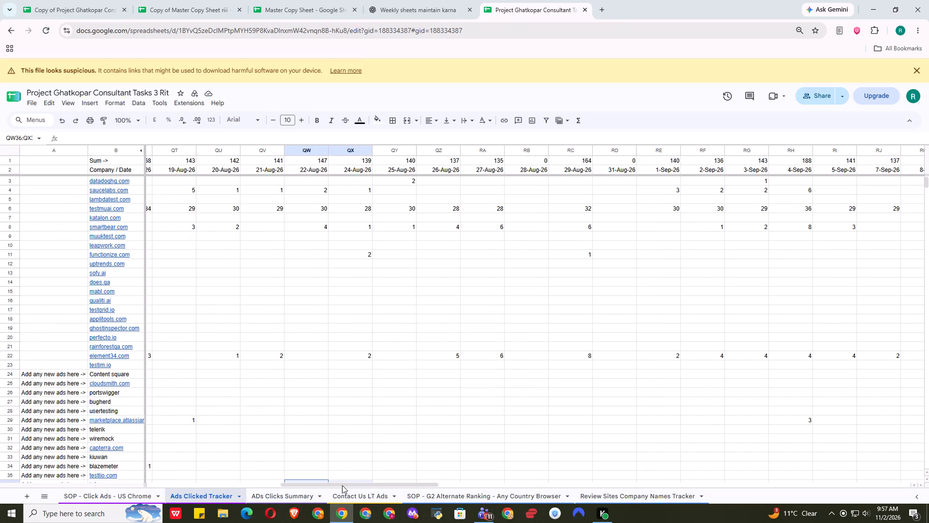
pyautogui.moveTo(342, 485); pyautogui.dragTo(347, 485)
pyautogui.moveTo(340, 485); pyautogui.dragTo(559, 491)
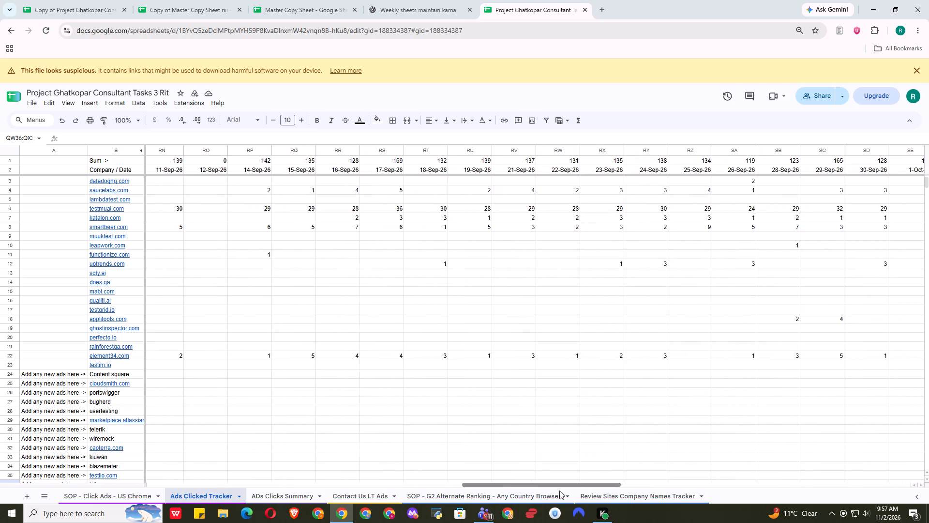
pyautogui.moveTo(559, 491); pyautogui.dragTo(884, 442)
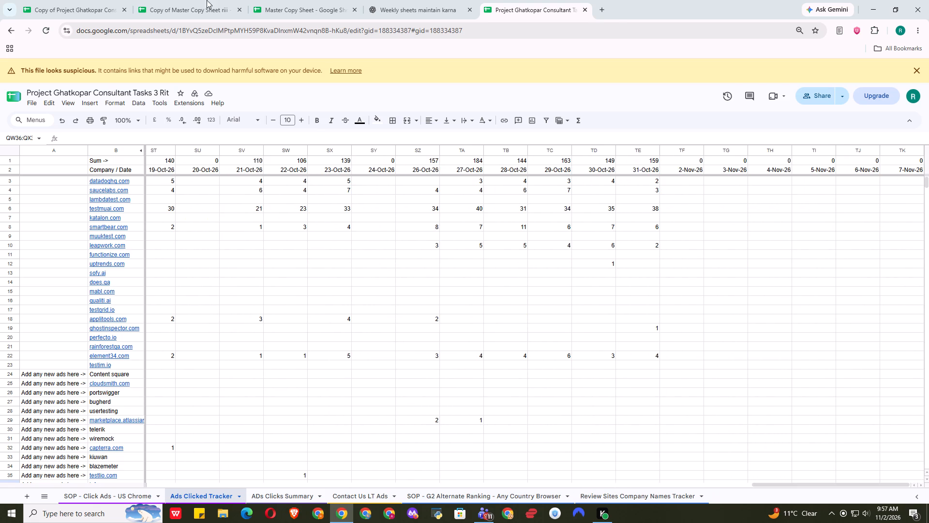
pyautogui.scroll(3, 604, 264)
pyautogui.click(449, 1)
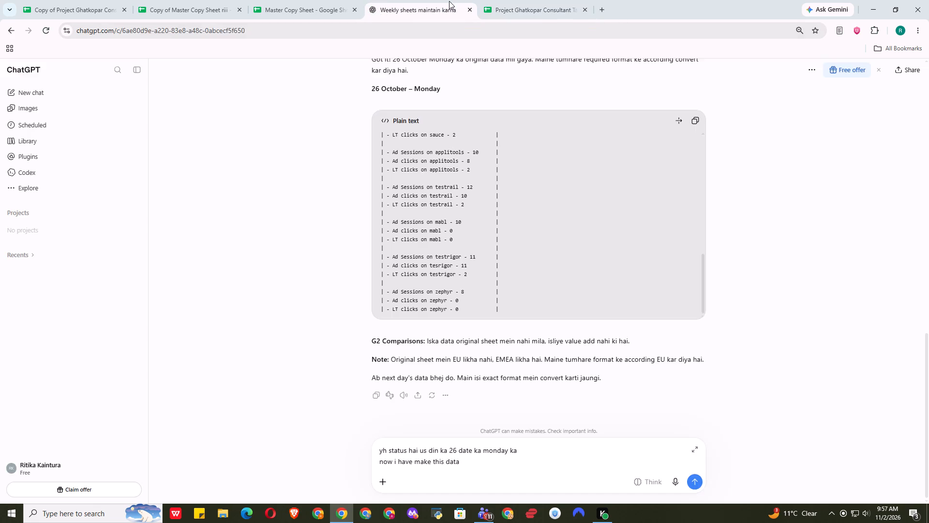
pyautogui.click(522, 1)
pyautogui.click(282, 12)
pyautogui.scroll(3, 249, 226)
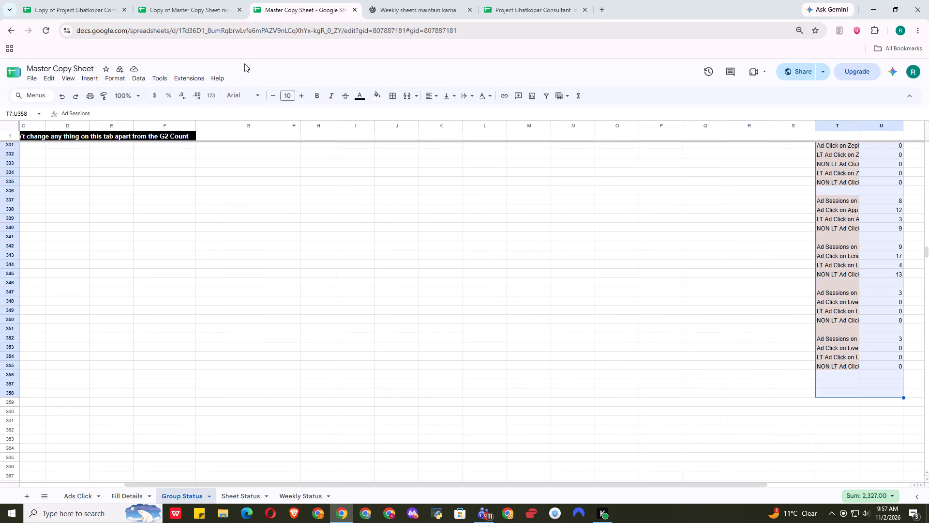
# Back in the Weekly Status copy, check the converted lines from B63 down against the raw ad data pasted beside them.
pyautogui.click(184, 6)
pyautogui.scroll(2, 262, 232)
pyautogui.scroll(-3, 266, 246)
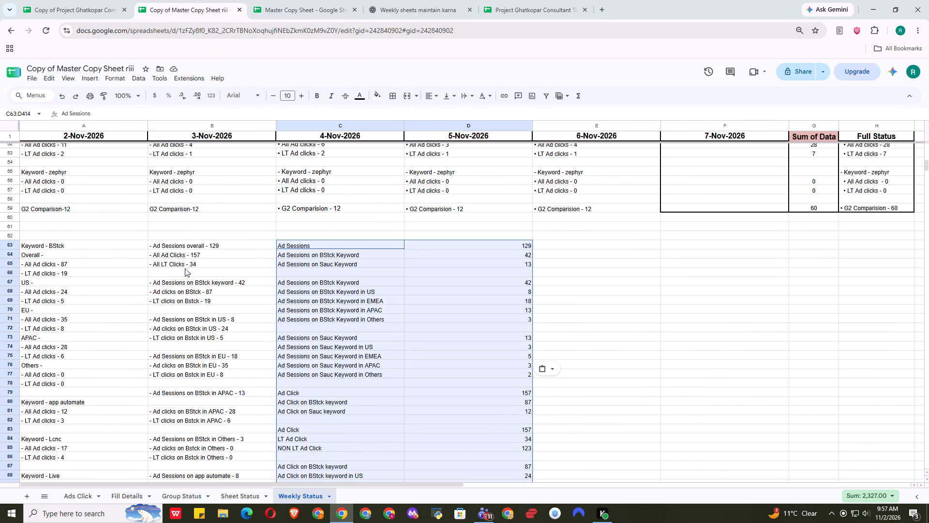
pyautogui.click(210, 252)
pyautogui.click(209, 266)
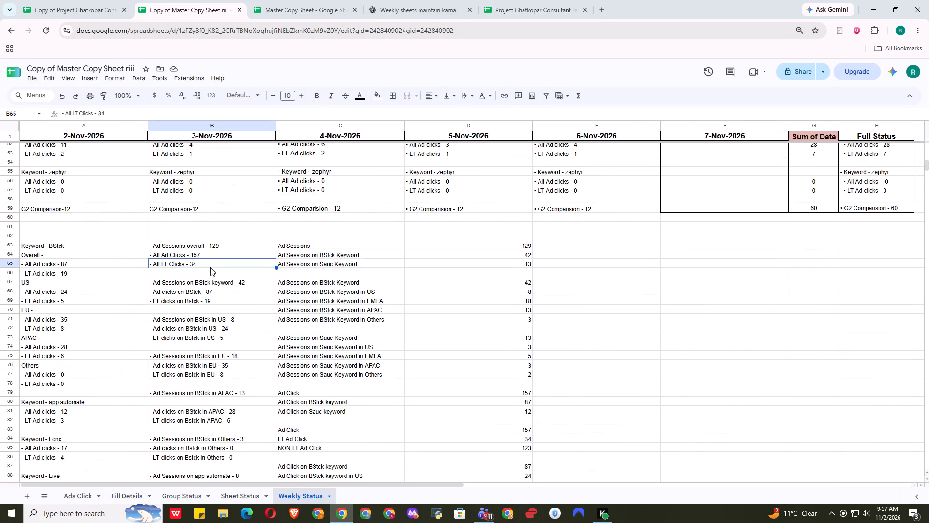
pyautogui.click(251, 284)
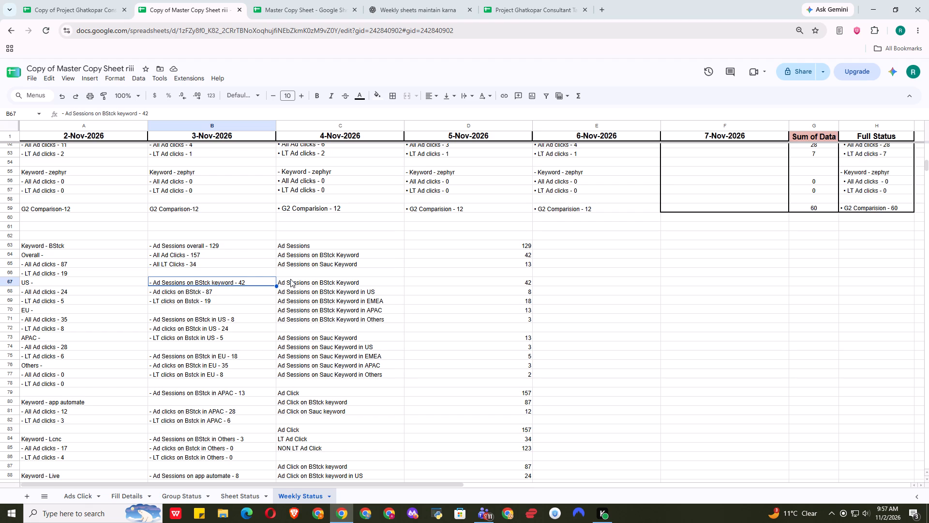
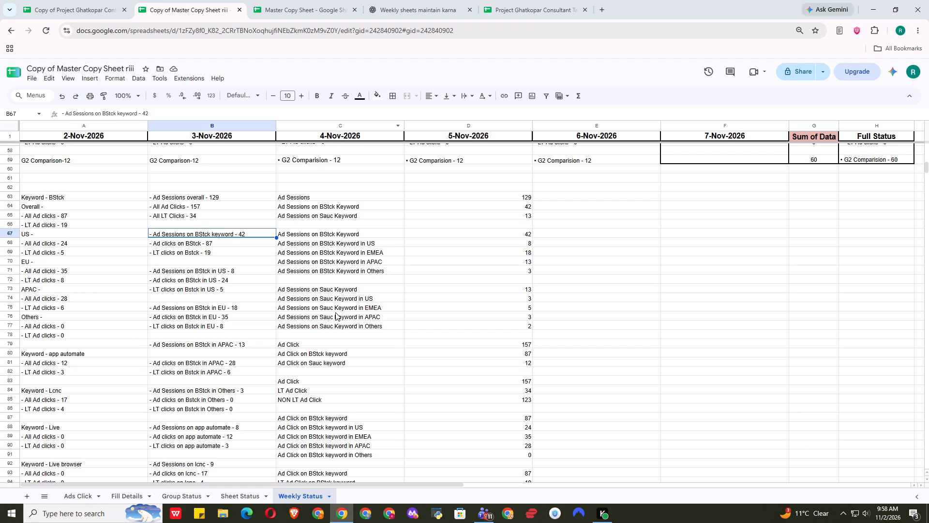
# Check the converted overall and US BStck session and click lines in B67:B73 against the raw ad data in columns C and D.
pyautogui.click(212, 251)
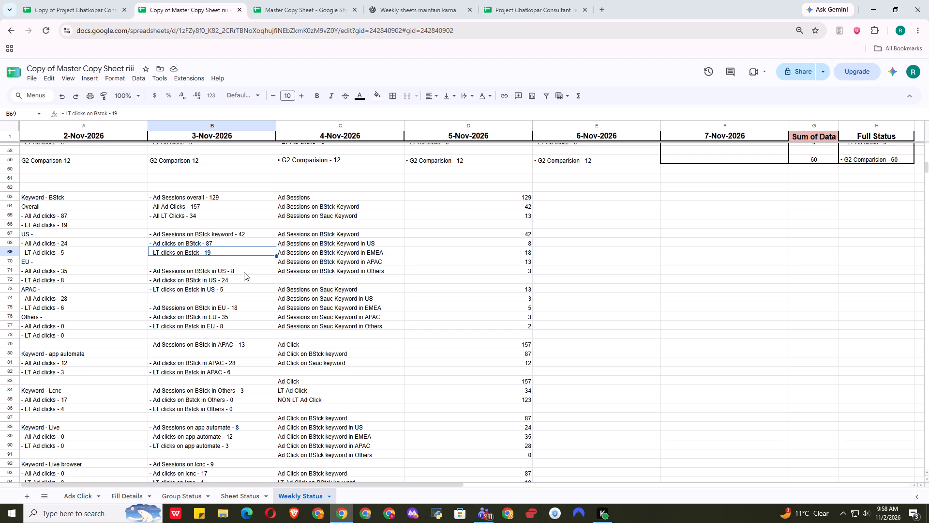
pyautogui.click(244, 272)
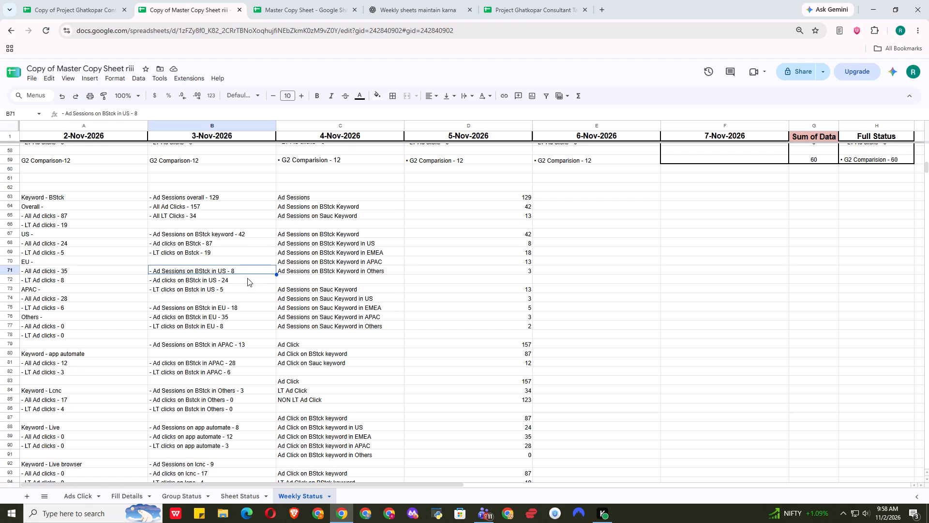
pyautogui.click(247, 278)
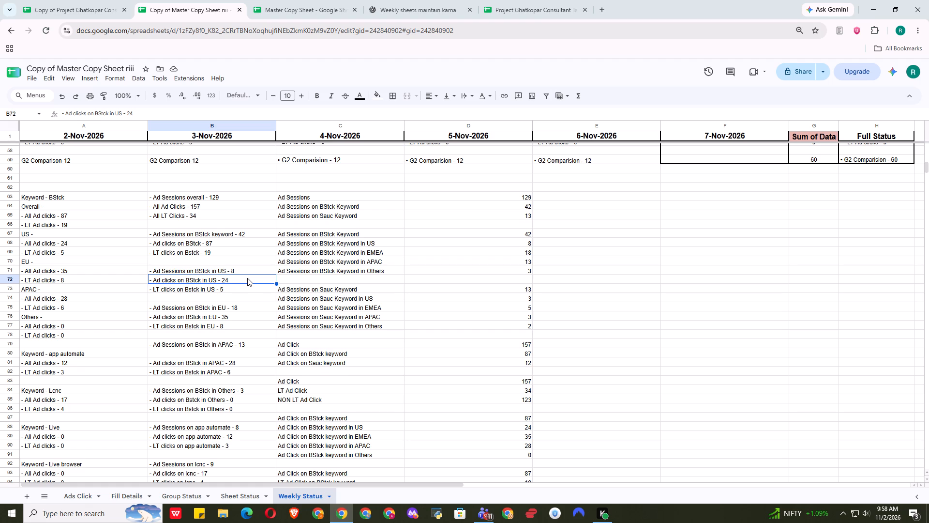
pyautogui.click(220, 241)
pyautogui.click(226, 250)
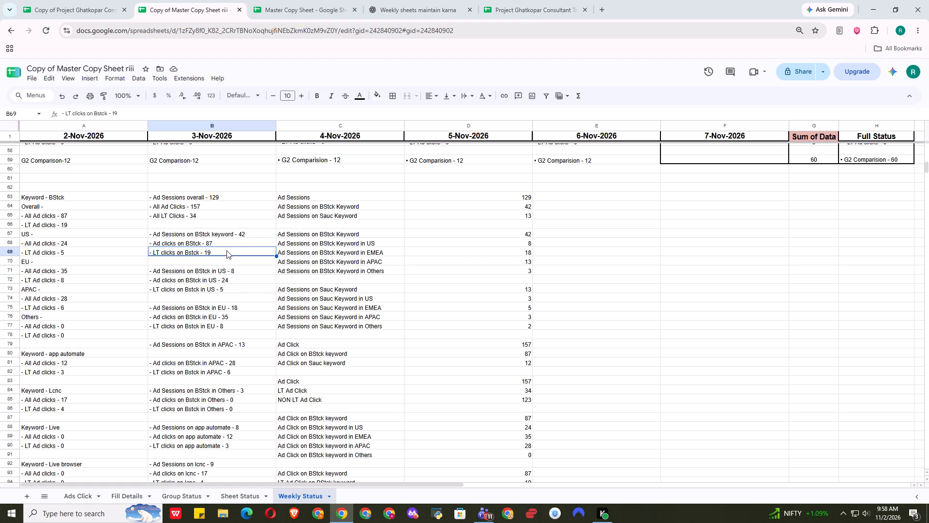
pyautogui.click(233, 272)
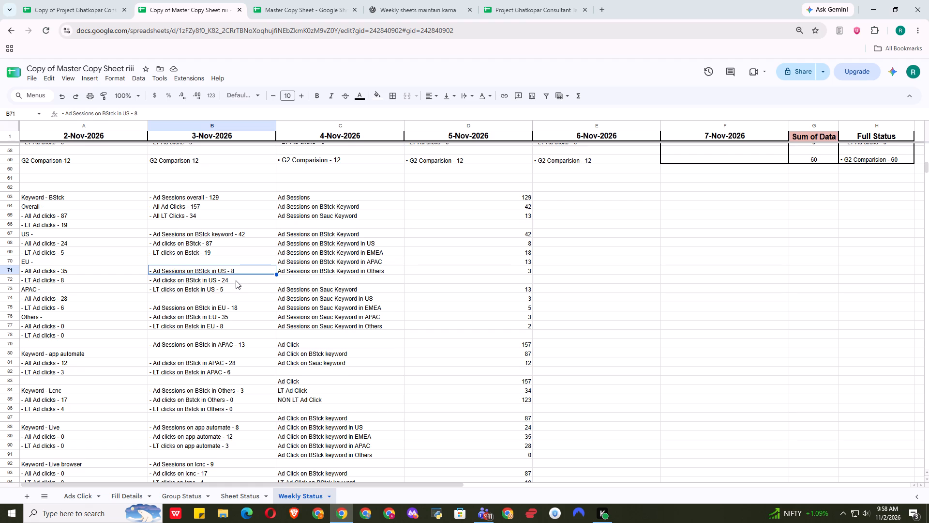
pyautogui.click(382, 242)
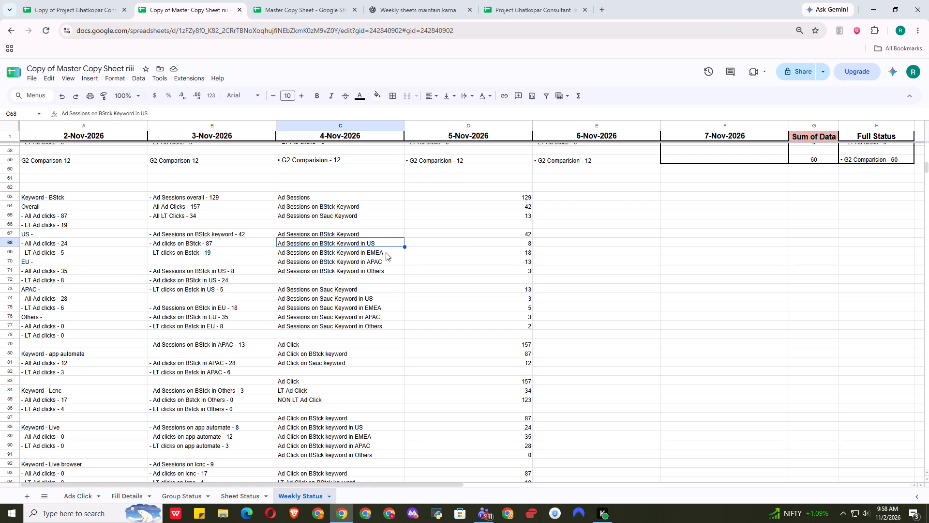
pyautogui.click(224, 268)
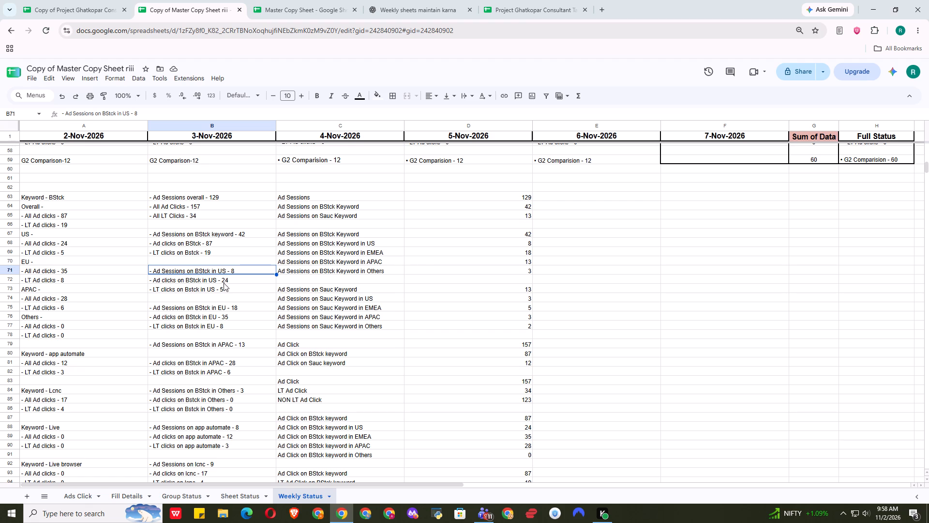
pyautogui.click(229, 283)
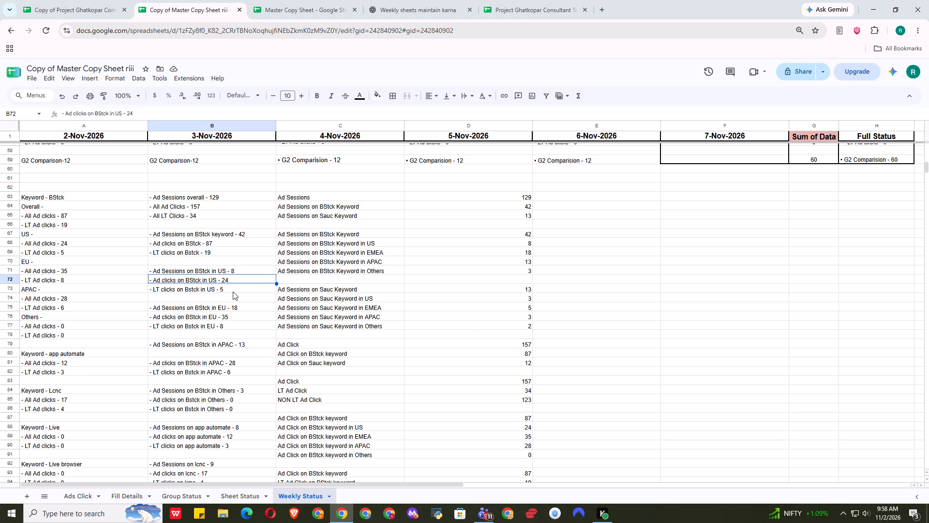
# Check the converted US, EU and APAC BStck lines in B73:B82 against the matching raw session and click counts.
pyautogui.scroll(-4, 358, 328)
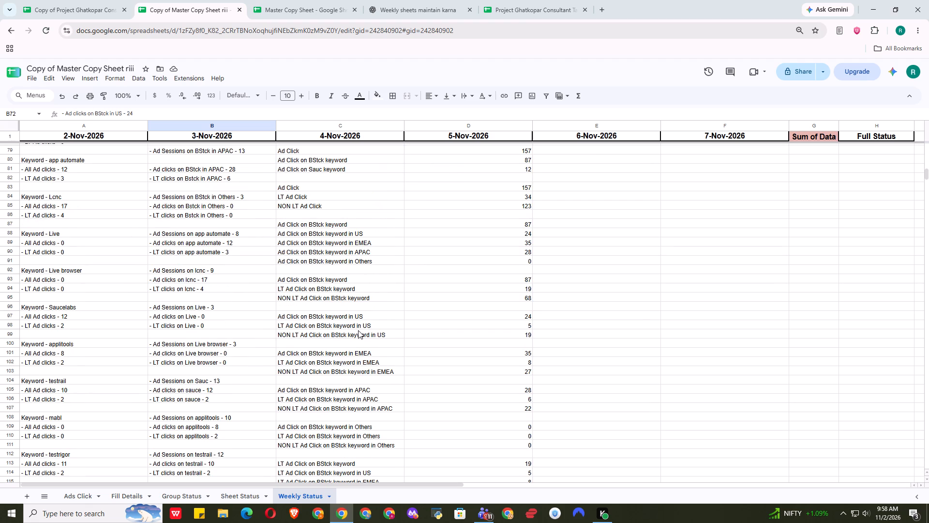
pyautogui.scroll(1, 358, 330)
pyautogui.scroll(2, 219, 199)
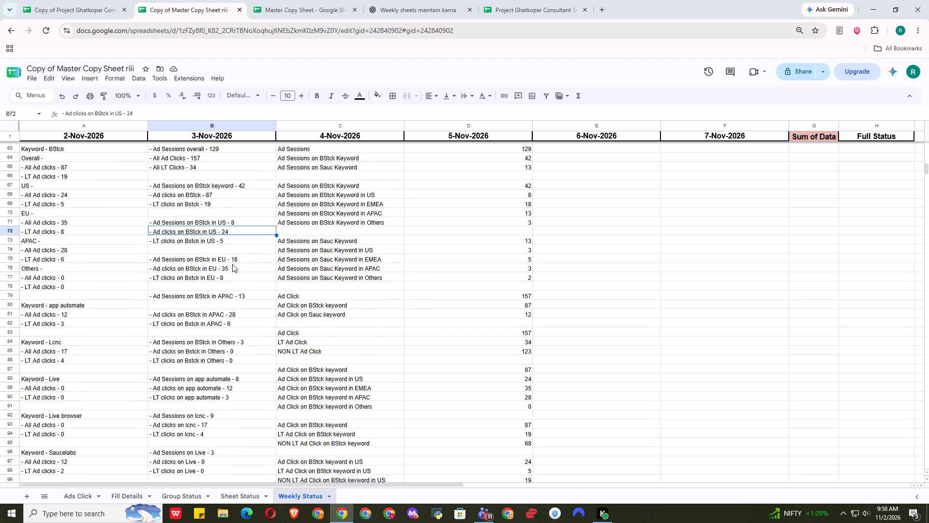
pyautogui.click(217, 239)
pyautogui.click(231, 256)
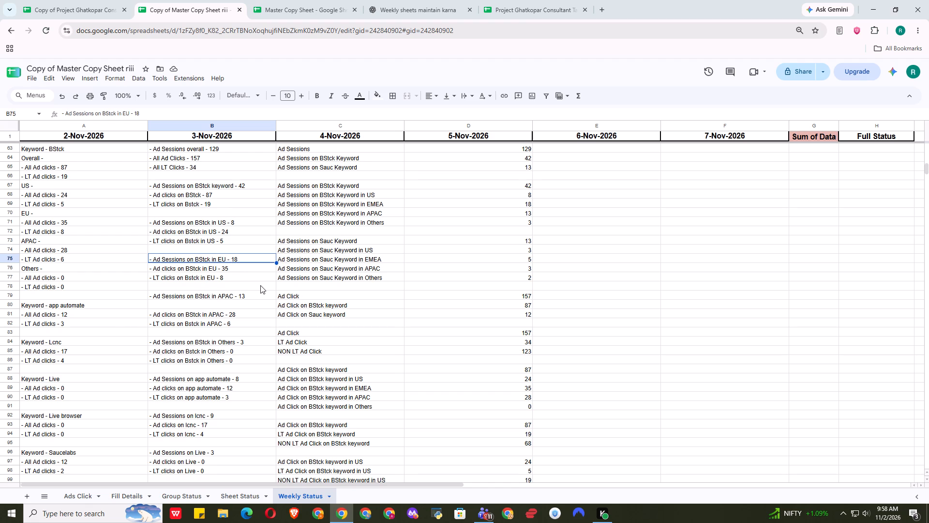
pyautogui.click(211, 269)
pyautogui.scroll(-2, 363, 308)
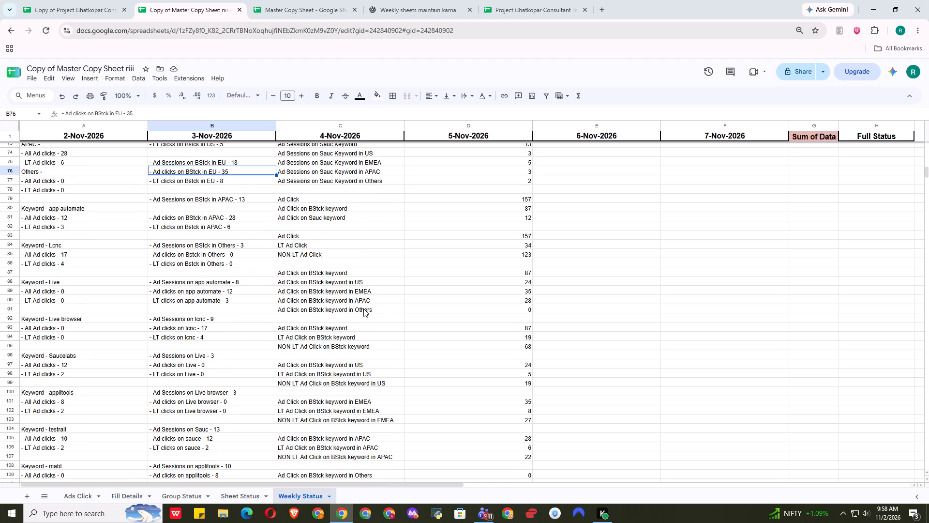
pyautogui.click(236, 183)
pyautogui.scroll(-1, 400, 304)
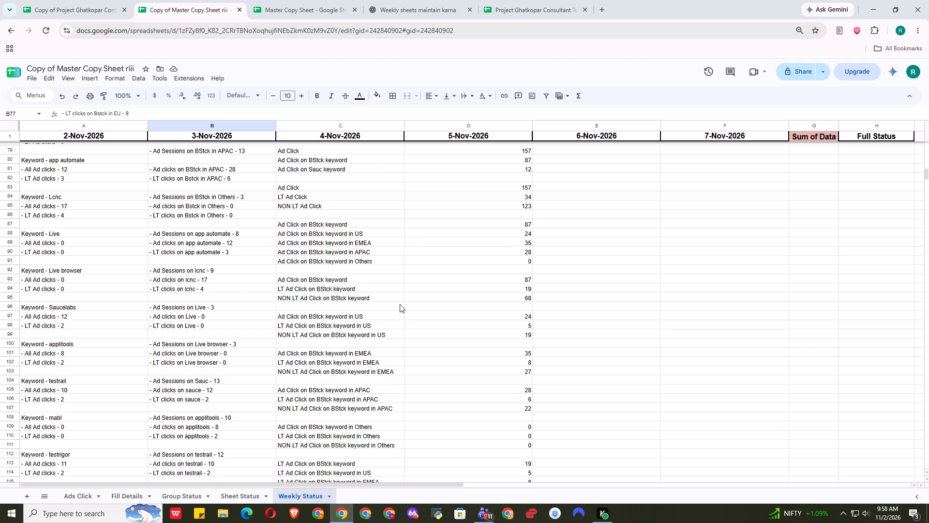
pyautogui.scroll(2, 386, 306)
pyautogui.scroll(-1, 368, 307)
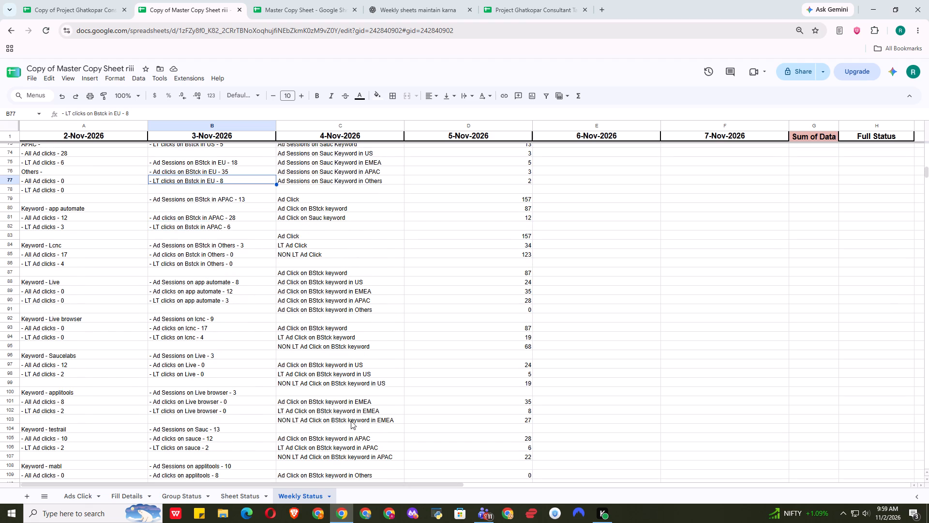
pyautogui.click(239, 202)
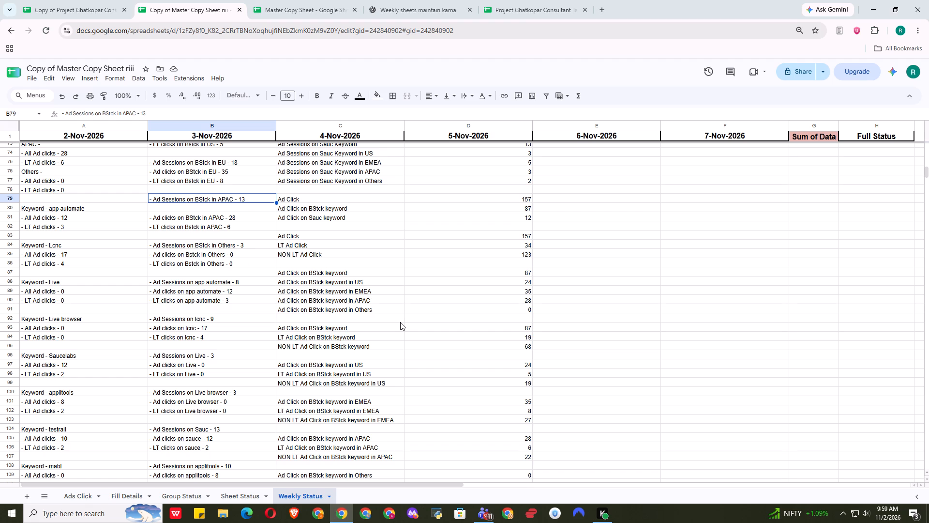
pyautogui.scroll(2, 400, 322)
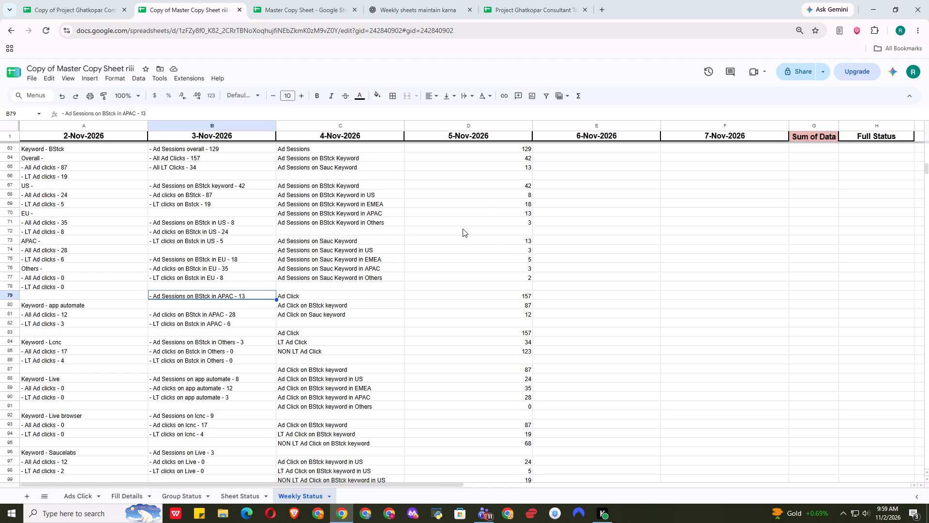
pyautogui.scroll(-2, 439, 375)
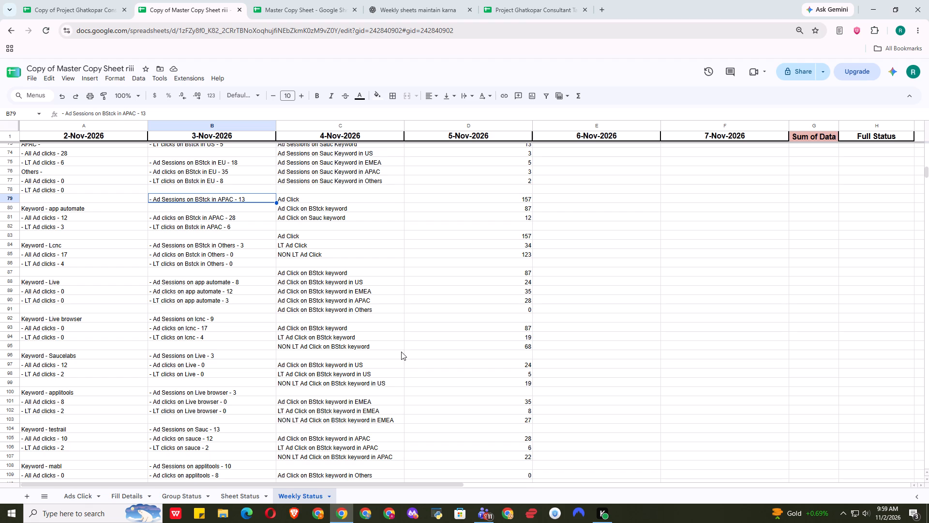
# Move the converted lines in B81:B126 up one row to B80, closing the gap below the BStck APAC ad sessions line.
pyautogui.click(231, 223)
pyautogui.moveTo(204, 213); pyautogui.dragTo(232, 357)
pyautogui.moveTo(203, 218); pyautogui.dragTo(211, 244)
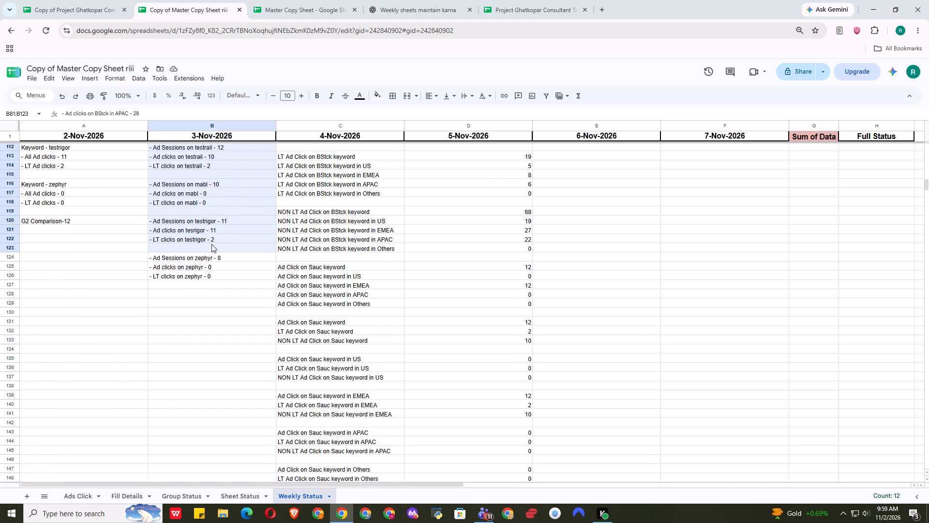
pyautogui.moveTo(211, 244); pyautogui.dragTo(220, 274)
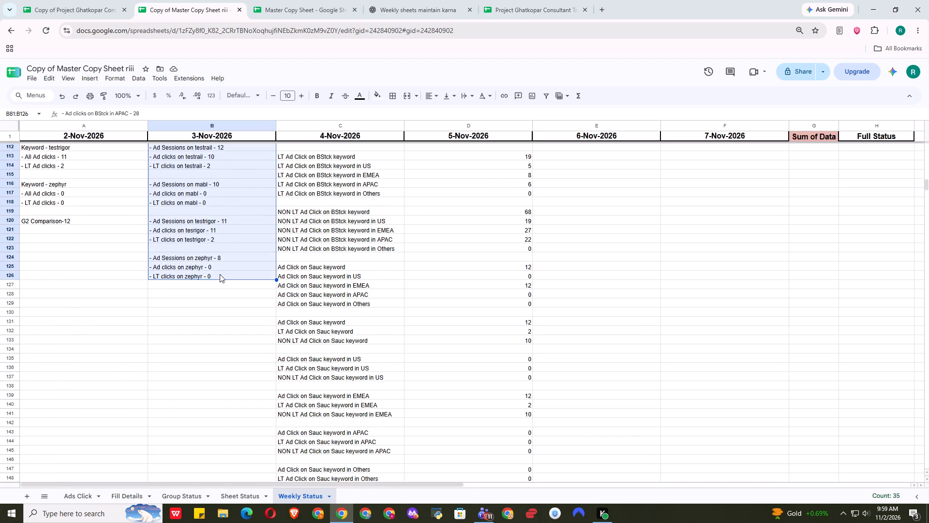
pyautogui.hotkey('ctrl', 'x')
pyautogui.scroll(7, 237, 307)
pyautogui.click(184, 189)
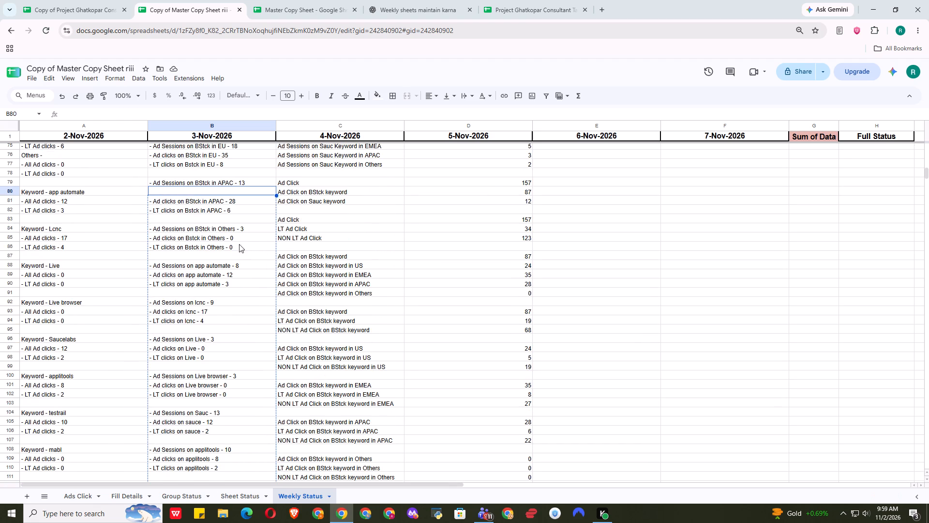
pyautogui.hotkey('ctrl', 'v')
# Check the converted BStck Others lines in B83:B85 against the raw session and click data beside them.
pyautogui.click(210, 249)
pyautogui.click(209, 216)
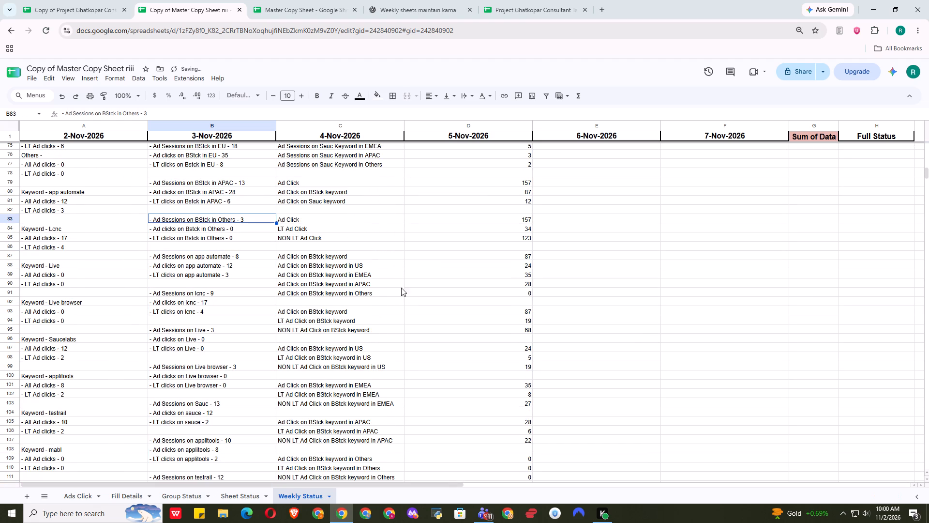
pyautogui.scroll(2, 390, 291)
pyautogui.scroll(2, 305, 294)
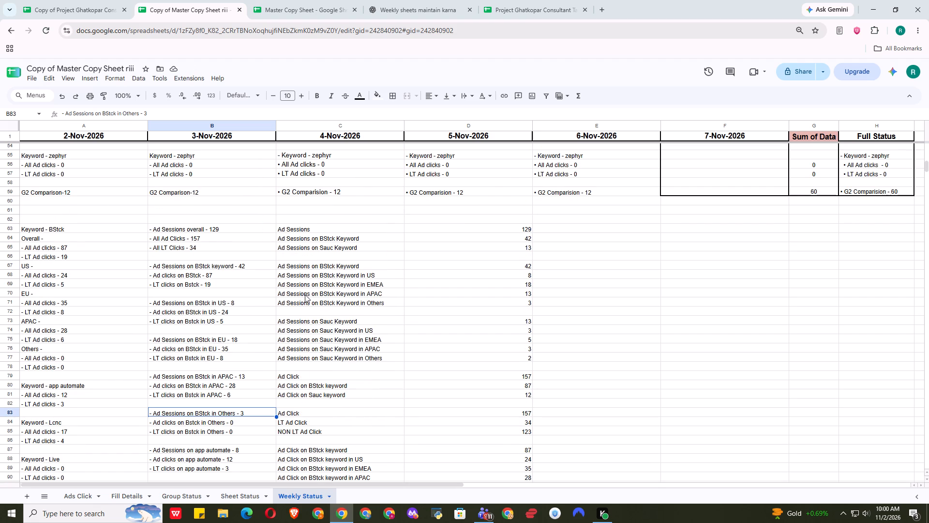
pyautogui.scroll(-1, 333, 409)
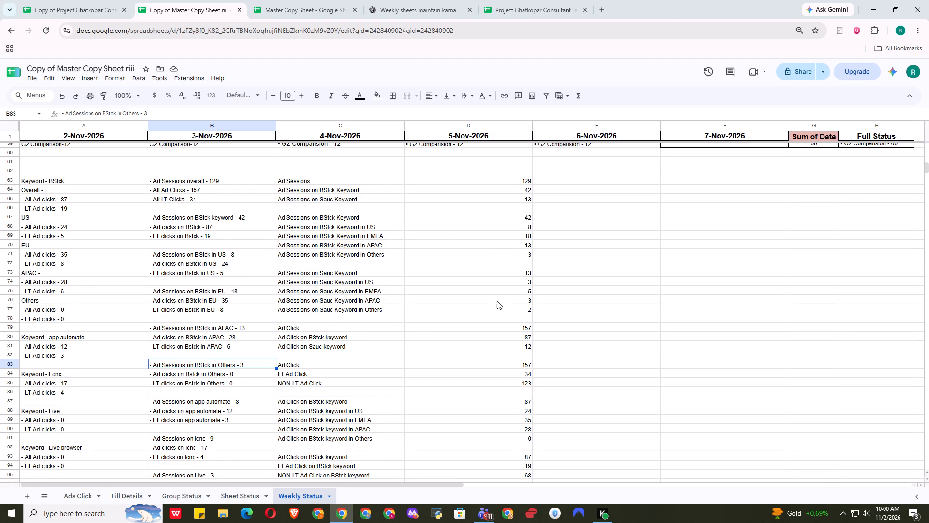
pyautogui.scroll(-1, 501, 308)
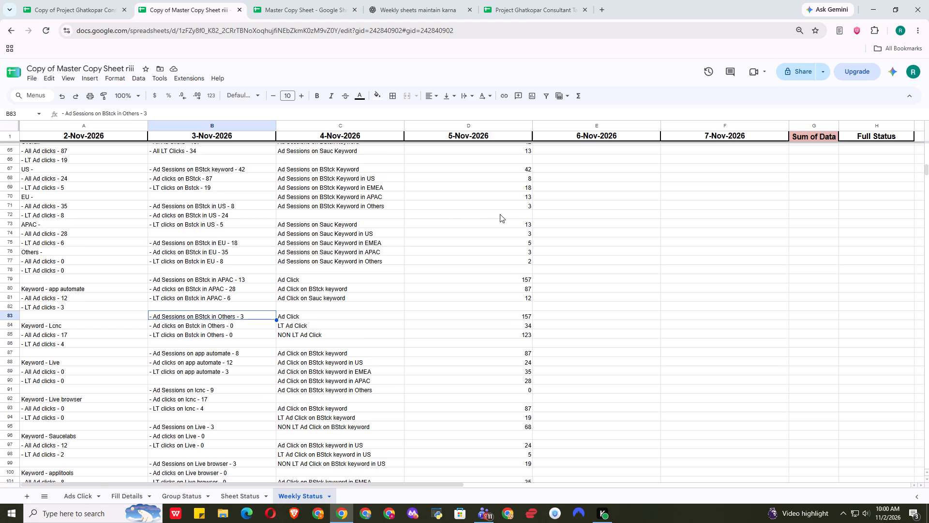
pyautogui.scroll(-1, 502, 214)
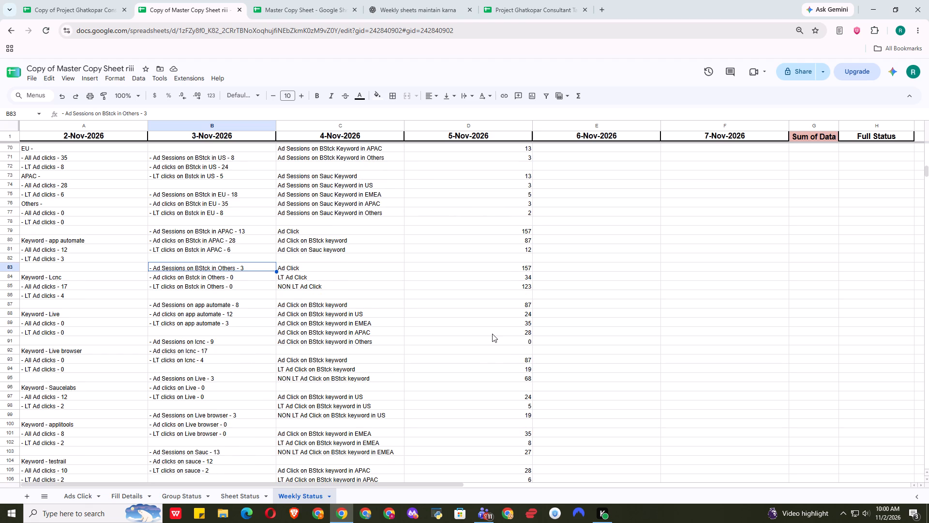
pyautogui.scroll(-1, 481, 358)
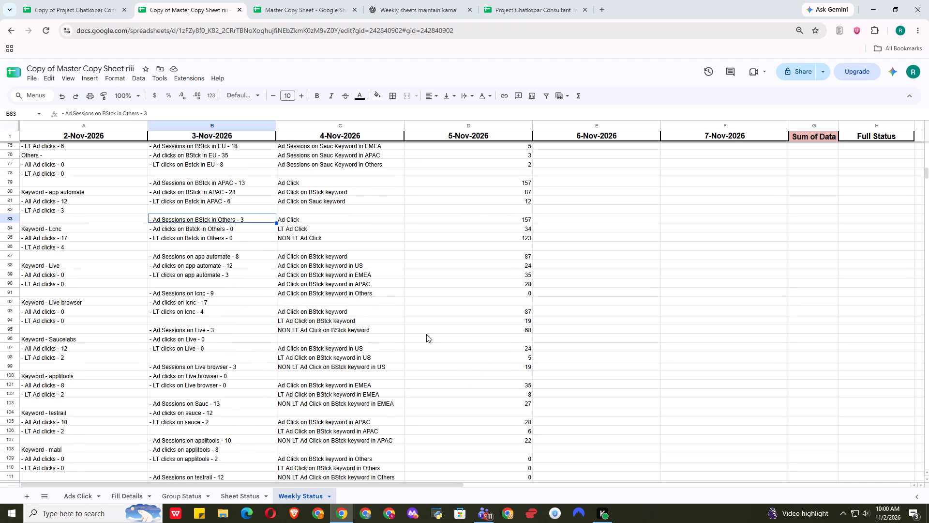
pyautogui.scroll(-1, 468, 394)
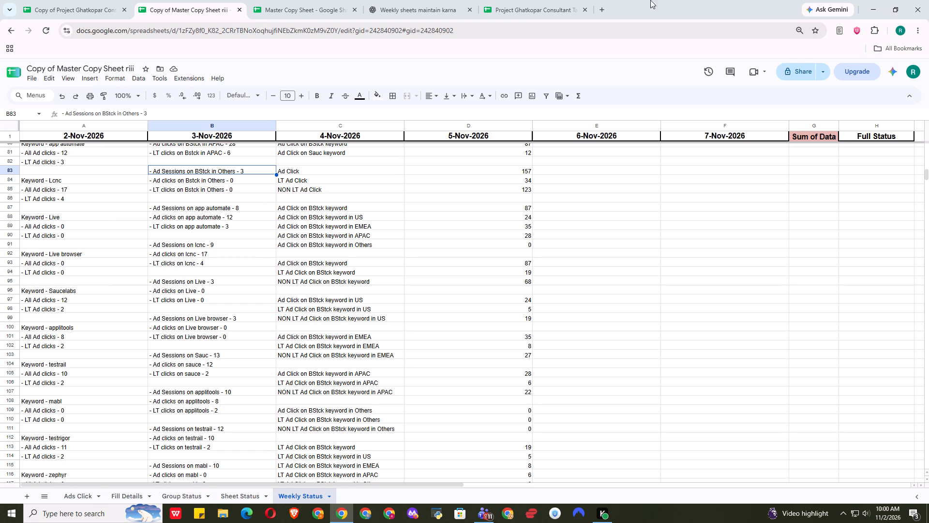
# Look through the raw ad data in columns C and D for the counts behind the converted app automate lines in B87:B89.
pyautogui.click(237, 195)
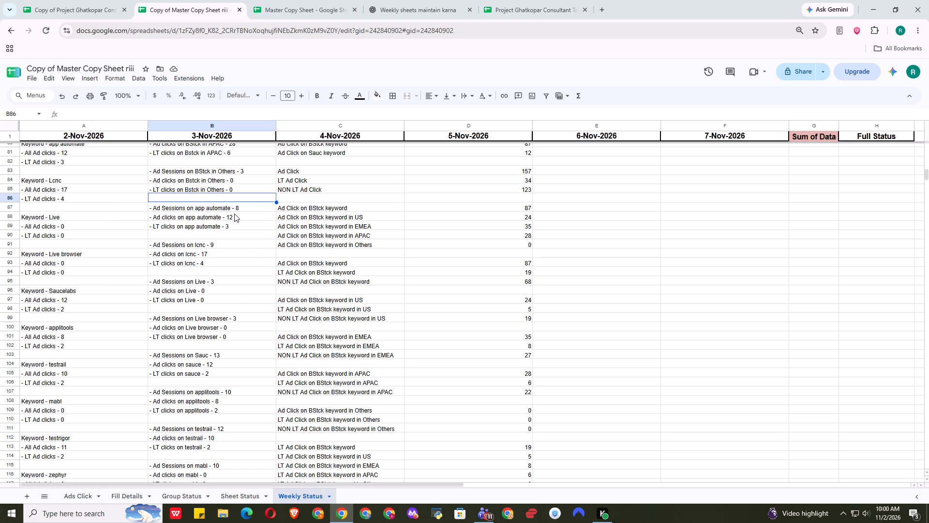
pyautogui.click(234, 209)
pyautogui.scroll(-2, 457, 305)
pyautogui.scroll(-2, 402, 361)
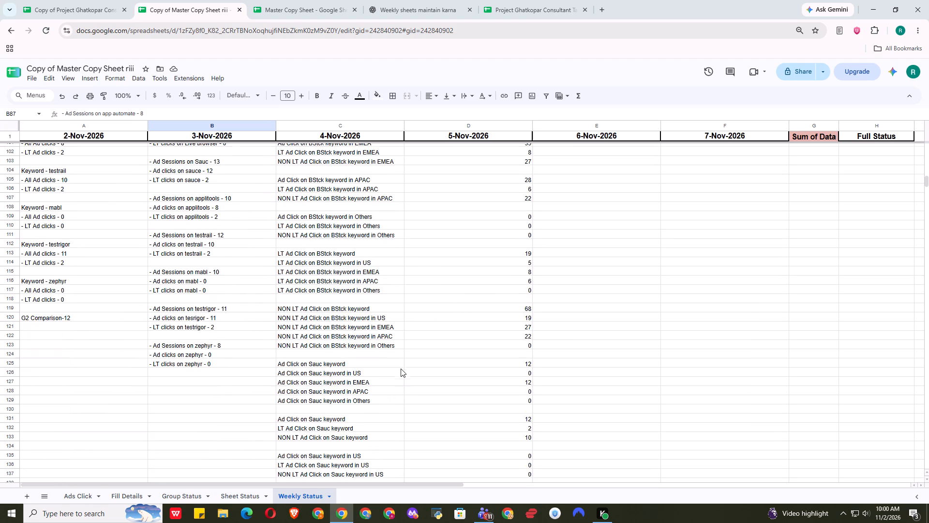
pyautogui.scroll(-6, 401, 369)
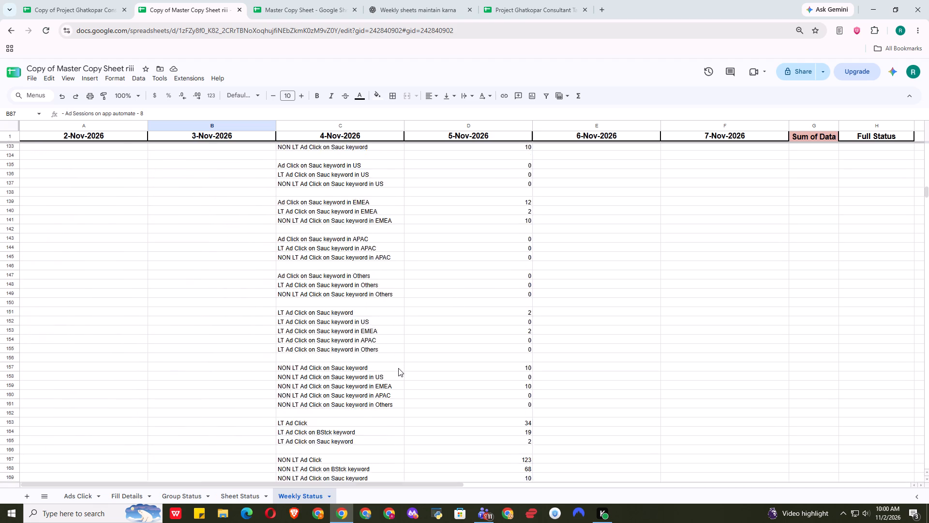
pyautogui.scroll(-12, 398, 368)
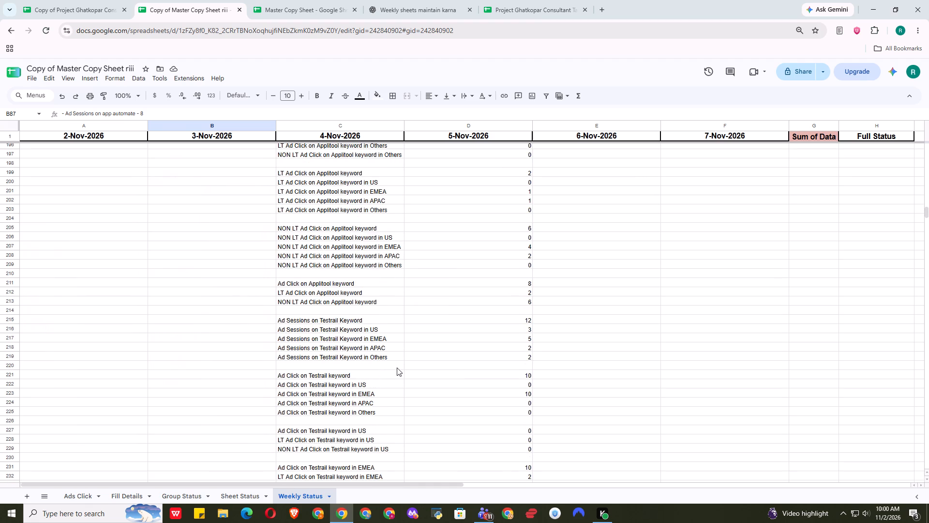
pyautogui.scroll(-11, 397, 368)
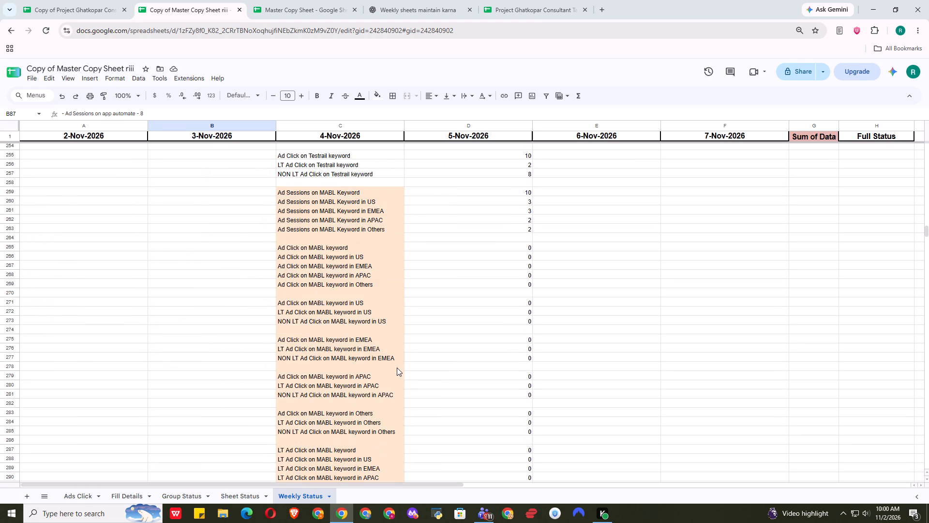
pyautogui.scroll(-6, 397, 368)
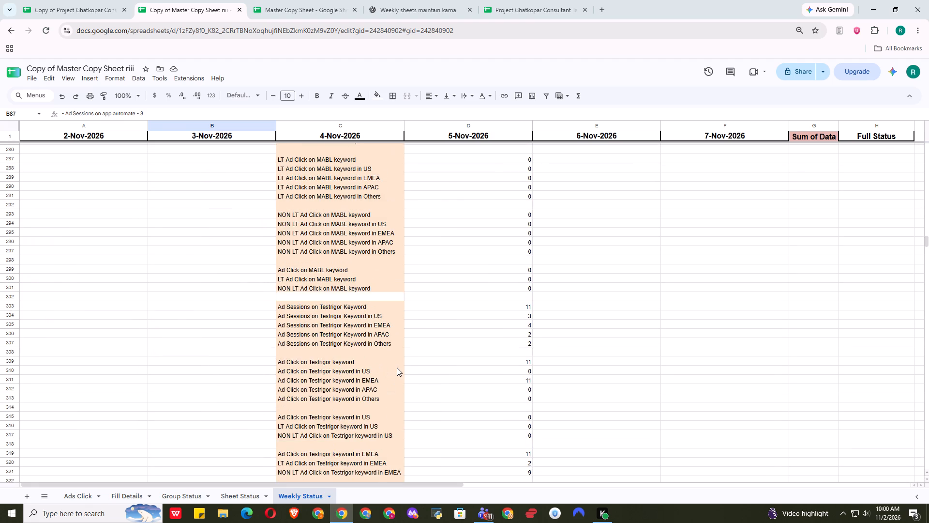
pyautogui.scroll(-10, 397, 368)
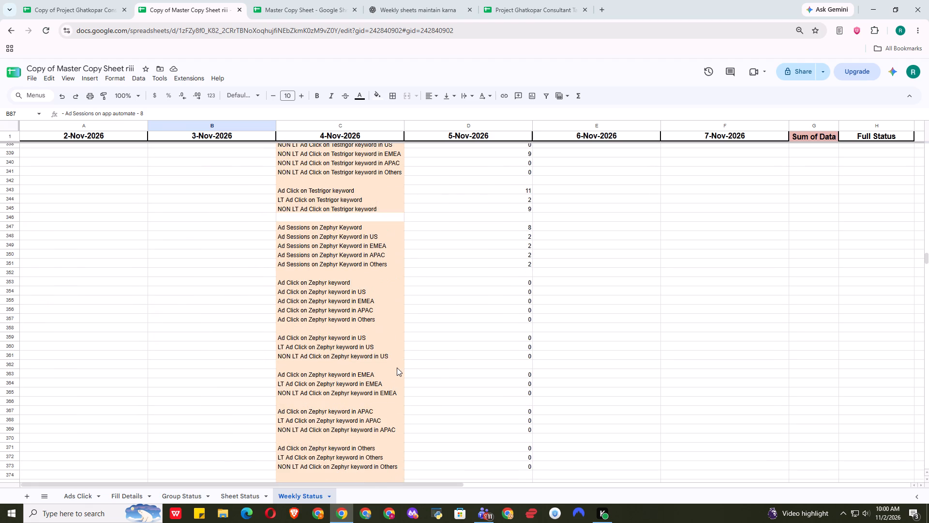
pyautogui.scroll(20, 417, 355)
pyautogui.scroll(12, 417, 355)
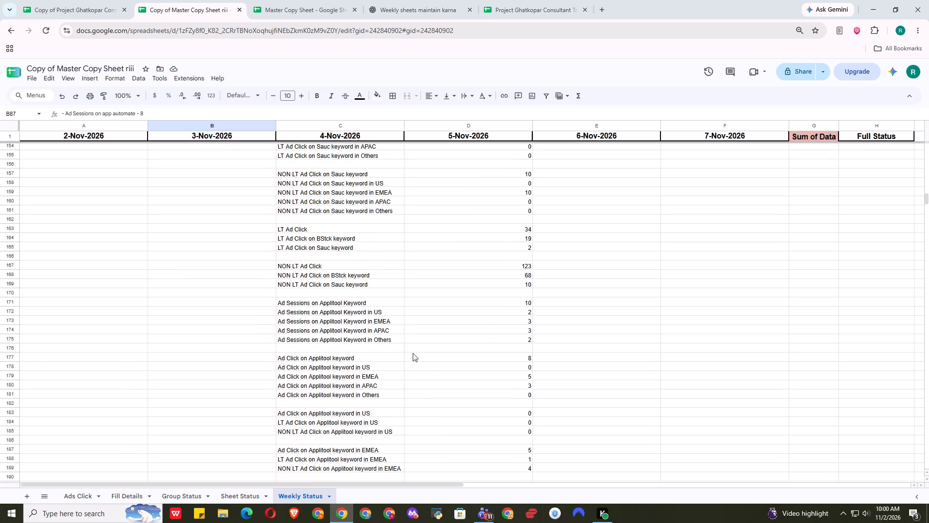
pyautogui.scroll(19, 413, 353)
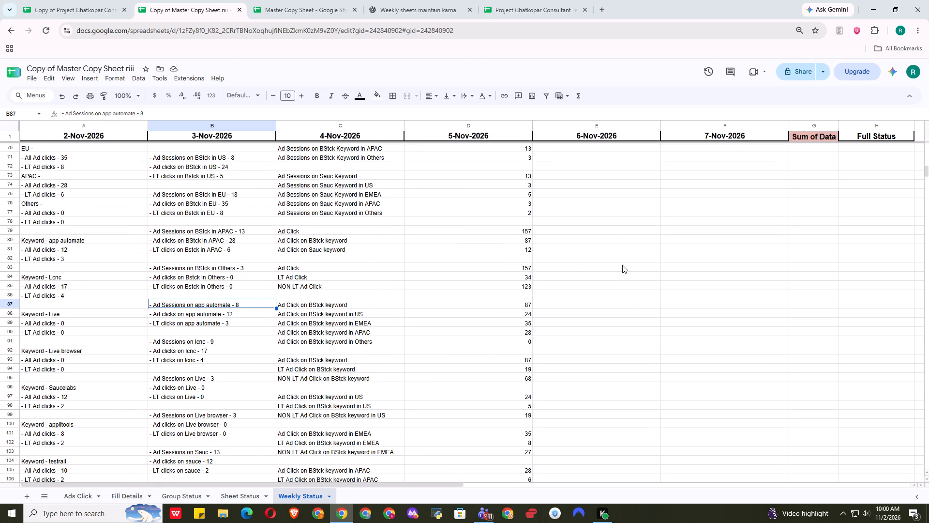
# Check the raw App automate session, ad click and LT click counts in D393:D395 against the converted lines in B87:B89.
pyautogui.scroll(-11, 610, 292)
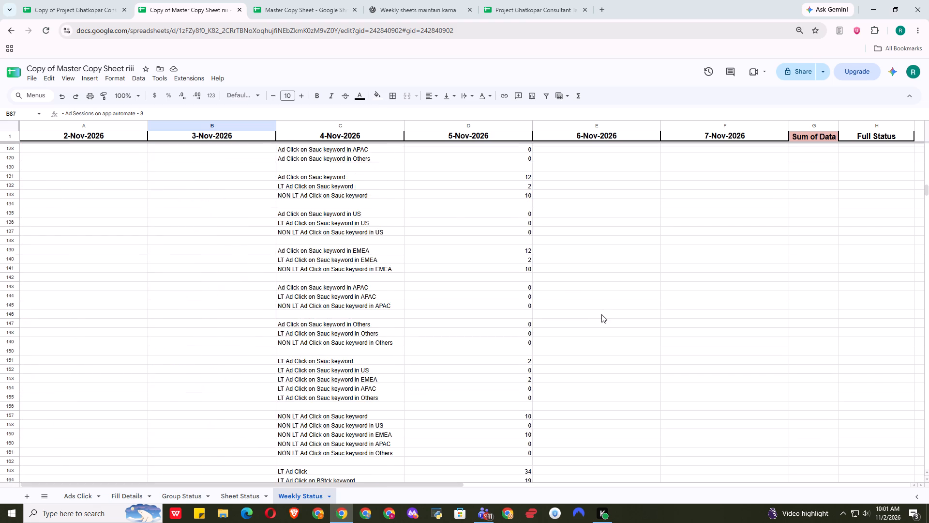
pyautogui.scroll(-20, 601, 314)
pyautogui.scroll(-20, 601, 314)
pyautogui.scroll(-8, 601, 314)
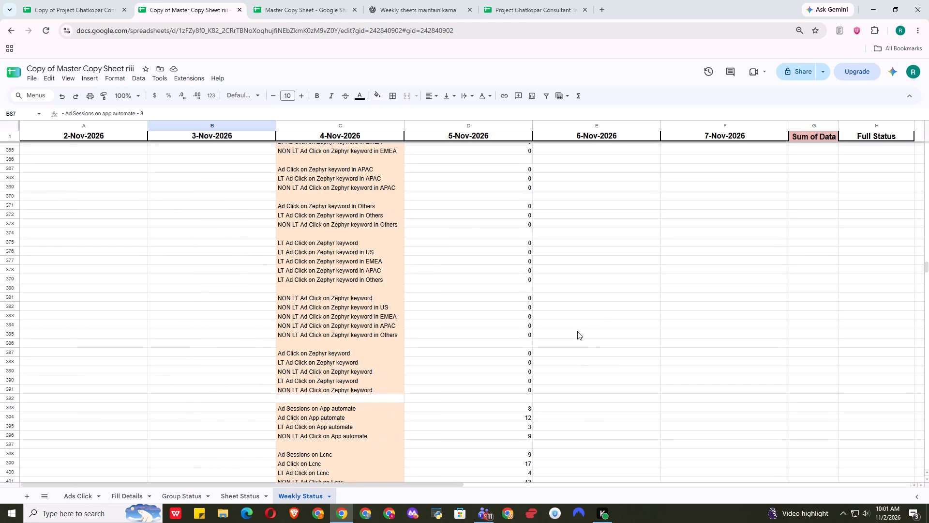
pyautogui.scroll(-2, 577, 331)
pyautogui.scroll(4, 578, 333)
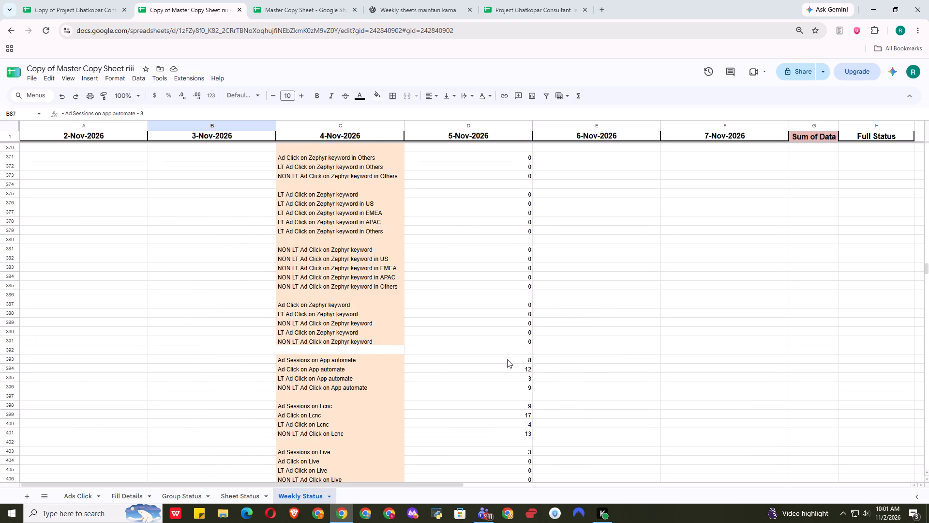
pyautogui.click(509, 360)
pyautogui.click(506, 369)
pyautogui.click(503, 377)
# Check the raw Lcnc session, ad click and LT click counts in D398:D400 against the converted lines in B91:B93.
pyautogui.scroll(-1, 485, 399)
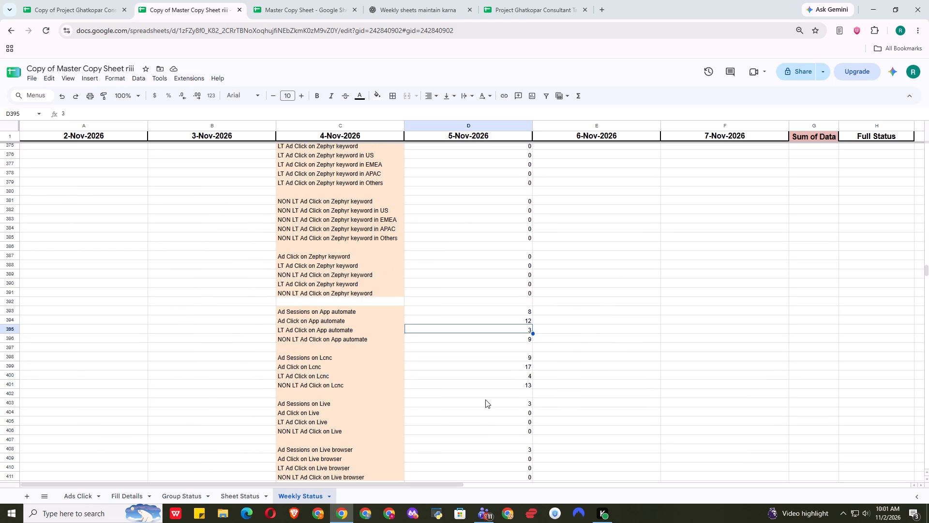
pyautogui.click(496, 358)
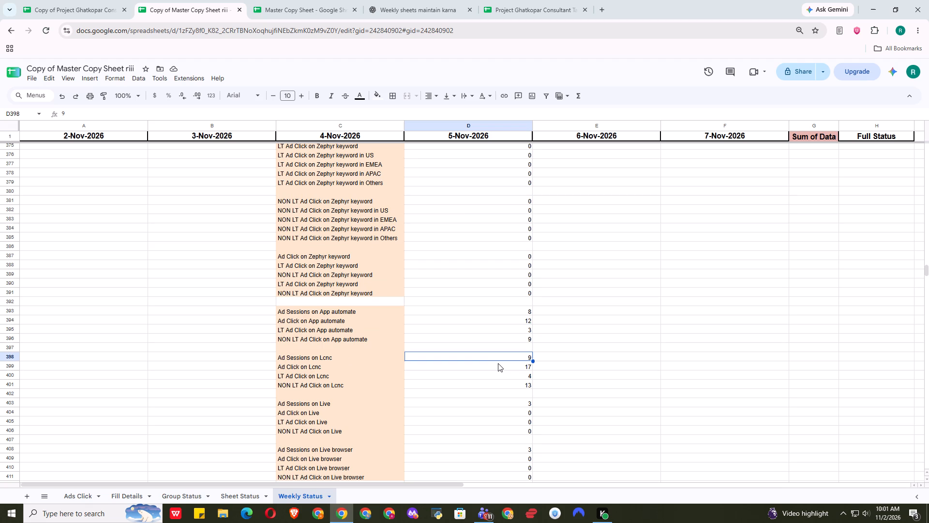
pyautogui.click(500, 370)
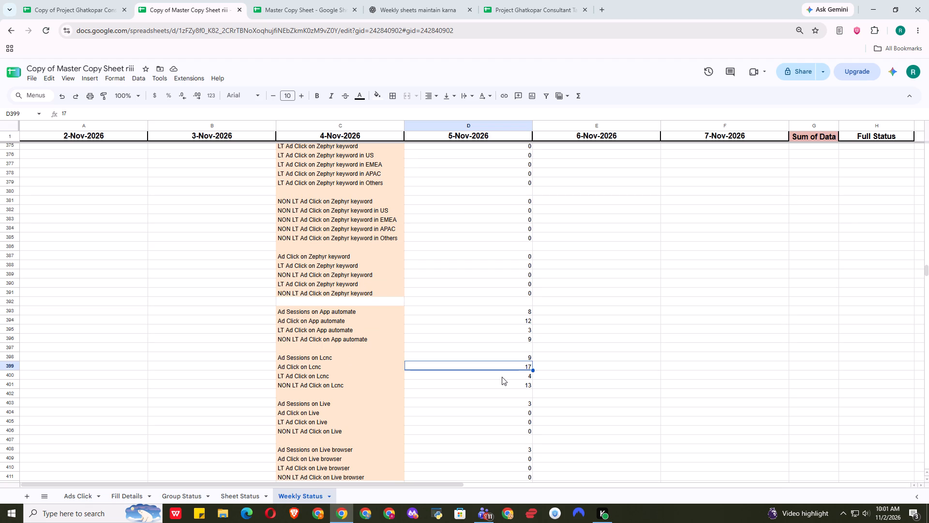
pyautogui.click(502, 377)
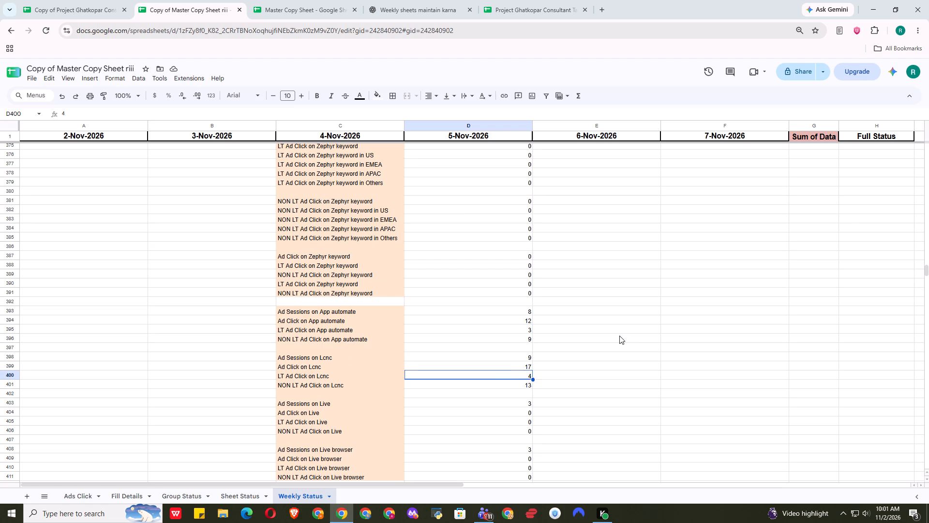
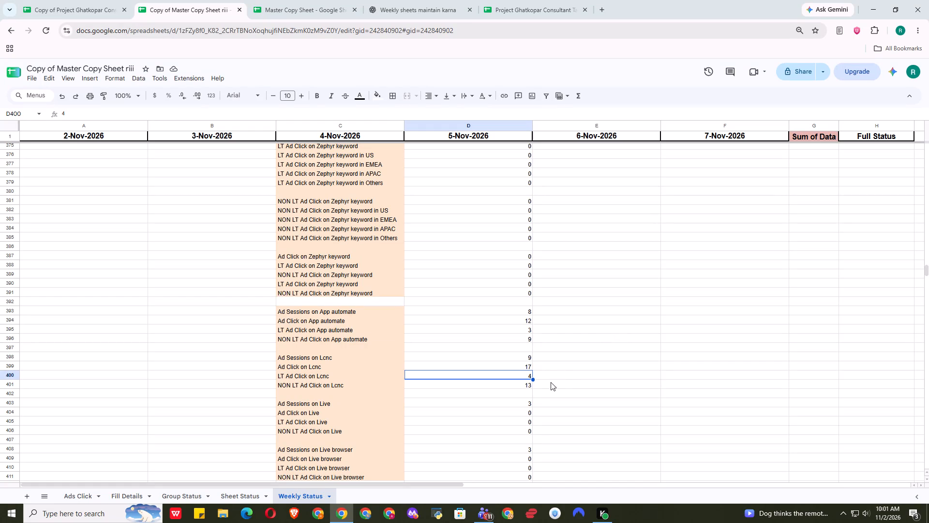
# Check the converted lcnc session, ad click and LT click lines in B91:B93 against the raw Lcnc counts.
pyautogui.scroll(20, 559, 365)
pyautogui.scroll(1, 559, 365)
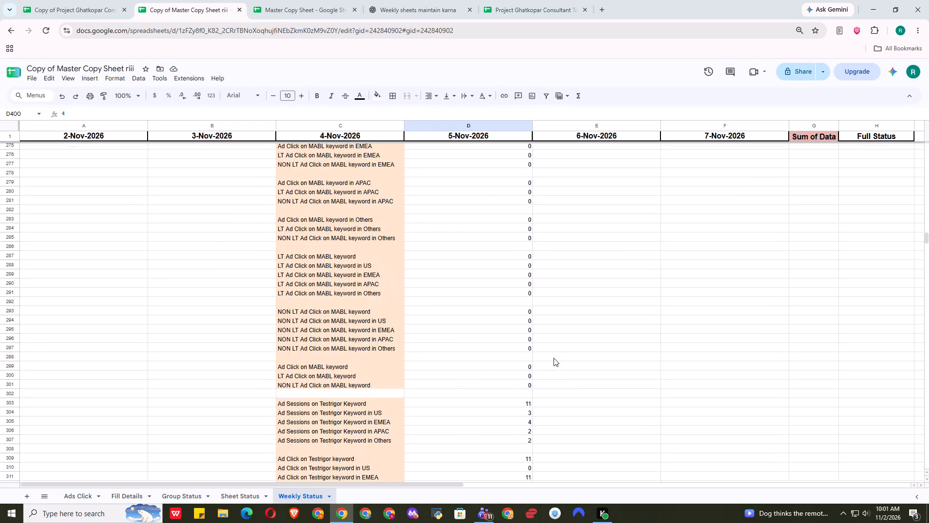
pyautogui.scroll(20, 554, 358)
pyautogui.scroll(8, 554, 358)
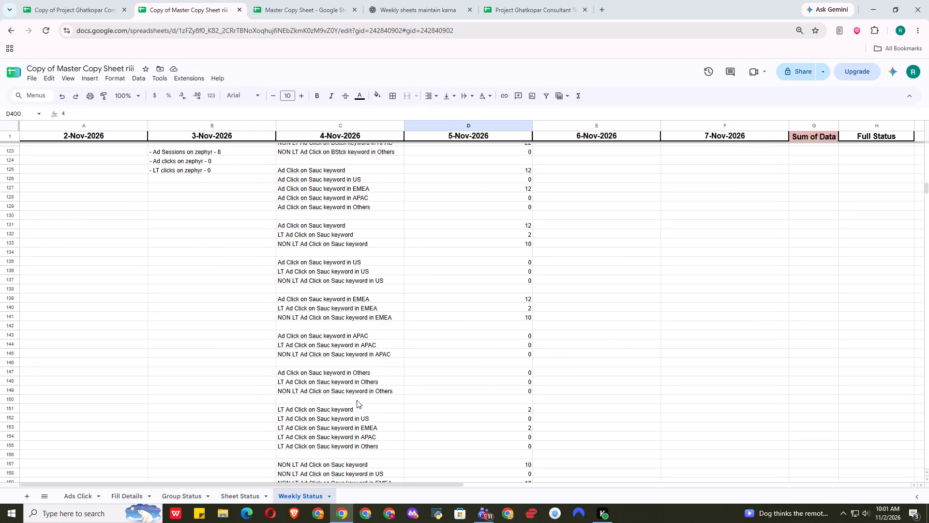
pyautogui.scroll(6, 357, 400)
pyautogui.scroll(1, 235, 280)
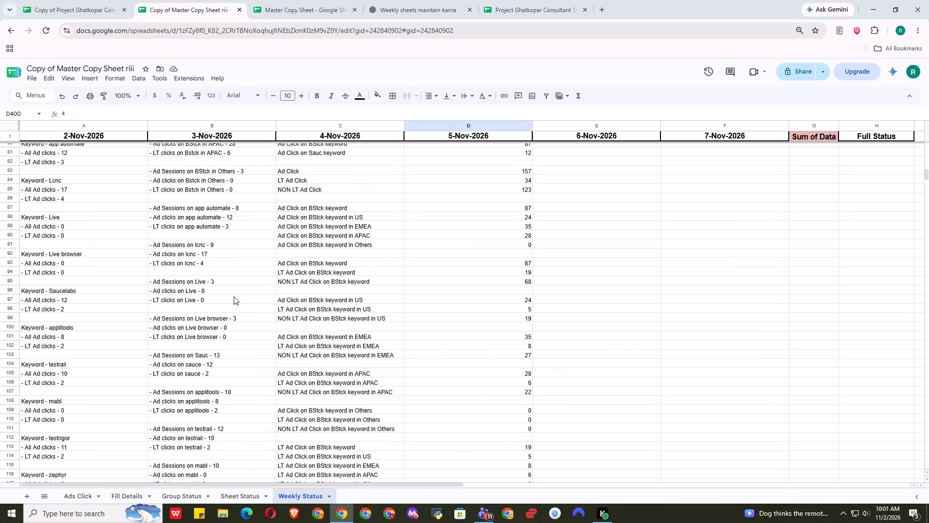
pyautogui.click(222, 246)
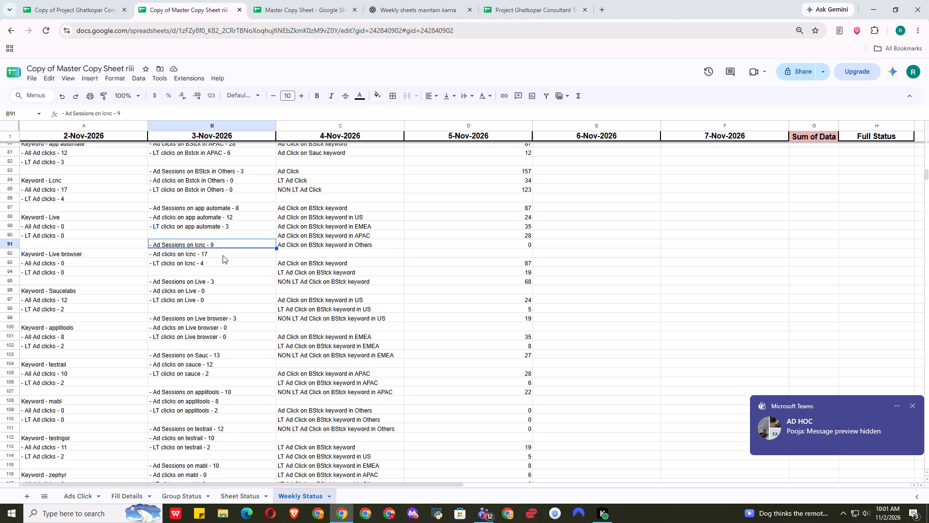
pyautogui.click(223, 255)
pyautogui.click(224, 262)
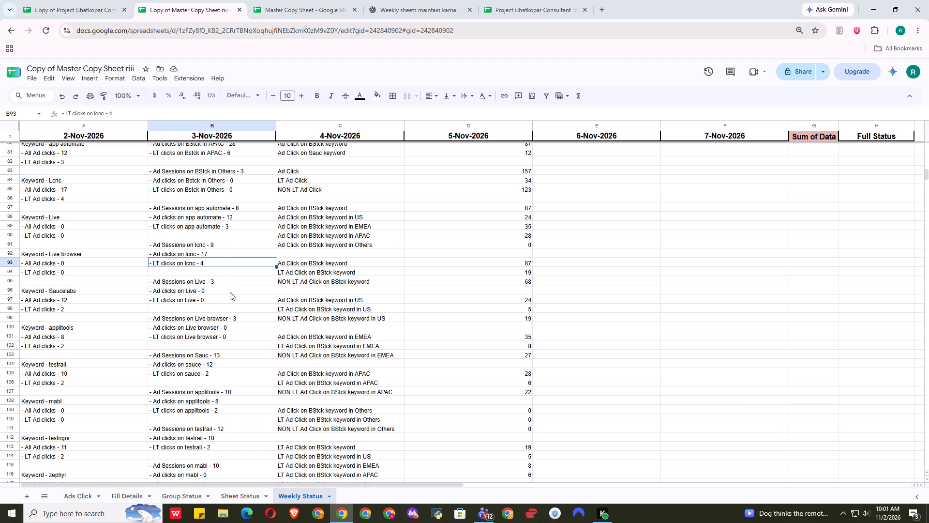
# Check the converted Live and Live browser lines in B95:B97 and B99:B101 against the raw counts in D403:D405 and D408:D410.
pyautogui.click(206, 281)
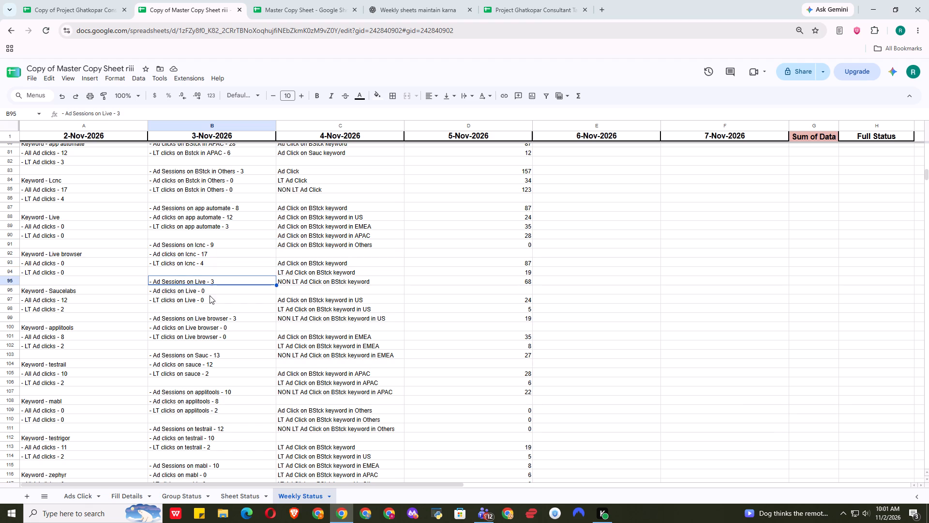
pyautogui.scroll(-13, 400, 356)
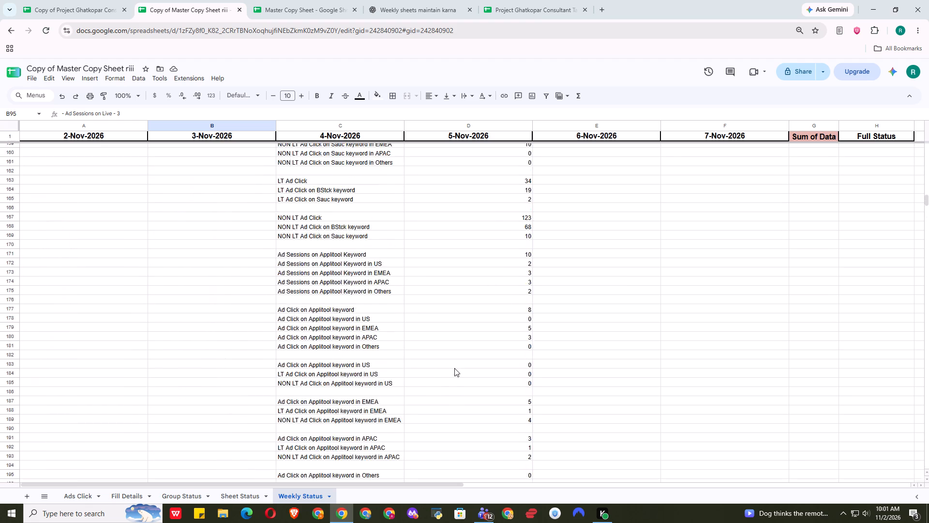
pyautogui.scroll(-20, 454, 368)
pyautogui.scroll(-16, 454, 368)
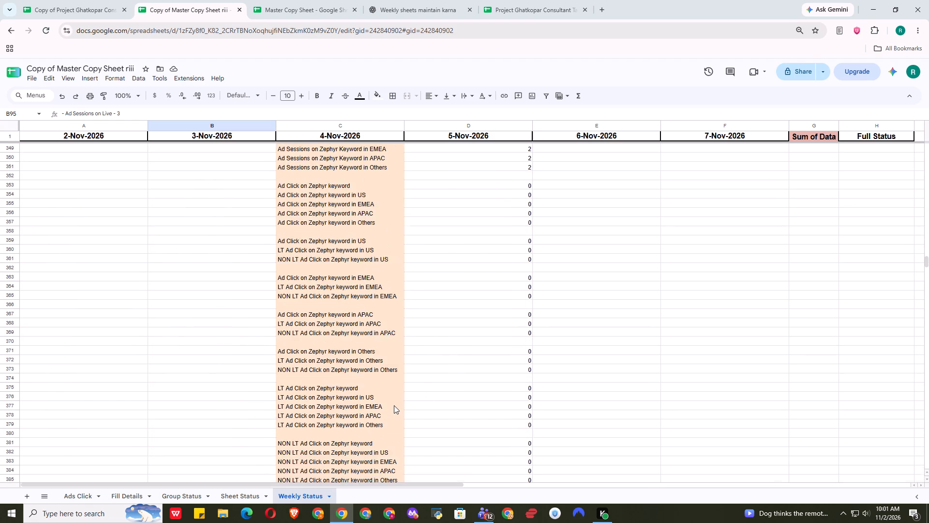
pyautogui.scroll(-11, 394, 405)
pyautogui.scroll(3, 392, 393)
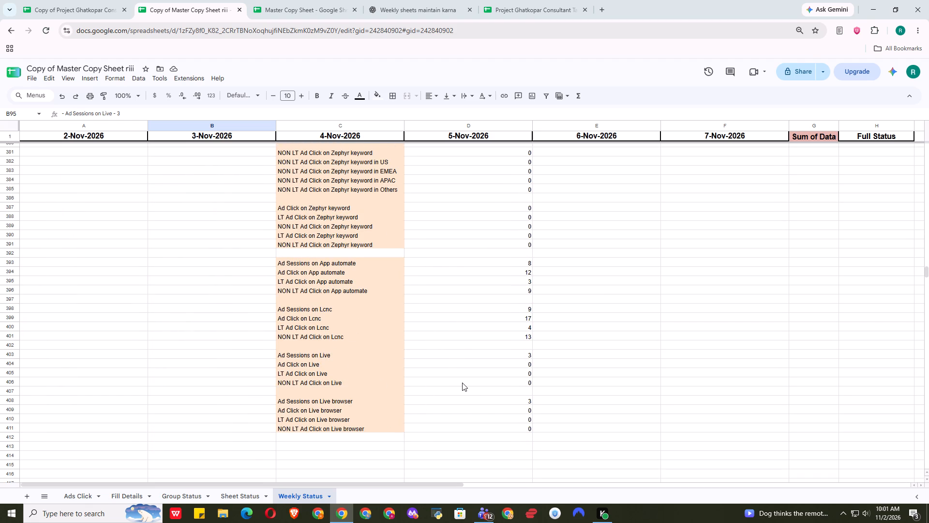
pyautogui.scroll(20, 462, 383)
pyautogui.scroll(20, 462, 383)
pyautogui.scroll(9, 462, 383)
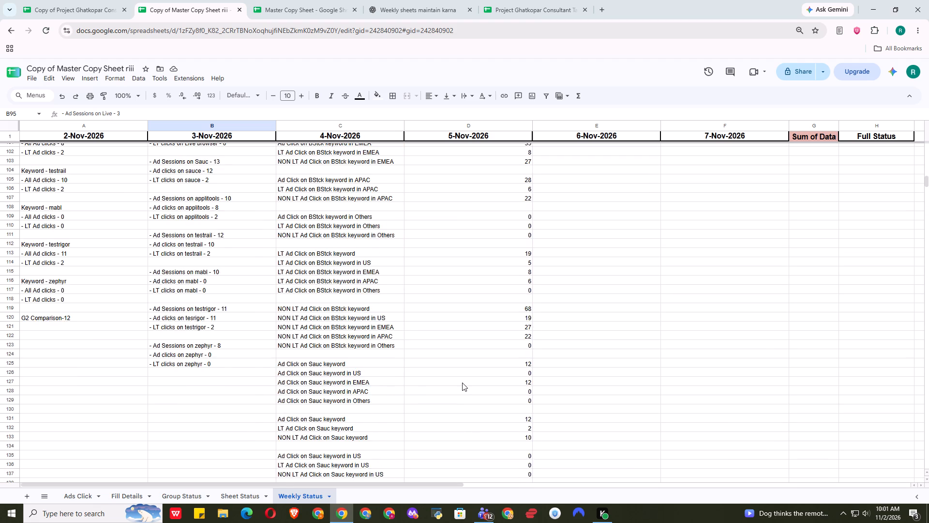
pyautogui.scroll(5, 462, 383)
pyautogui.scroll(1, 230, 286)
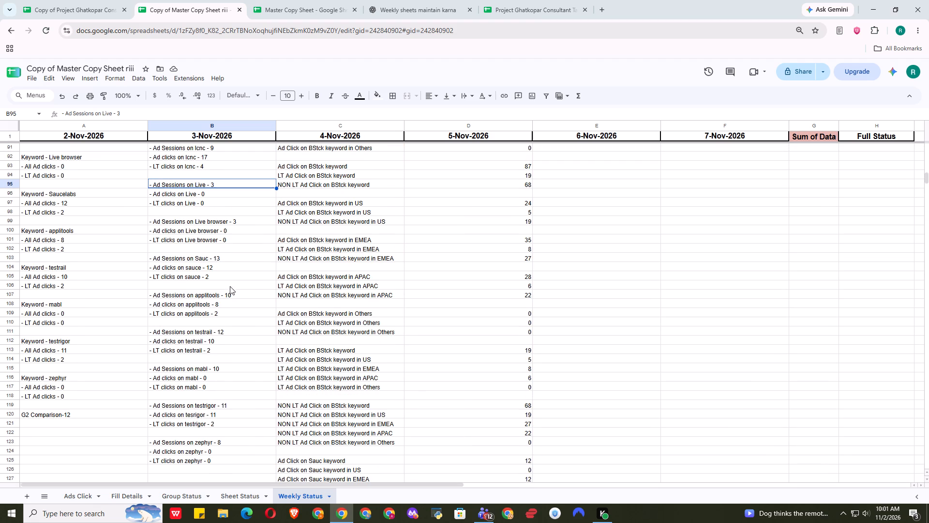
pyautogui.moveTo(240, 223); pyautogui.dragTo(243, 243)
# Review the converted Sauc lines in B103:B105, and recheck the Live and Live browser lines above them.
pyautogui.moveTo(236, 256); pyautogui.dragTo(235, 278)
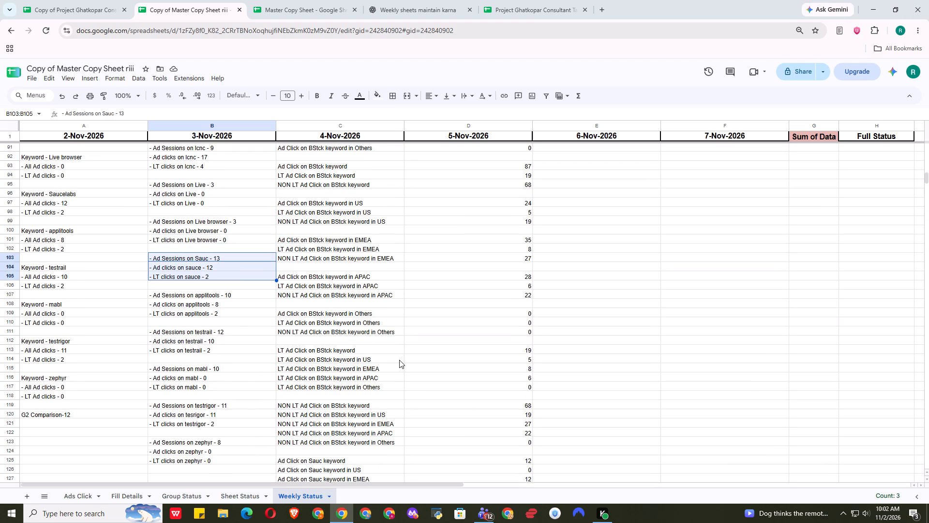
pyautogui.scroll(-1, 478, 355)
pyautogui.click(475, 359)
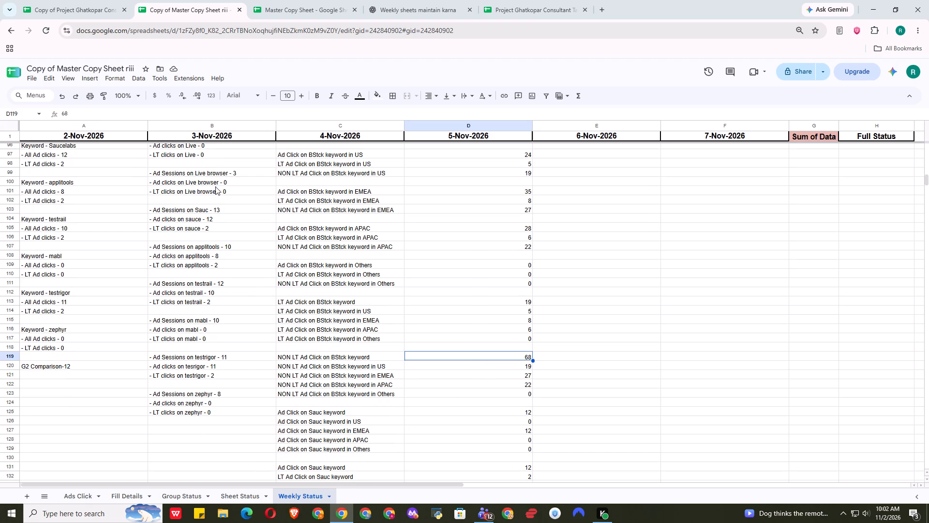
pyautogui.moveTo(222, 172); pyautogui.dragTo(227, 198)
pyautogui.scroll(2, 305, 256)
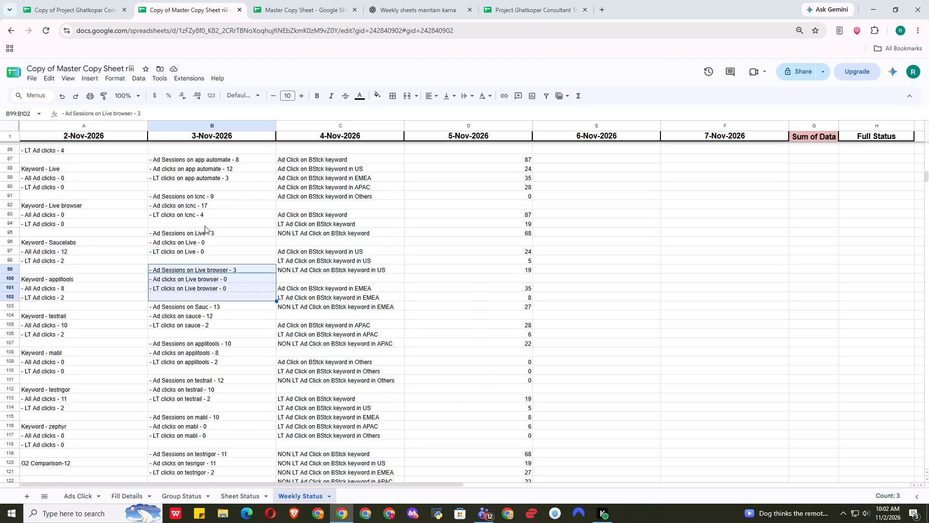
pyautogui.click(211, 233)
pyautogui.moveTo(215, 267); pyautogui.dragTo(223, 287)
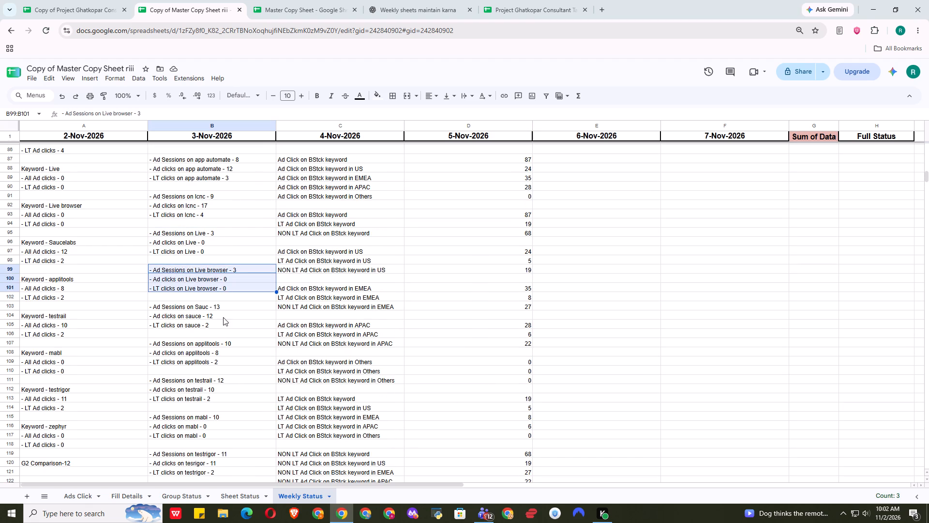
# Check the converted Sauc session line in B103 against the raw Ad Sessions on Sauc Keyword count in column D.
pyautogui.moveTo(223, 306); pyautogui.dragTo(231, 325)
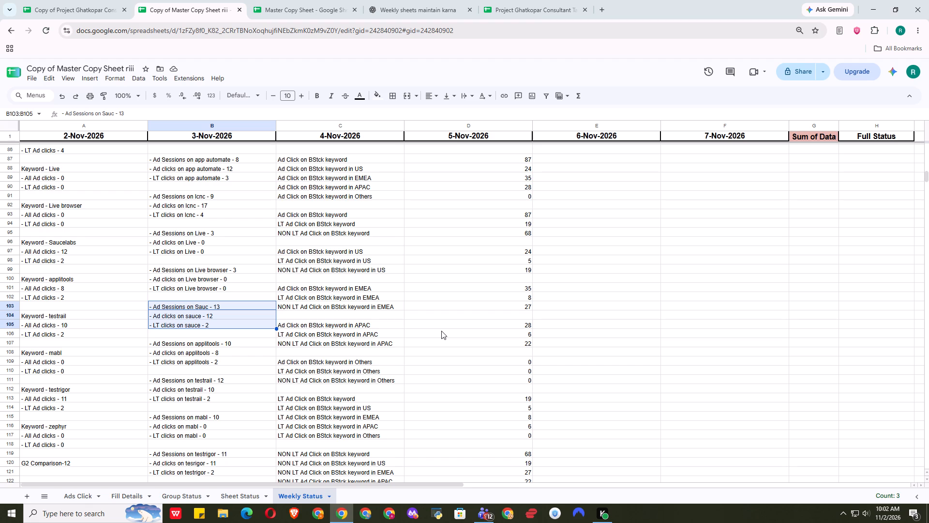
pyautogui.scroll(-2, 389, 335)
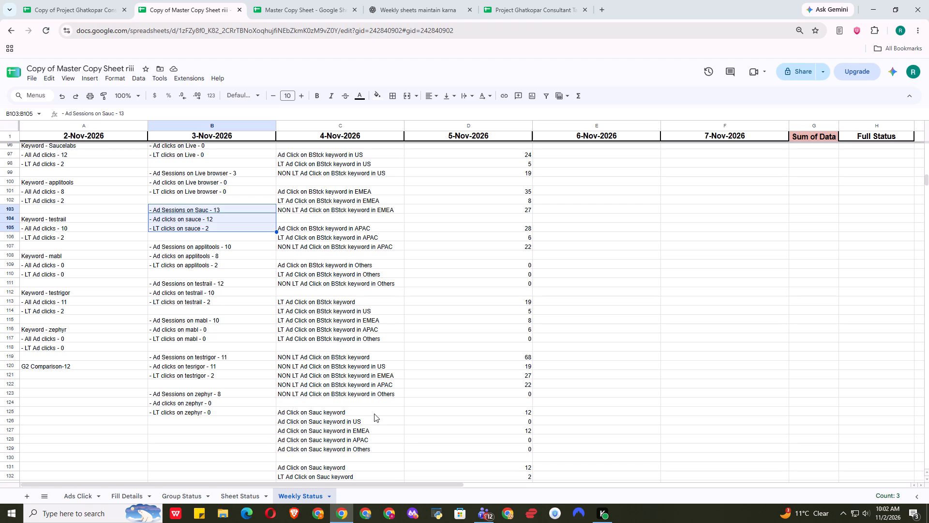
pyautogui.scroll(-1, 374, 414)
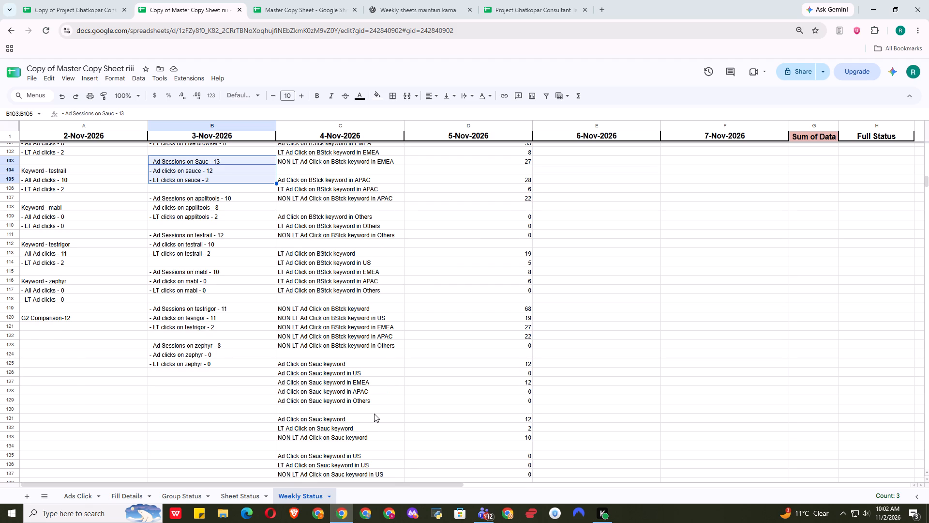
pyautogui.scroll(7, 374, 414)
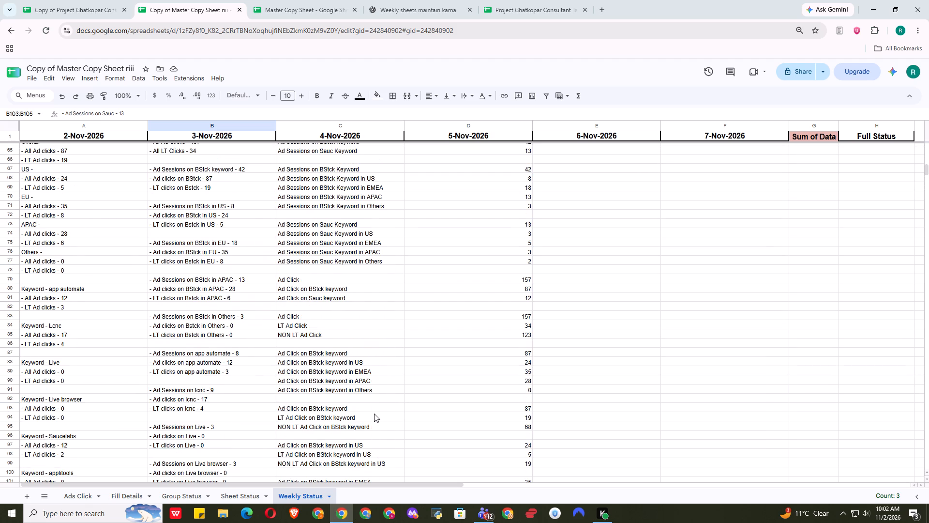
pyautogui.scroll(1, 374, 414)
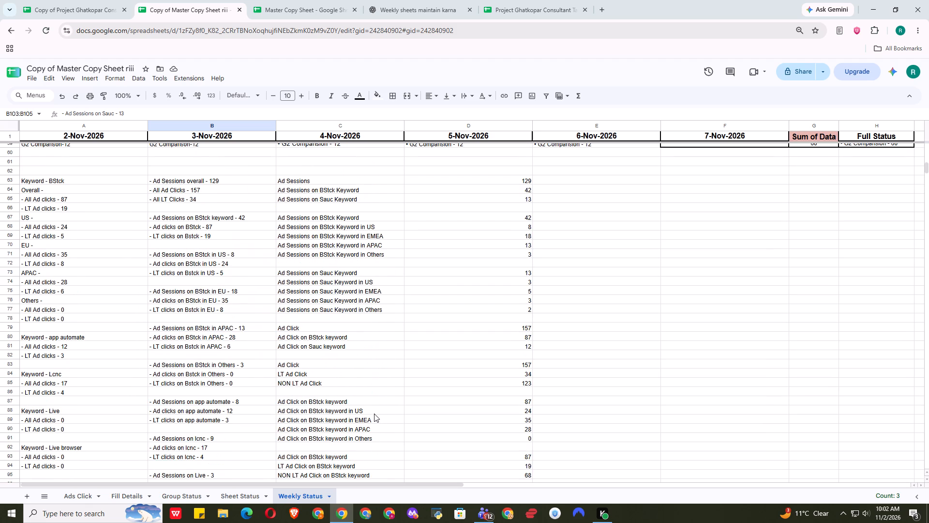
pyautogui.scroll(-3, 374, 414)
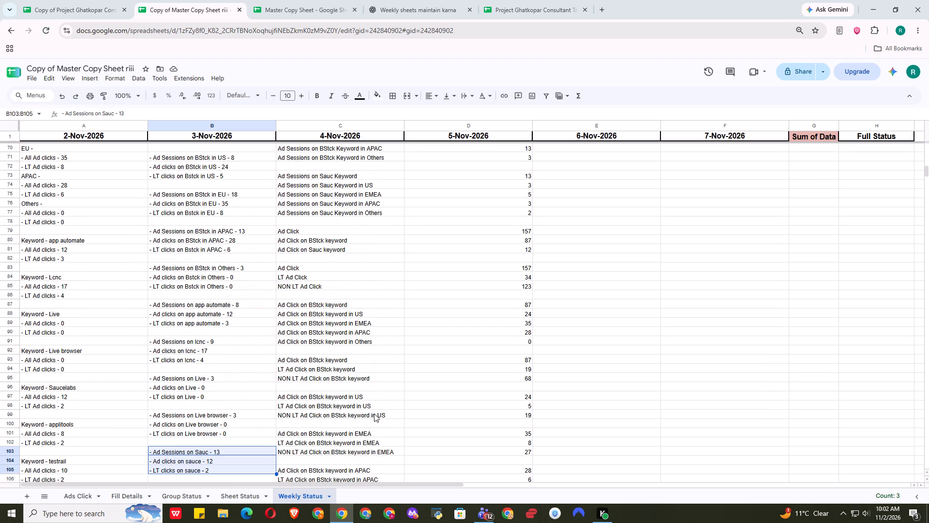
pyautogui.scroll(2, 374, 414)
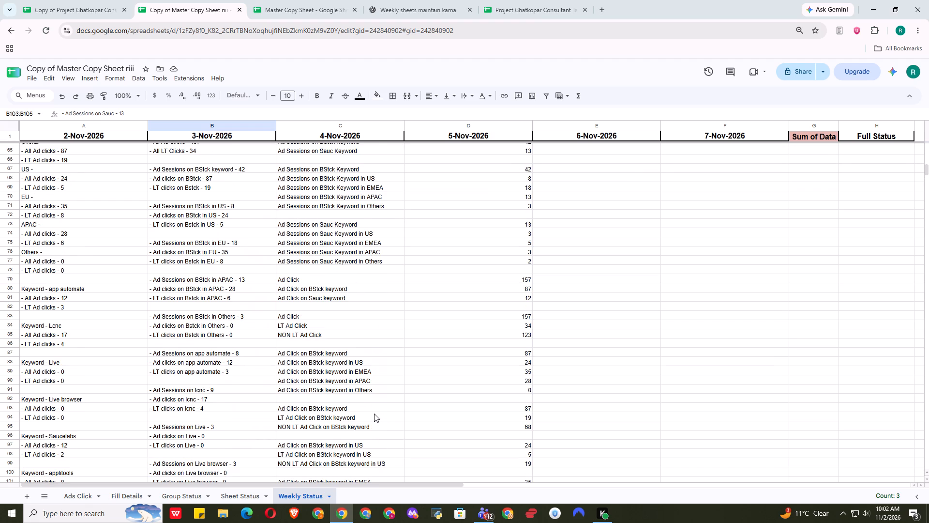
pyautogui.scroll(-3, 374, 414)
pyautogui.scroll(2, 374, 414)
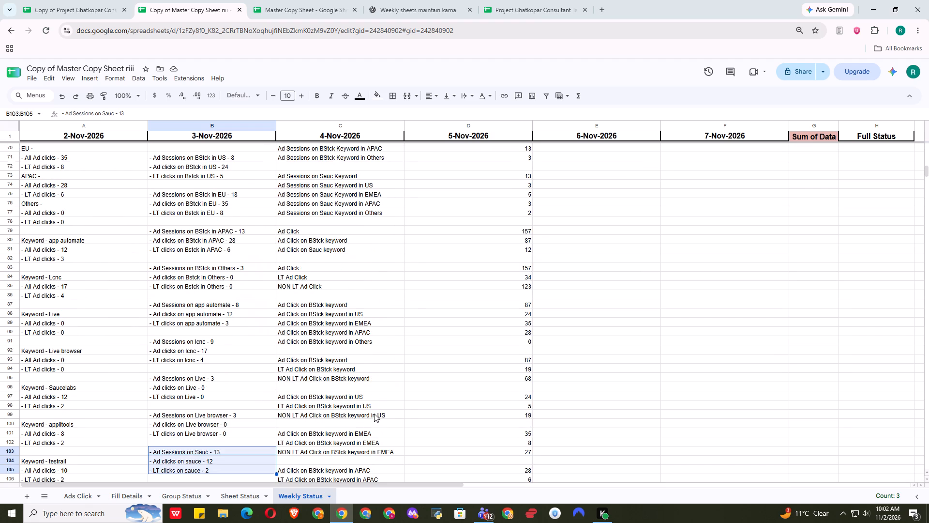
pyautogui.scroll(-1, 374, 414)
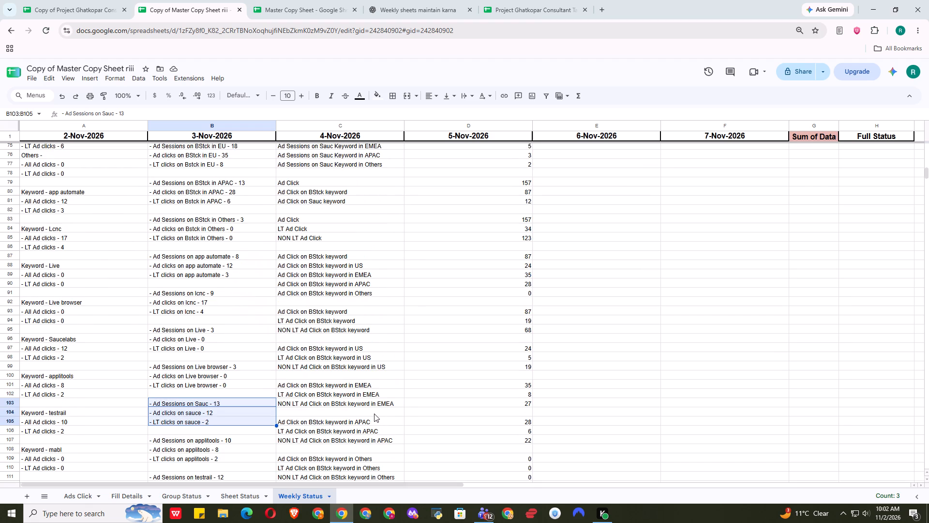
pyautogui.scroll(2, 374, 414)
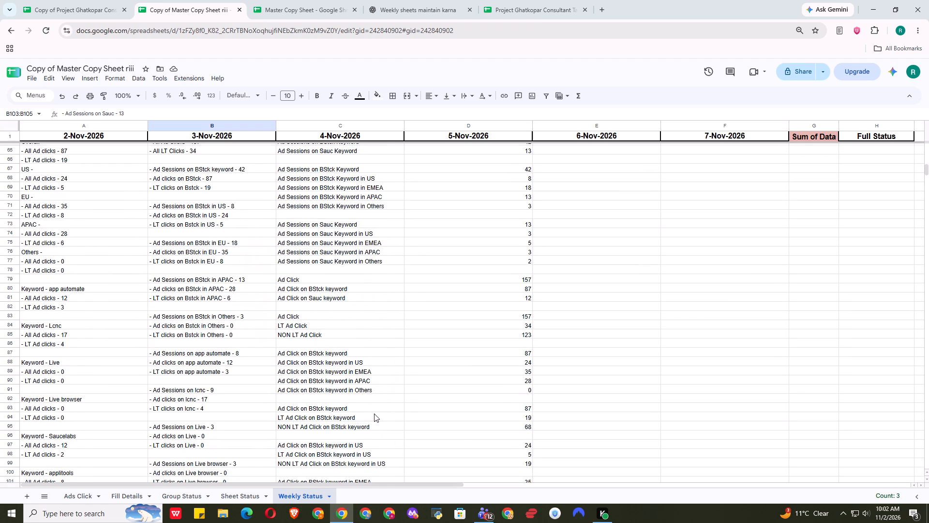
pyautogui.scroll(-2, 374, 414)
pyautogui.scroll(1, 374, 414)
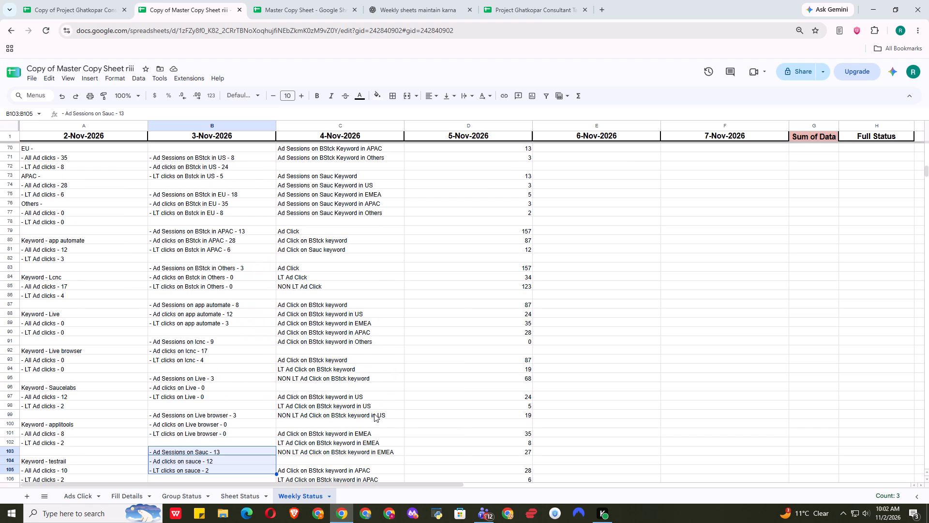
# Check the converted sauce ad click and LT click lines in B104:B105 against the raw Sauc keyword counts in D131:D132.
pyautogui.scroll(-4, 460, 416)
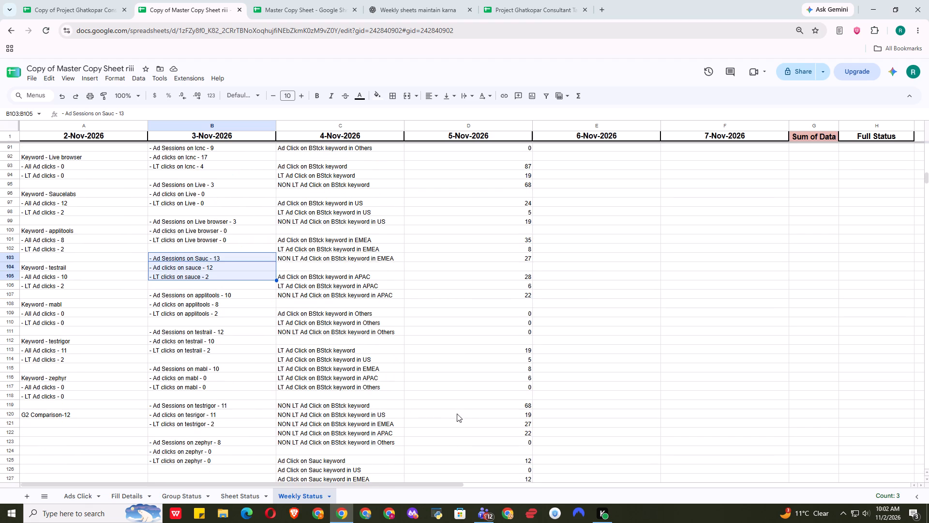
pyautogui.scroll(-2, 457, 414)
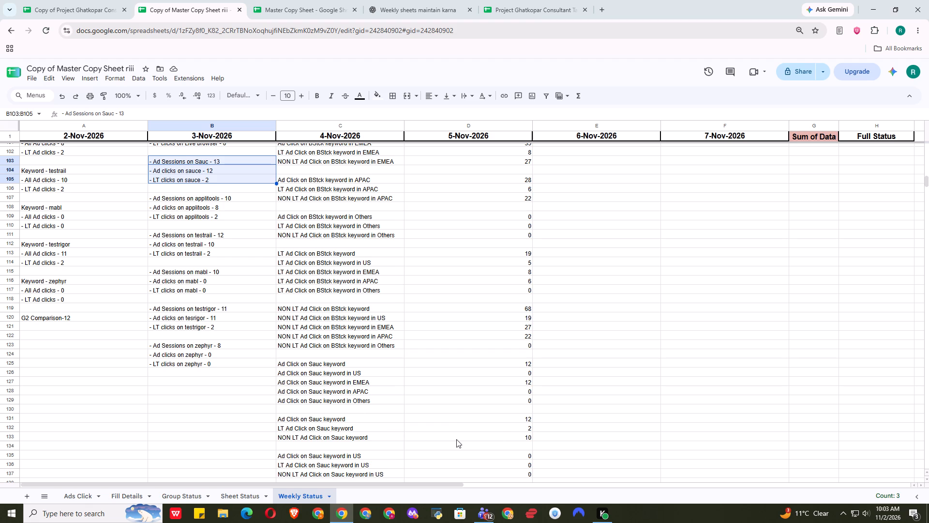
pyautogui.scroll(-5, 447, 430)
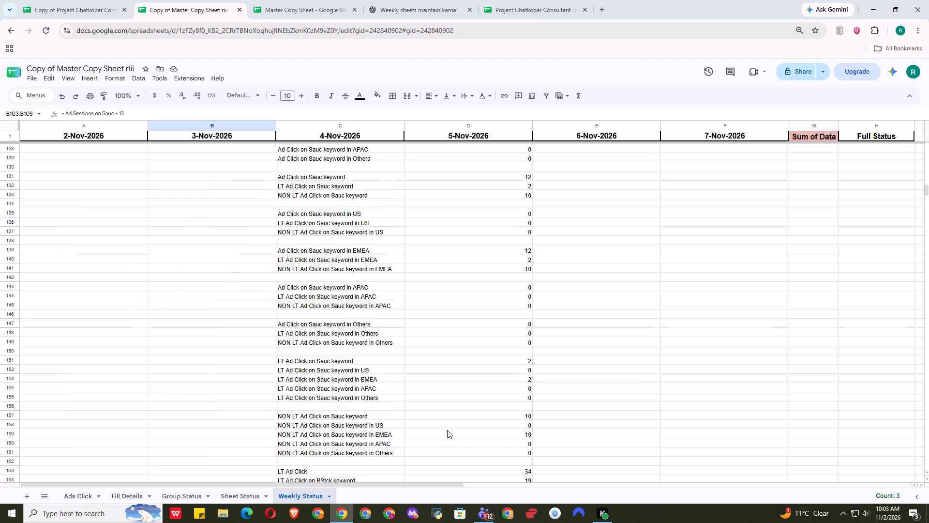
pyautogui.scroll(-5, 447, 430)
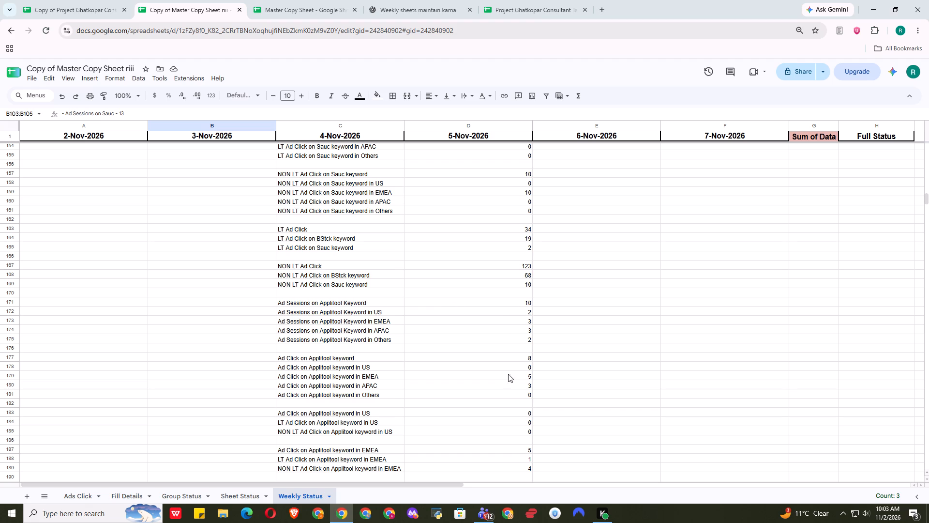
# Check the converted applitools lines in B107:B109 against the raw Applitool keyword session and click counts in column D.
pyautogui.scroll(2, 437, 426)
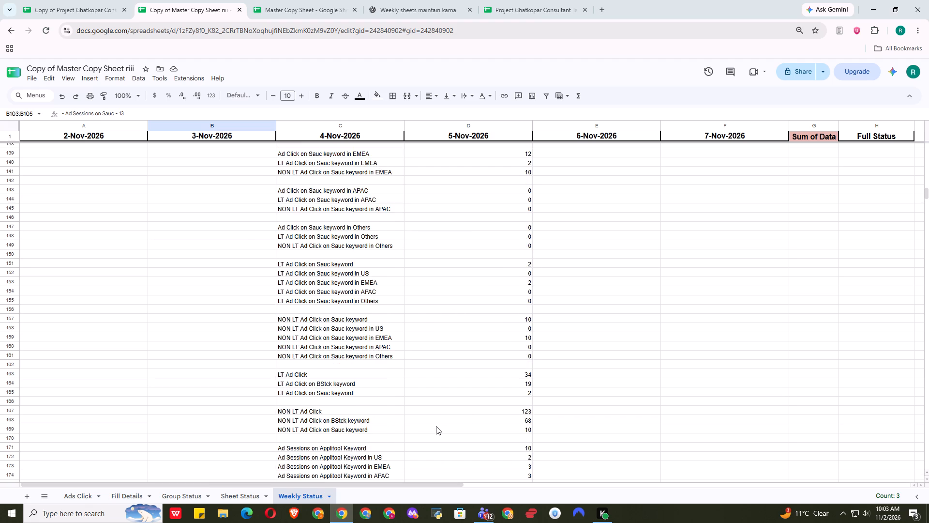
pyautogui.scroll(8, 436, 426)
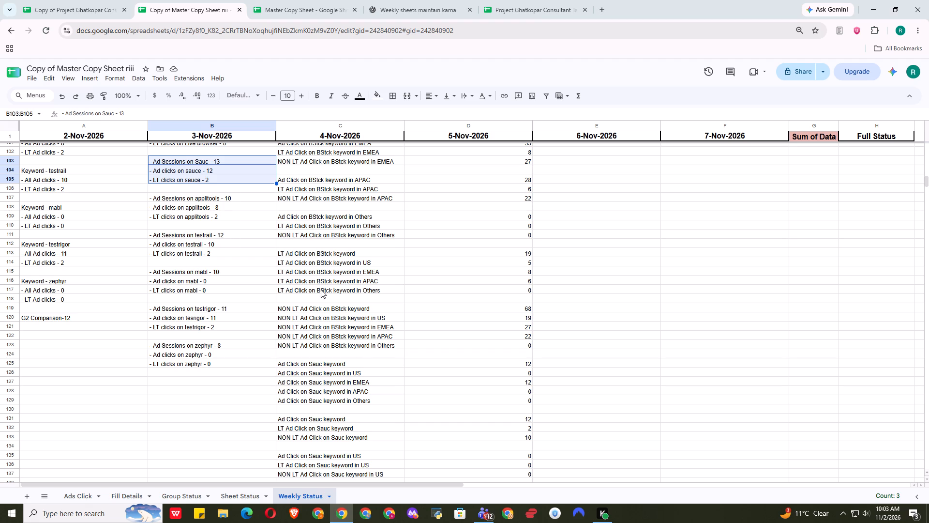
pyautogui.scroll(-8, 399, 363)
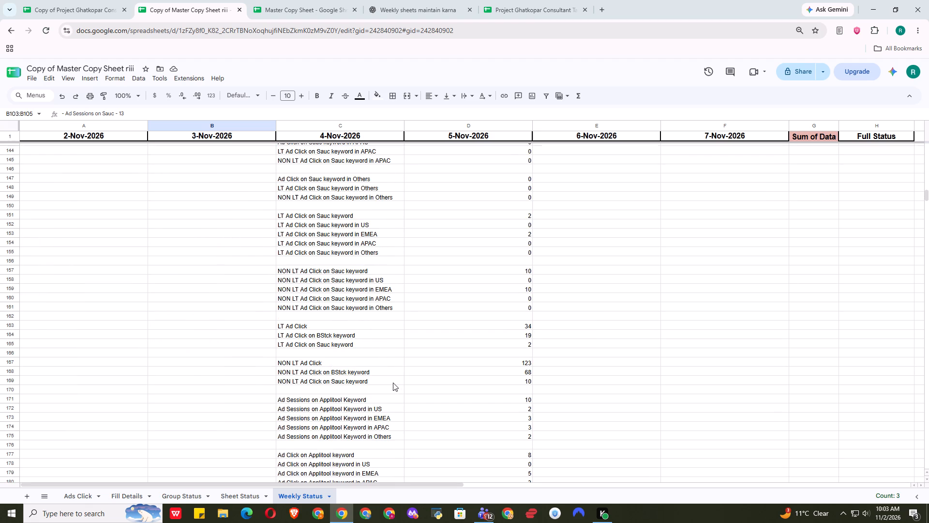
pyautogui.scroll(-3, 430, 426)
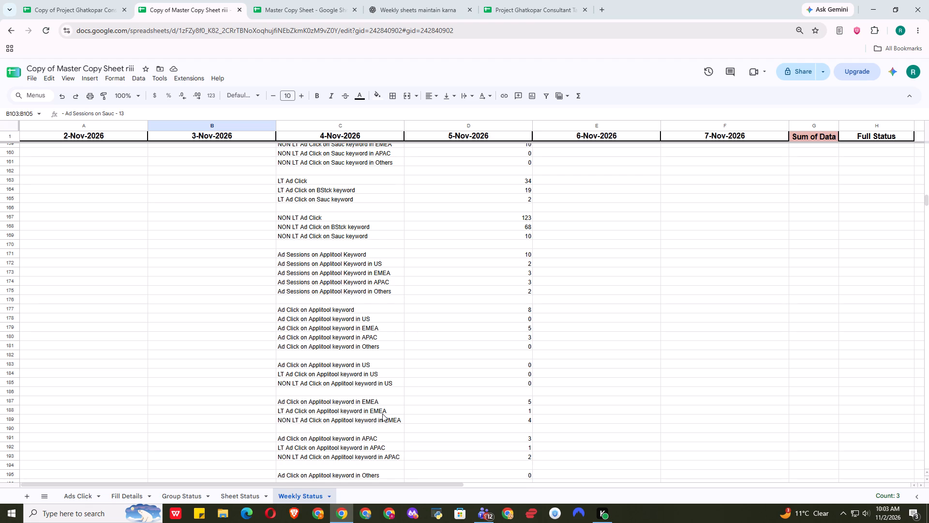
pyautogui.scroll(-1, 382, 414)
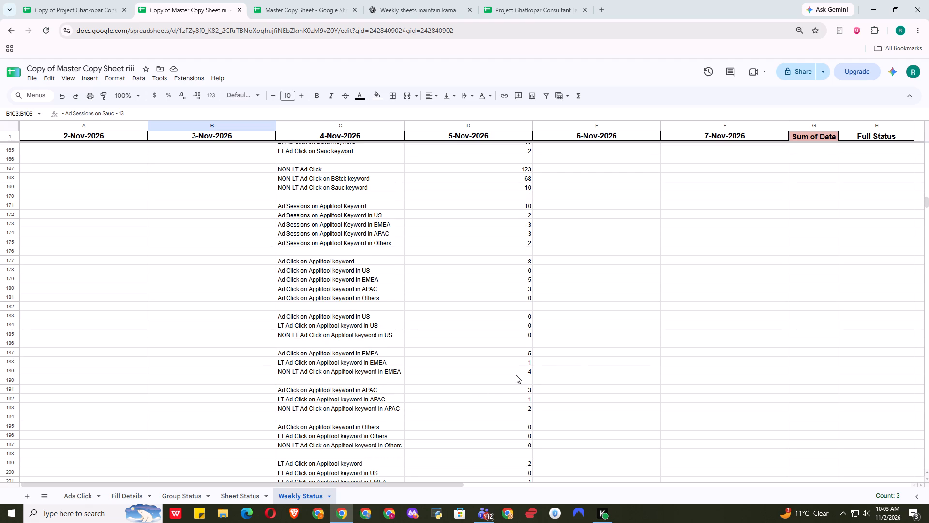
pyautogui.scroll(-1, 447, 426)
pyautogui.scroll(2, 447, 426)
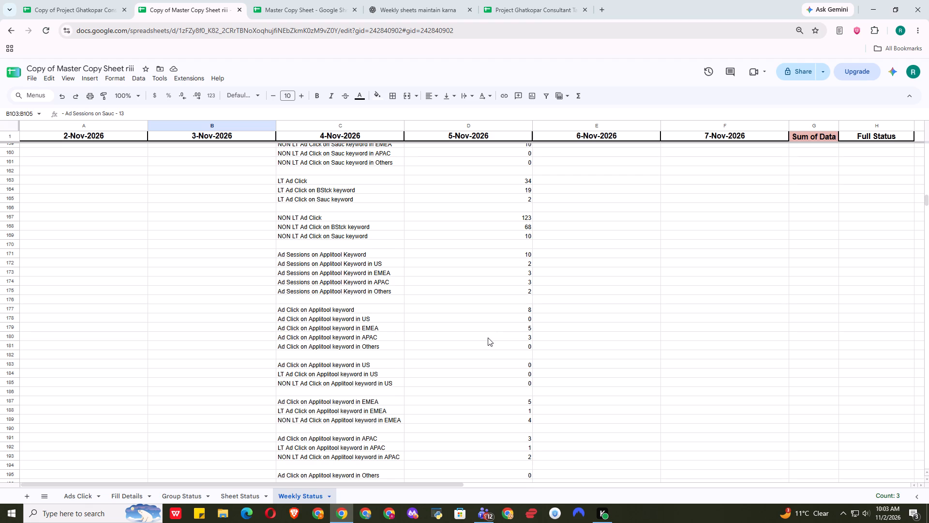
pyautogui.scroll(-2, 488, 338)
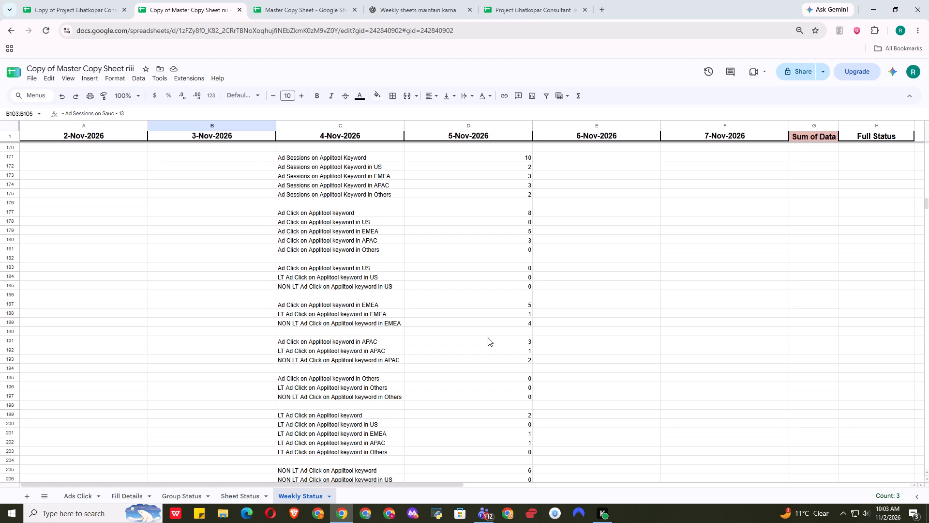
pyautogui.scroll(-1, 488, 338)
pyautogui.scroll(4, 488, 338)
pyautogui.scroll(-2, 488, 338)
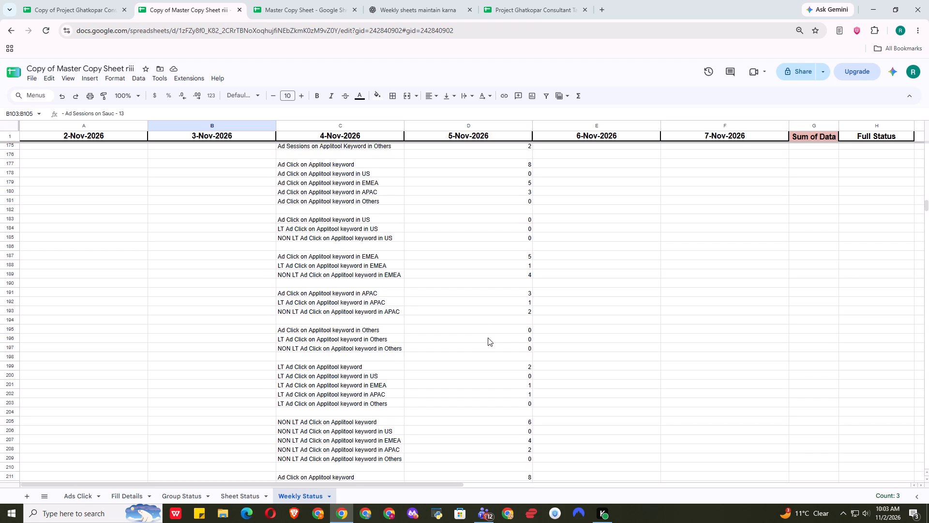
pyautogui.scroll(-4, 488, 338)
pyautogui.scroll(19, 487, 338)
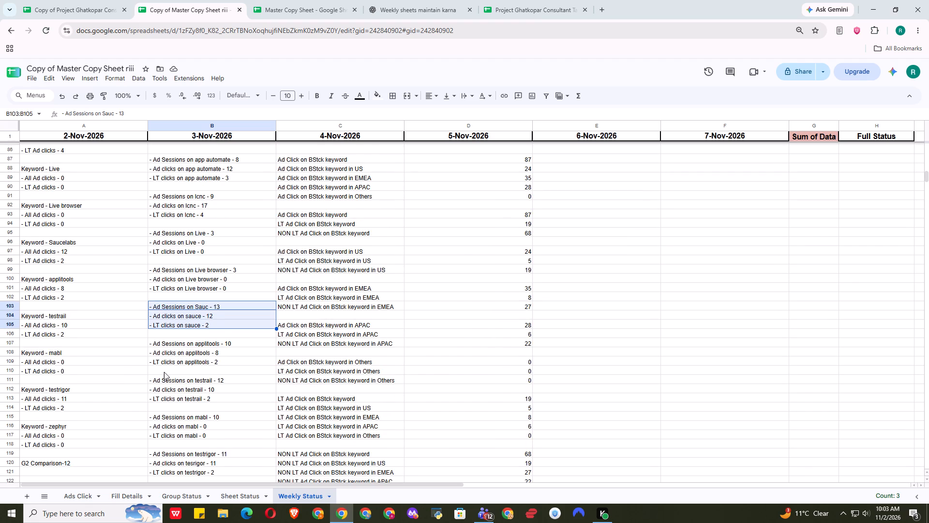
pyautogui.scroll(-1, 248, 364)
pyautogui.moveTo(241, 329); pyautogui.dragTo(241, 330)
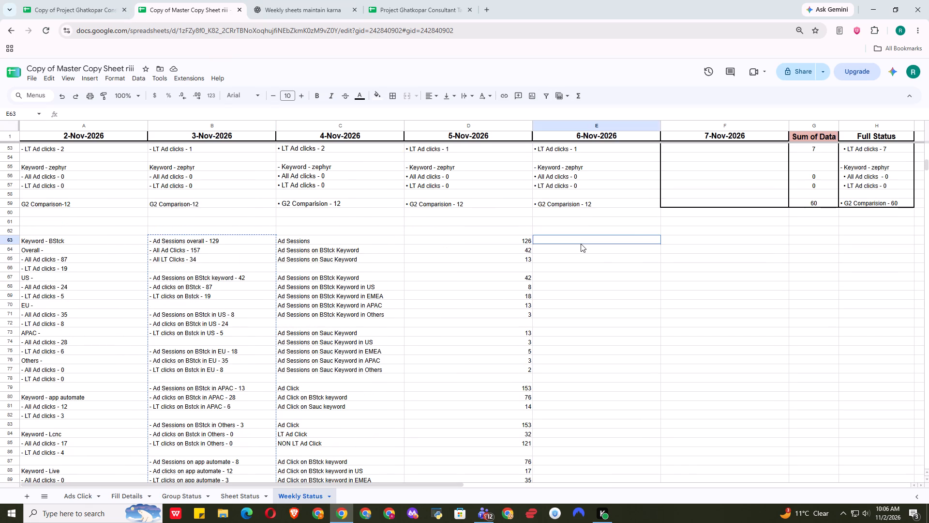
pyautogui.hotkey('ctrl', 'v')
pyautogui.click(631, 272)
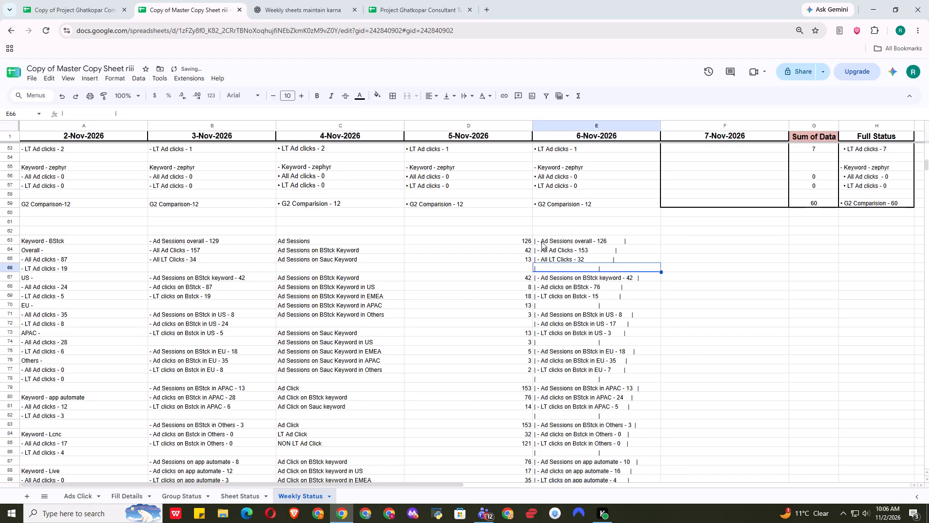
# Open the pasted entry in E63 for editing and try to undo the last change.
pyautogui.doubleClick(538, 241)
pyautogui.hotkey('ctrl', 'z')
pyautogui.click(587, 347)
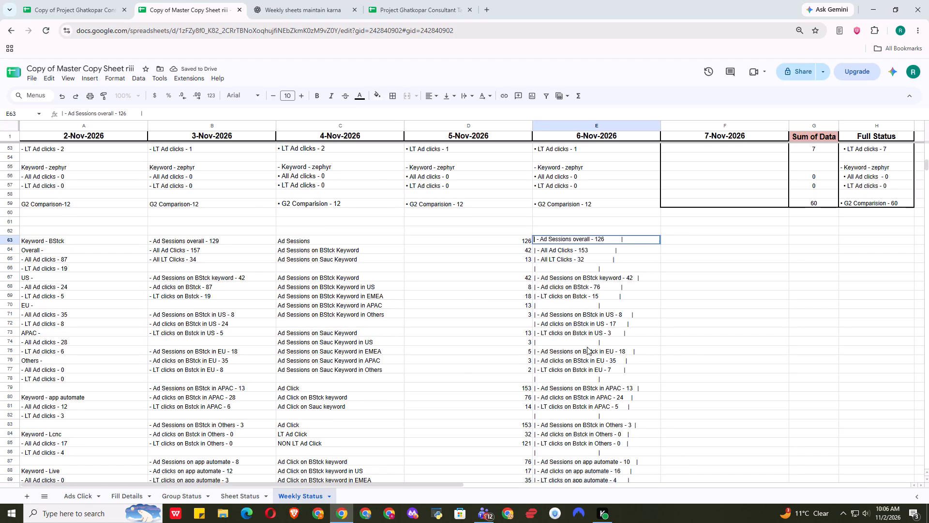
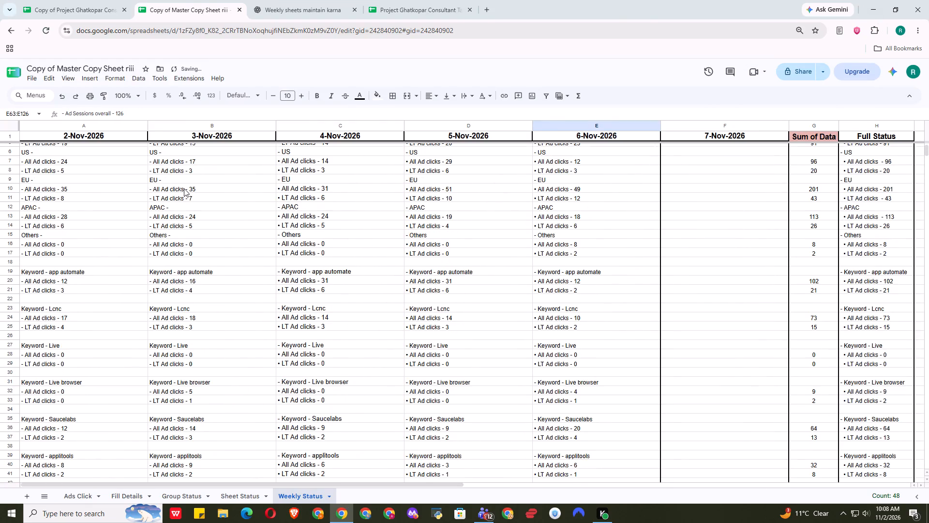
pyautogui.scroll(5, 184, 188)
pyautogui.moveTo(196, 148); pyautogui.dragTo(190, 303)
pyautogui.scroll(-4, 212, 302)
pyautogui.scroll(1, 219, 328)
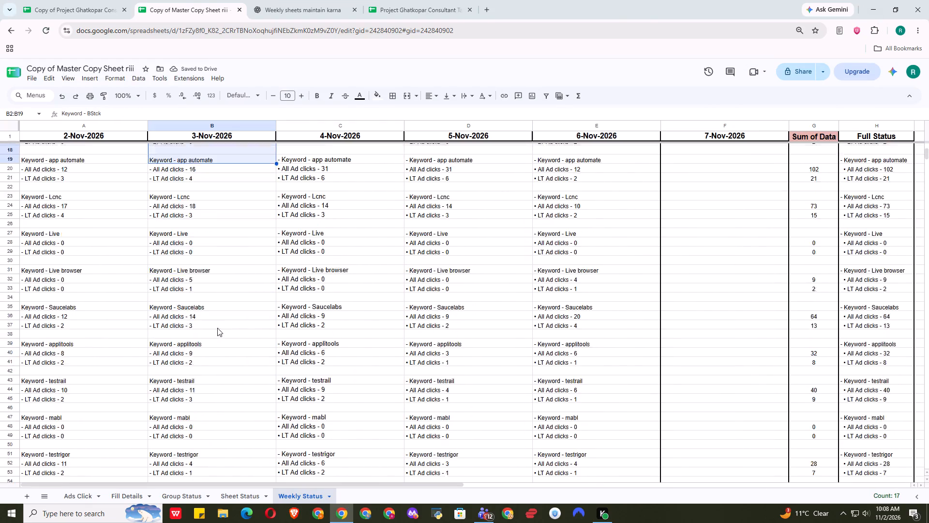
# Move the Ad Sessions block in B63:B125 of Weekly Status to the 2-Nov-2026 column, starting at A2.
pyautogui.scroll(-7, 215, 327)
pyautogui.scroll(1, 239, 339)
pyautogui.scroll(-5, 242, 342)
pyautogui.scroll(5, 224, 310)
pyautogui.moveTo(189, 271); pyautogui.dragTo(210, 491)
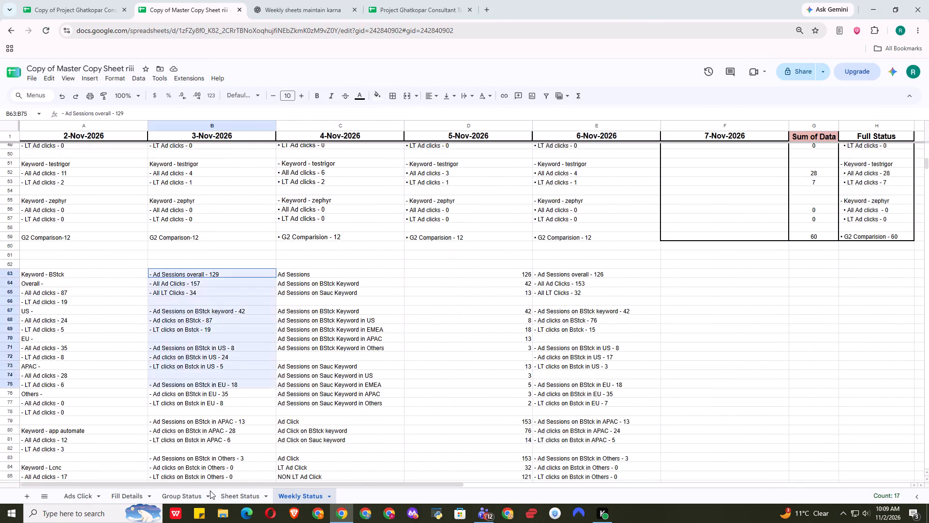
pyautogui.moveTo(210, 491); pyautogui.dragTo(214, 235)
pyautogui.hotkey('ctrl', 'x')
pyautogui.scroll(20, 325, 291)
pyautogui.scroll(3, 325, 291)
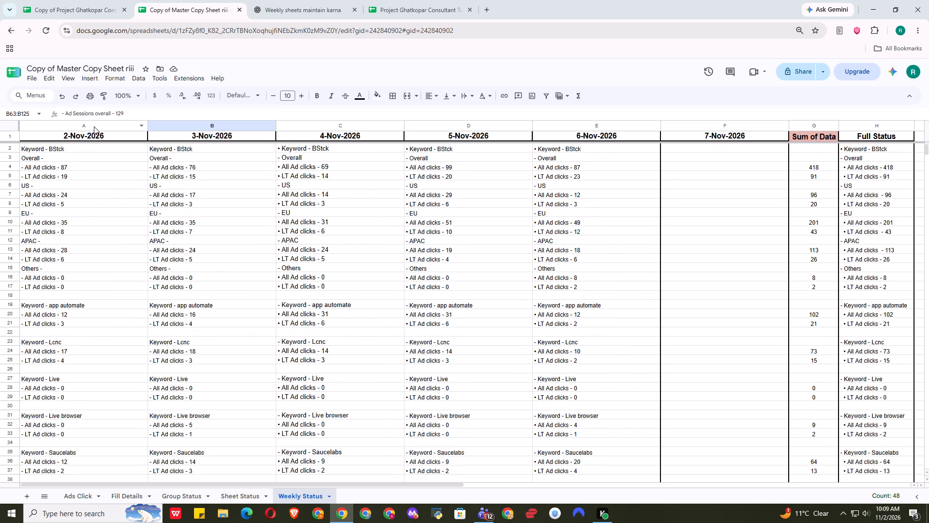
pyautogui.click(85, 153)
pyautogui.hotkey('ctrl', 'v')
# Move the converted 27 October block from E63:E126 to the emptied part of column B, starting at B63.
pyautogui.scroll(-7, 189, 260)
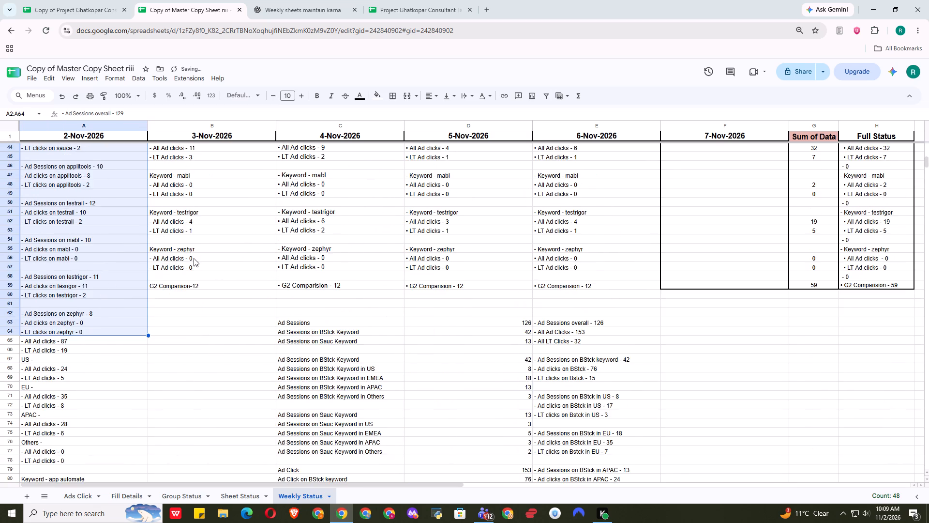
pyautogui.scroll(-4, 194, 258)
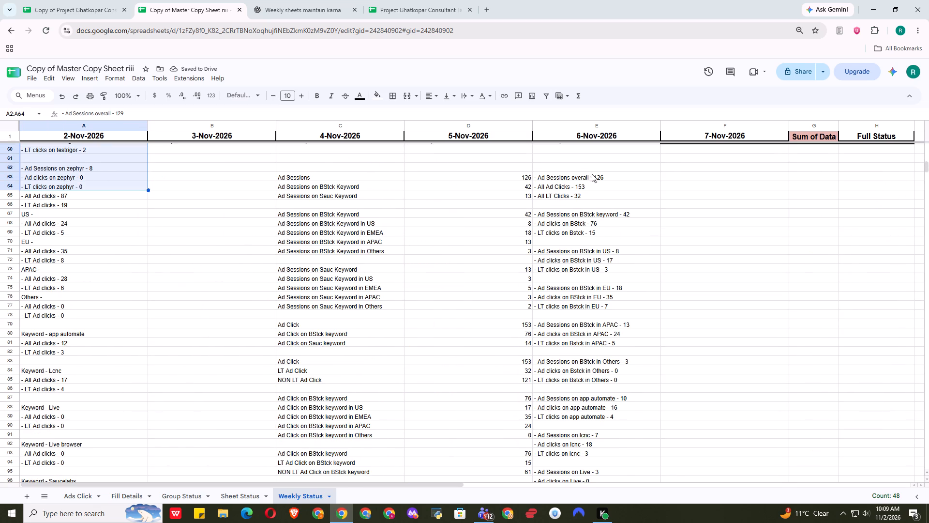
pyautogui.moveTo(559, 178); pyautogui.dragTo(601, 506)
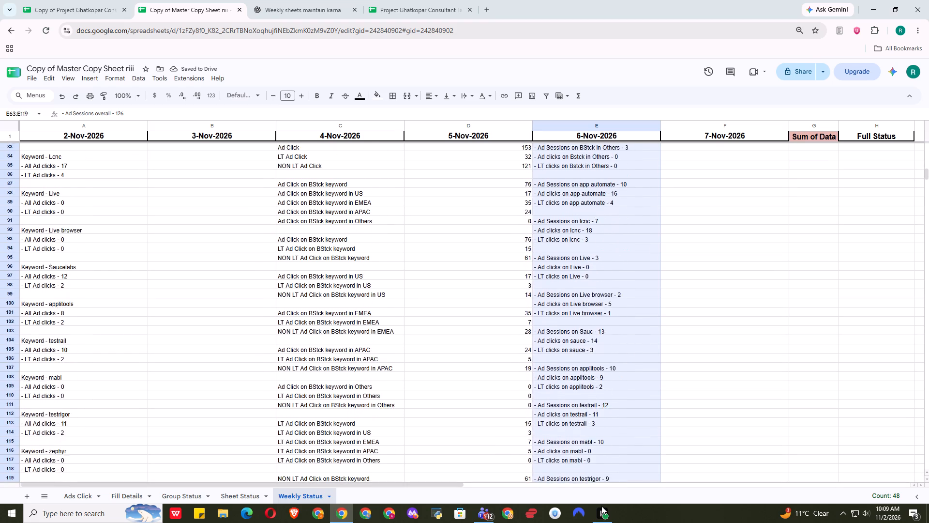
pyautogui.moveTo(601, 506); pyautogui.dragTo(599, 335)
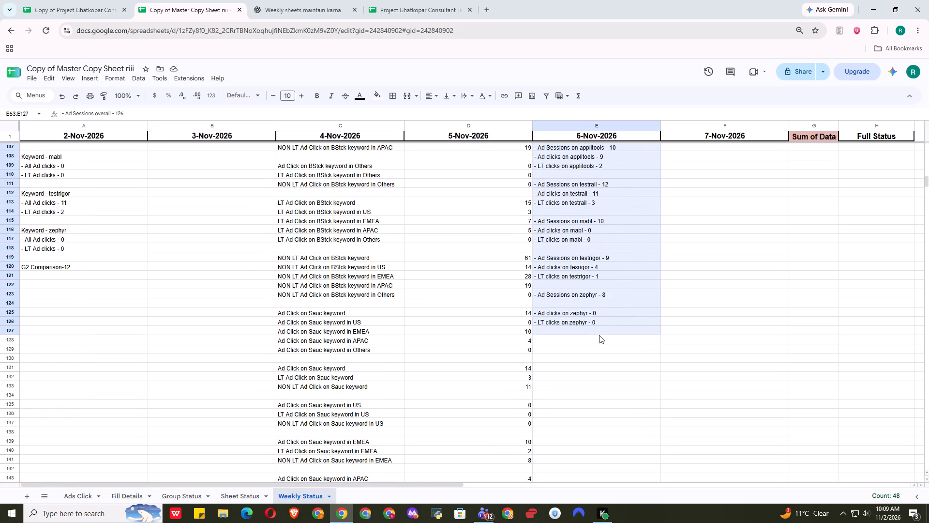
pyautogui.moveTo(599, 335); pyautogui.dragTo(600, 323)
pyautogui.hotkey('ctrl', 'x')
pyautogui.scroll(9, 466, 365)
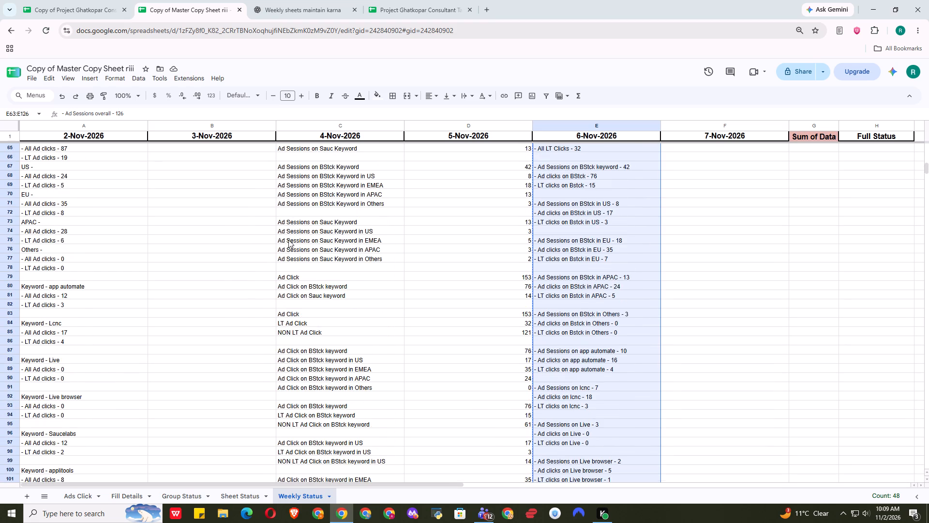
pyautogui.click(197, 182)
pyautogui.hotkey('ctrl', 'v')
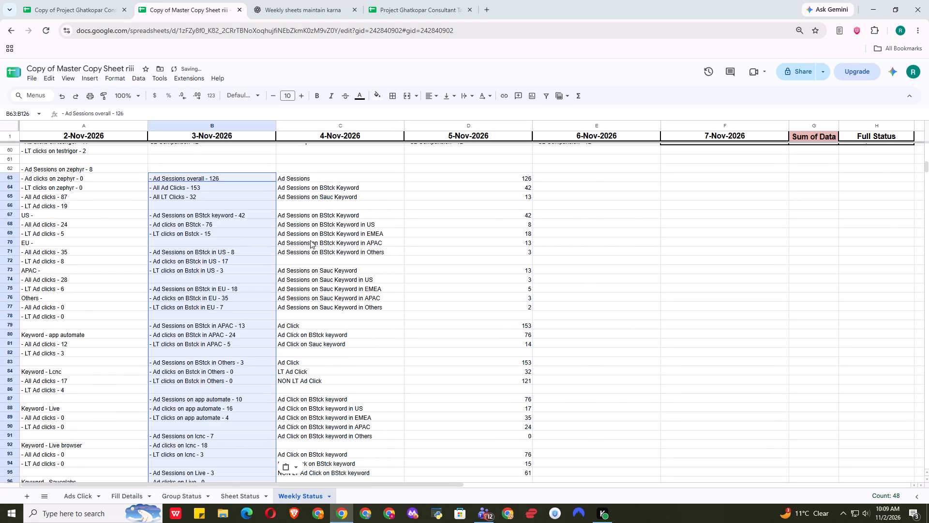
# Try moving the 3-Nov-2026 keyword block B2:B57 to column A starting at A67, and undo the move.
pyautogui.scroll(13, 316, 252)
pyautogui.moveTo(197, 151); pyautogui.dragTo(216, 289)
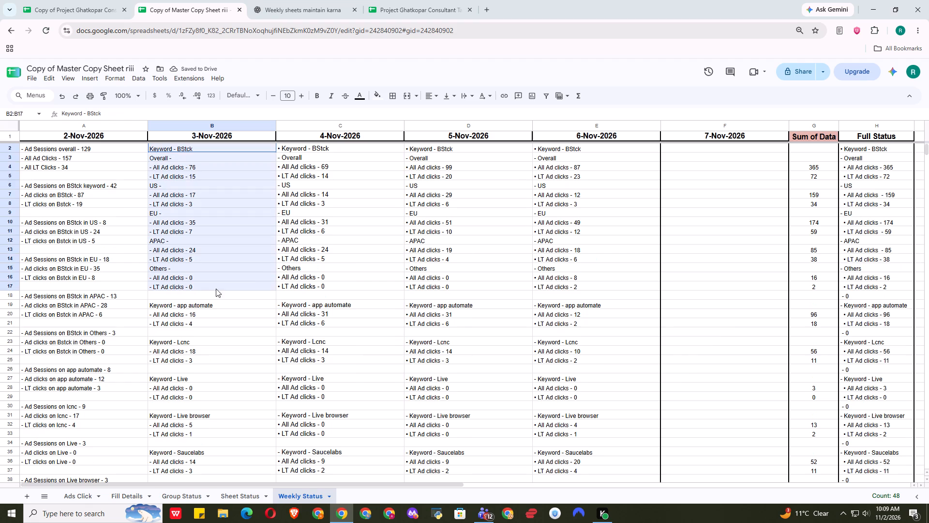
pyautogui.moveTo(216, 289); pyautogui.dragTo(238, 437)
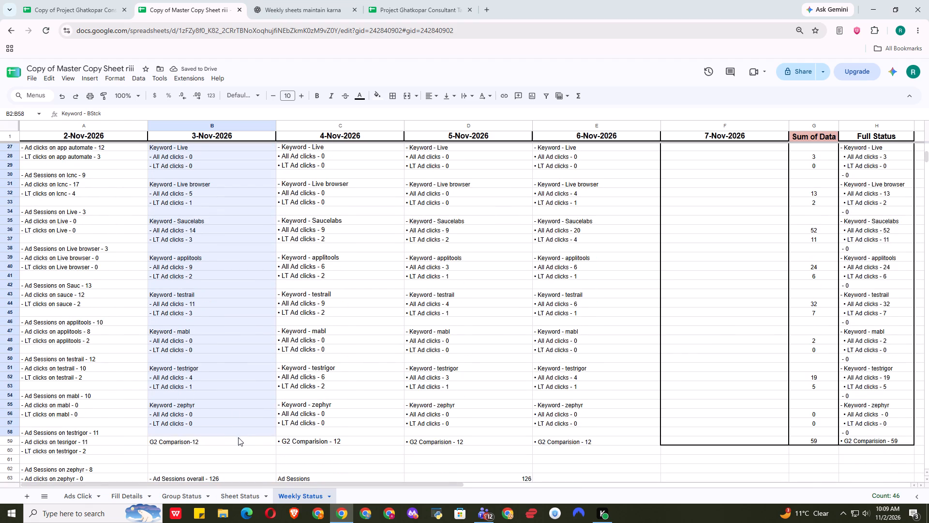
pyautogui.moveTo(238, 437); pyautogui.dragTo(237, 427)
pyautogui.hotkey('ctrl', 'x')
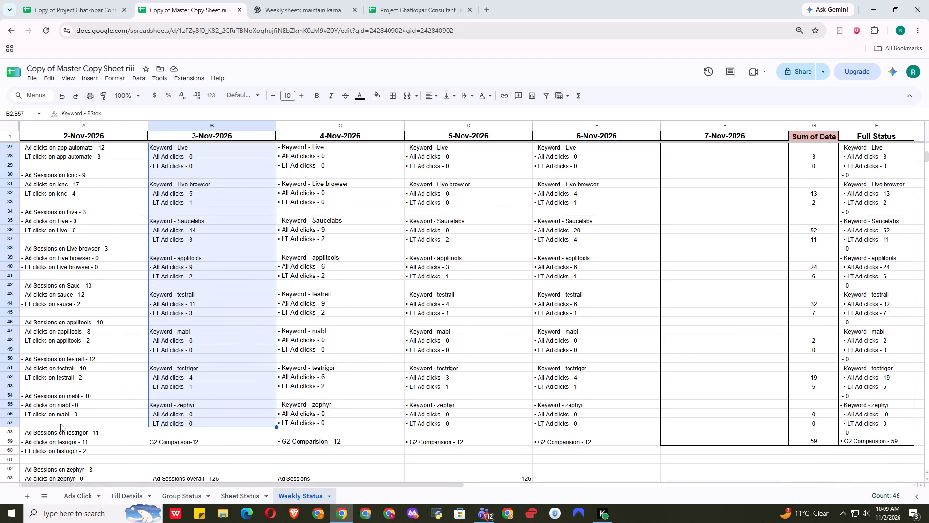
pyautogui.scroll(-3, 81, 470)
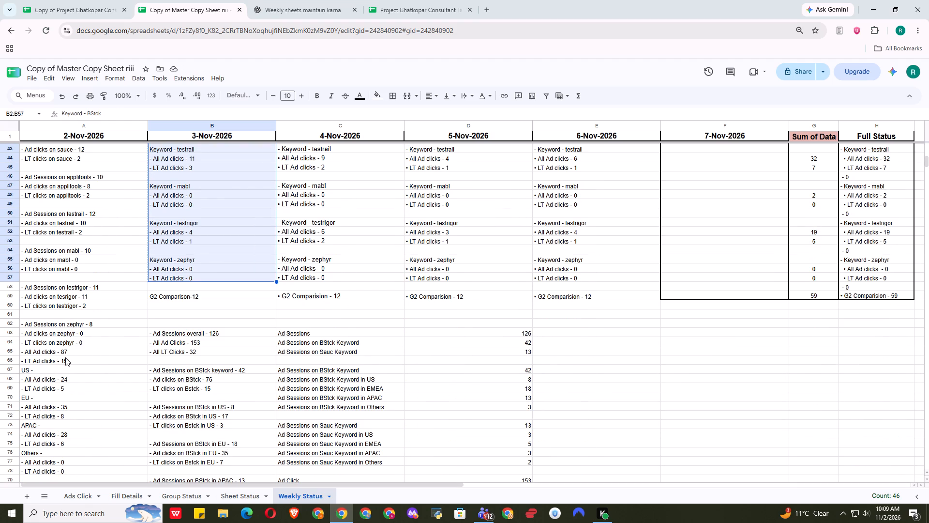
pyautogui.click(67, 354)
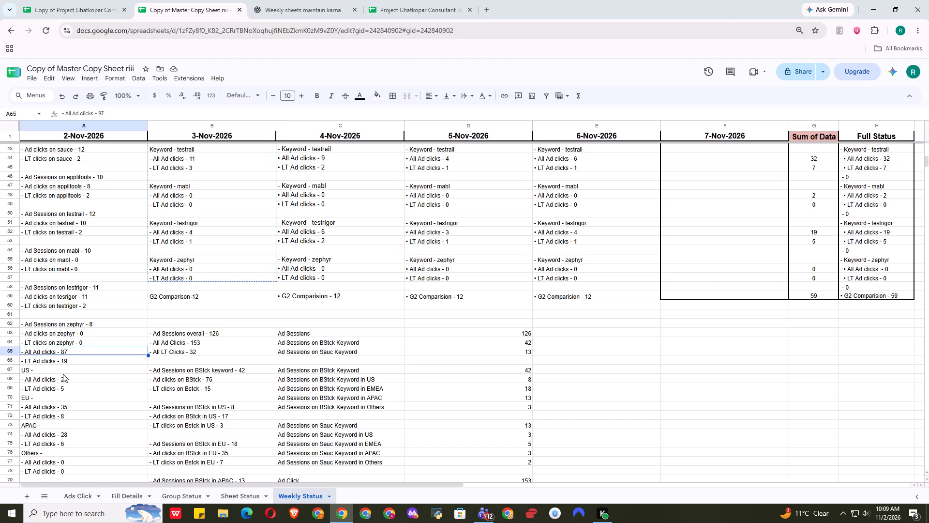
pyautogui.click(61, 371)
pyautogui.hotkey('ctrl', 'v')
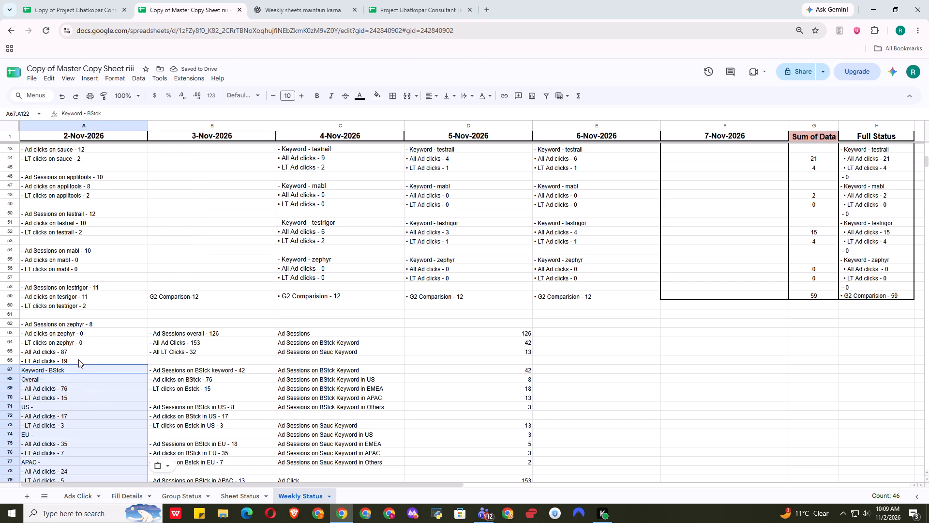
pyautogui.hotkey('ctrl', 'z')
# Clear the leftover old entries in A65:A70, just below the newly placed Ad Sessions block.
pyautogui.moveTo(72, 352); pyautogui.dragTo(71, 401)
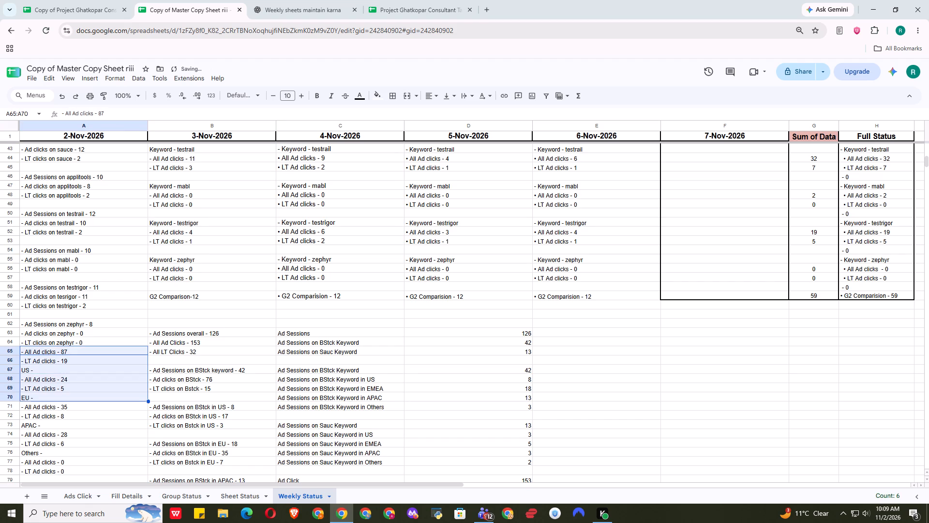
pyautogui.press('BackSpace')
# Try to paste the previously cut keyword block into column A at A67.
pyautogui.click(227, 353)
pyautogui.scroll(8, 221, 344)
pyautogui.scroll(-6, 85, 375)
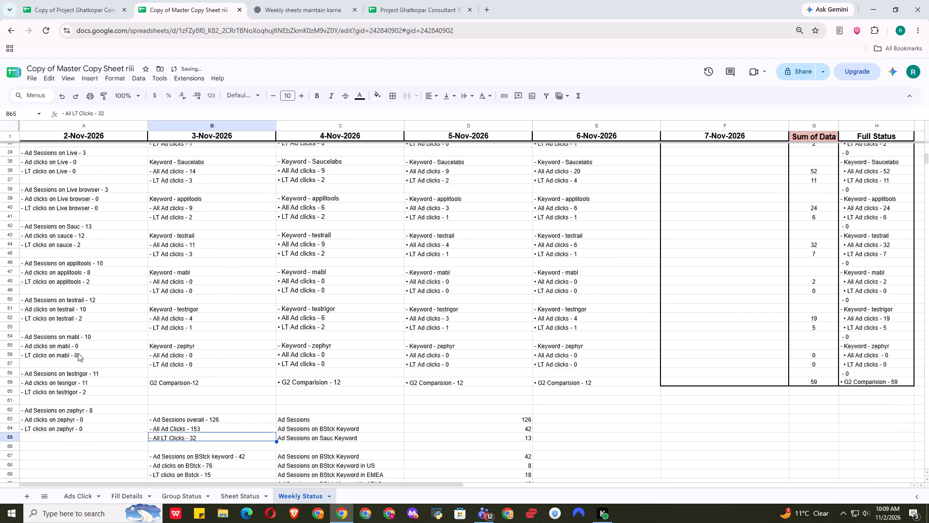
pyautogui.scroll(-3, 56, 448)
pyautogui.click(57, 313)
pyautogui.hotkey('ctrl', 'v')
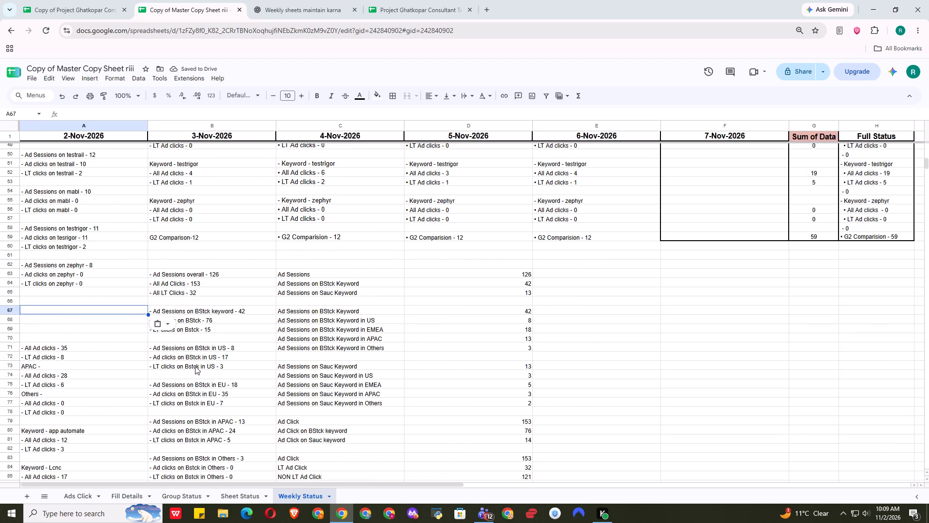
# Copy the 3-Nov-2026 keyword block B2:B59 into column A, starting at A67, over the old entries.
pyautogui.scroll(18, 278, 297)
pyautogui.moveTo(206, 150); pyautogui.dragTo(214, 351)
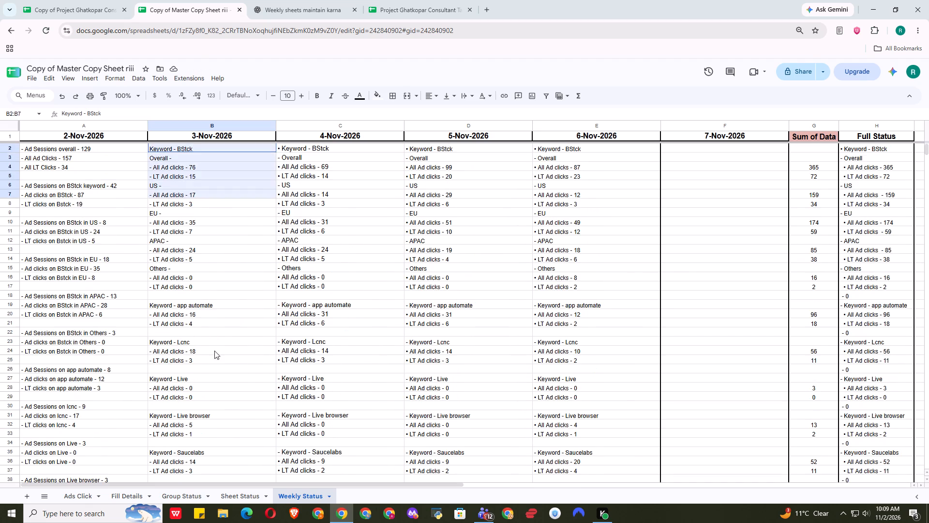
pyautogui.moveTo(214, 351); pyautogui.dragTo(223, 306)
pyautogui.hotkey('ctrl', 'c')
pyautogui.click(34, 374)
pyautogui.hotkey('ctrl', 'v')
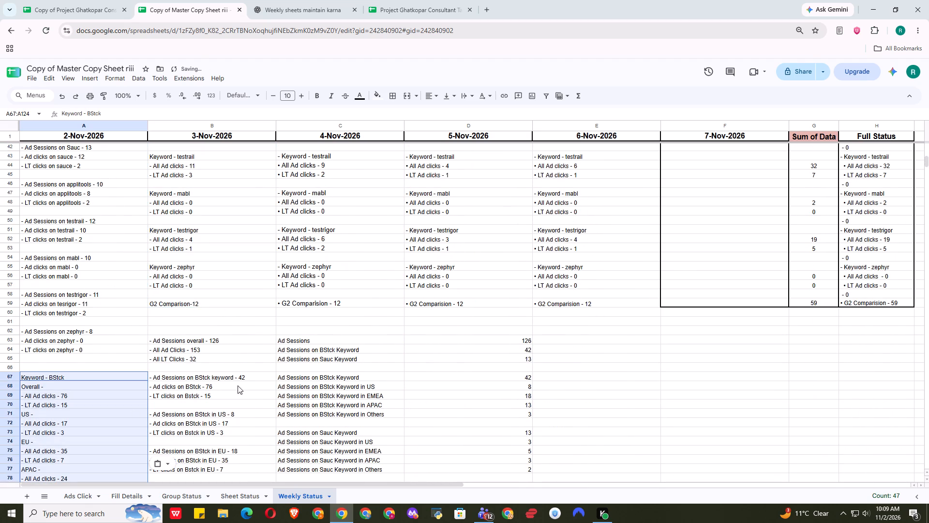
# Move the 27 October block and its source data in B63:D475 down so that it starts at B67.
pyautogui.moveTo(204, 343); pyautogui.dragTo(523, 522)
pyautogui.hotkey('ctrl', 'x')
pyautogui.click(316, 268)
pyautogui.hotkey('ctrl', 'Up')
pyautogui.hotkey('ctrl', 'Up')
pyautogui.hotkey('ctrl', 'Up')
pyautogui.hotkey('ctrl', 'Up')
pyautogui.hotkey('ctrl', 'Up')
pyautogui.hotkey('ctrl', 'Up')
pyautogui.hotkey('ctrl', 'Up')
pyautogui.hotkey('ctrl', 'Up')
pyautogui.hotkey('ctrl', 'Up')
pyautogui.hotkey('ctrl', 'Up')
pyautogui.hotkey('ctrl', 'Up')
pyautogui.hotkey('ctrl', 'Up')
pyautogui.hotkey('ctrl', 'Up')
pyautogui.hotkey('ctrl', 'Up')
pyautogui.hotkey('ctrl', 'Up')
pyautogui.hotkey('ctrl', 'Up')
pyautogui.hotkey('ctrl', 'Up')
pyautogui.hotkey('ctrl', 'Up')
pyautogui.hotkey('ctrl', 'Up')
pyautogui.hotkey('ctrl', 'Up')
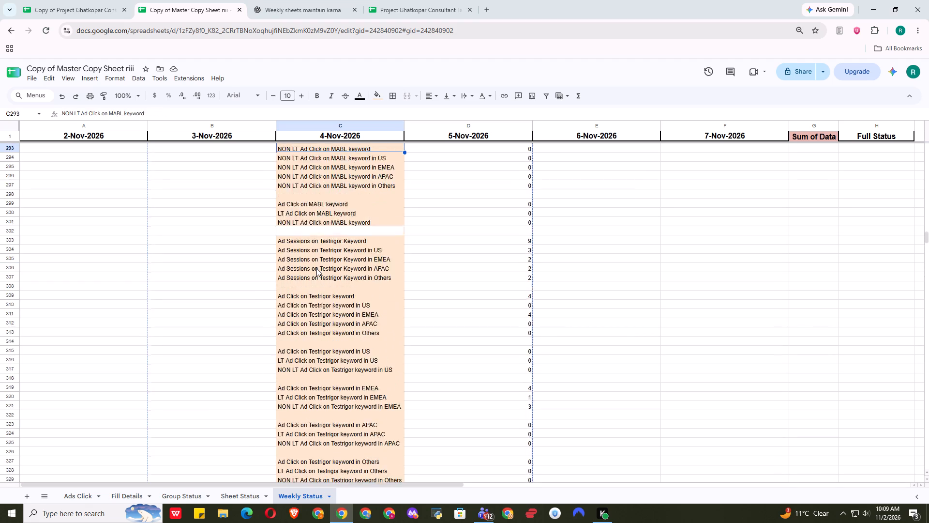
pyautogui.click(242, 215)
pyautogui.hotkey('ctrl', 'Up')
pyautogui.hotkey('ctrl', 'Up')
pyautogui.hotkey('ctrl', 'Up')
pyautogui.hotkey('ctrl', 'Up')
pyautogui.hotkey('ctrl', 'Up')
pyautogui.hotkey('ctrl', 'Up')
pyautogui.hotkey('ctrl', 'Up')
pyautogui.hotkey('ctrl', 'Up')
pyautogui.hotkey('ctrl', 'Up')
pyautogui.hotkey('ctrl', 'Up')
pyautogui.hotkey('ctrl', 'Up')
pyautogui.hotkey('ctrl', 'Up')
pyautogui.hotkey('ctrl', 'Up')
pyautogui.hotkey('ctrl', 'Up')
pyautogui.hotkey('ctrl', 'Up')
pyautogui.hotkey('ctrl', 'Up')
pyautogui.hotkey('ctrl', 'Up')
pyautogui.hotkey('ctrl', 'Up')
pyautogui.hotkey('ctrl', 'Up')
pyautogui.hotkey('ctrl', 'Up')
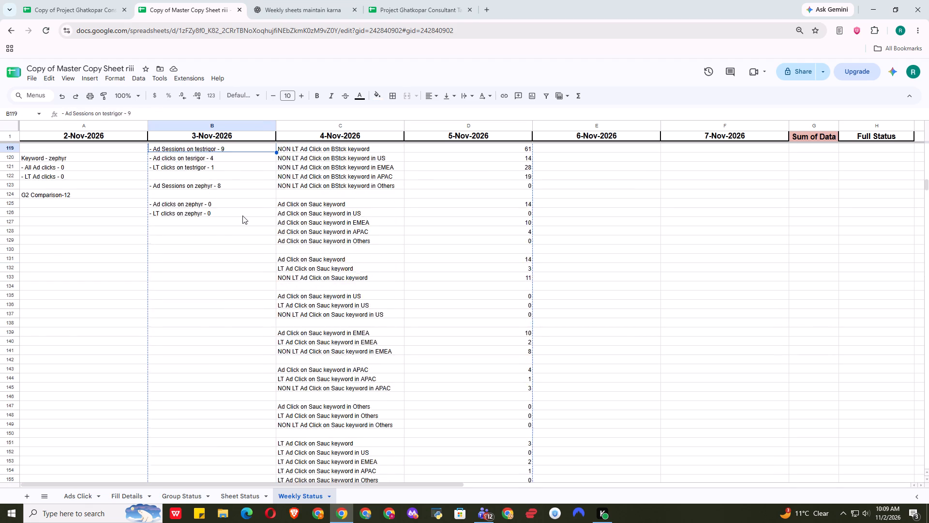
pyautogui.scroll(10, 242, 215)
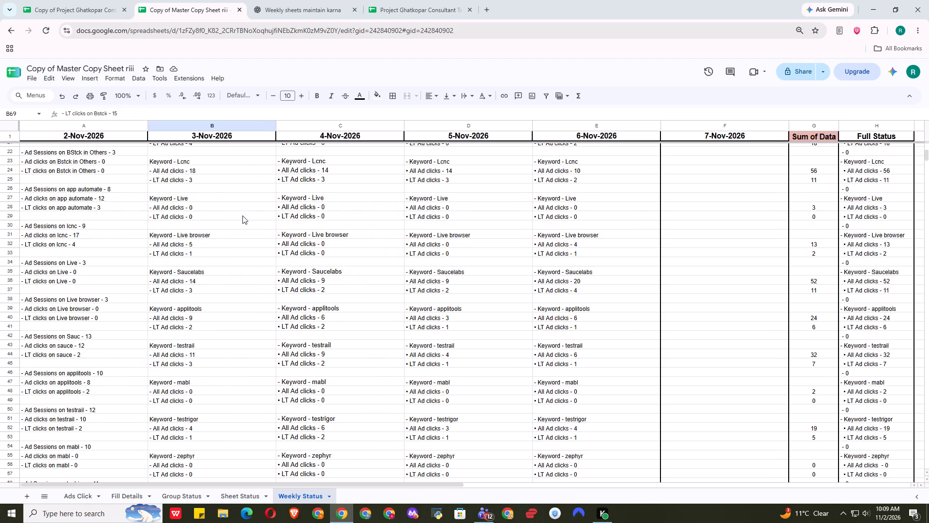
pyautogui.scroll(1, 242, 215)
pyautogui.scroll(-6, 232, 226)
pyautogui.click(175, 371)
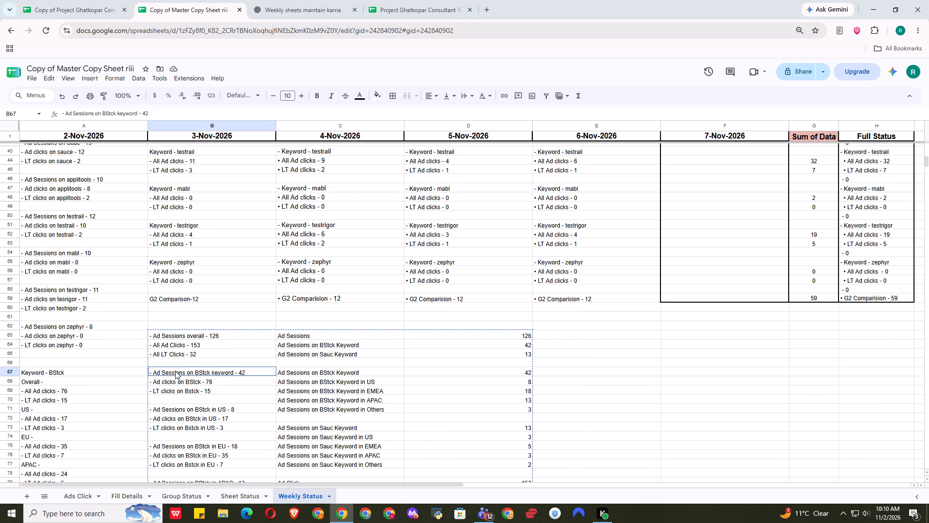
pyautogui.hotkey('ctrl', 'v')
pyautogui.scroll(-2, 464, 353)
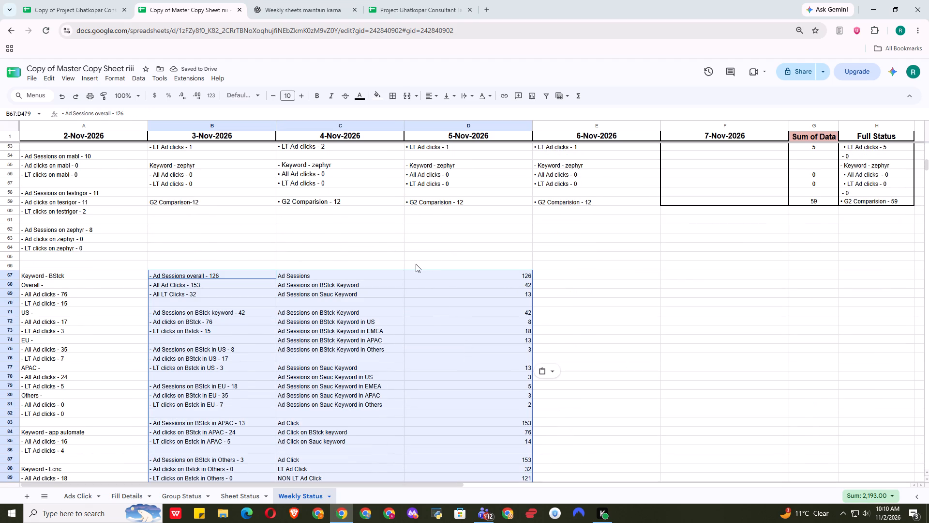
pyautogui.scroll(-2, 237, 287)
pyautogui.click(231, 267)
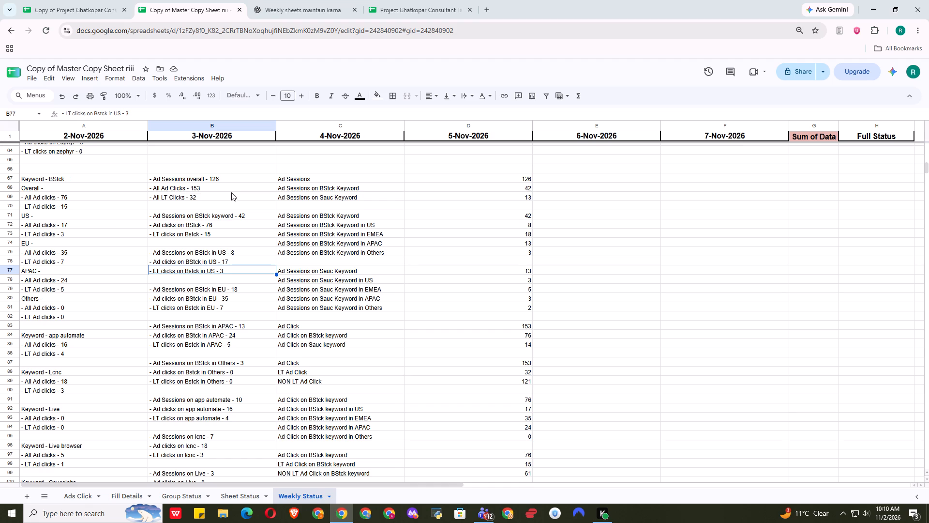
pyautogui.click(225, 175)
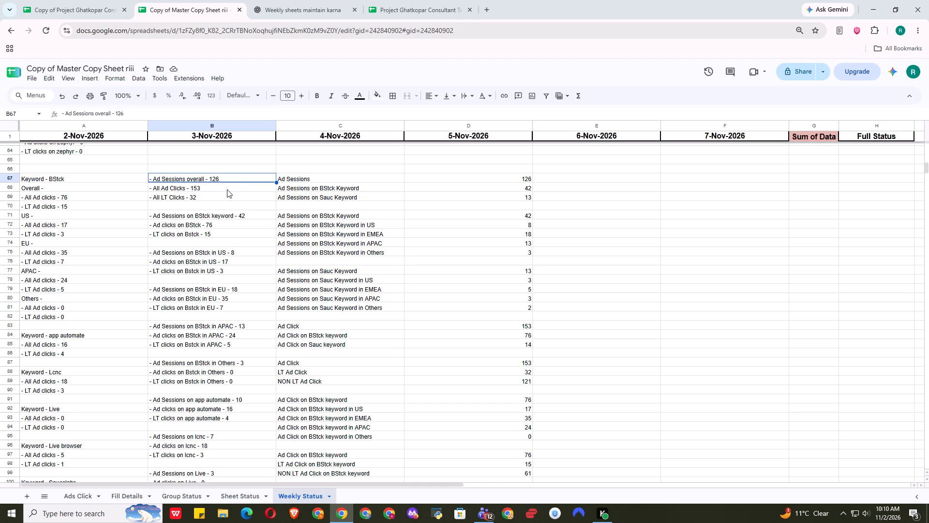
pyautogui.click(388, 0)
pyautogui.scroll(1, 212, 270)
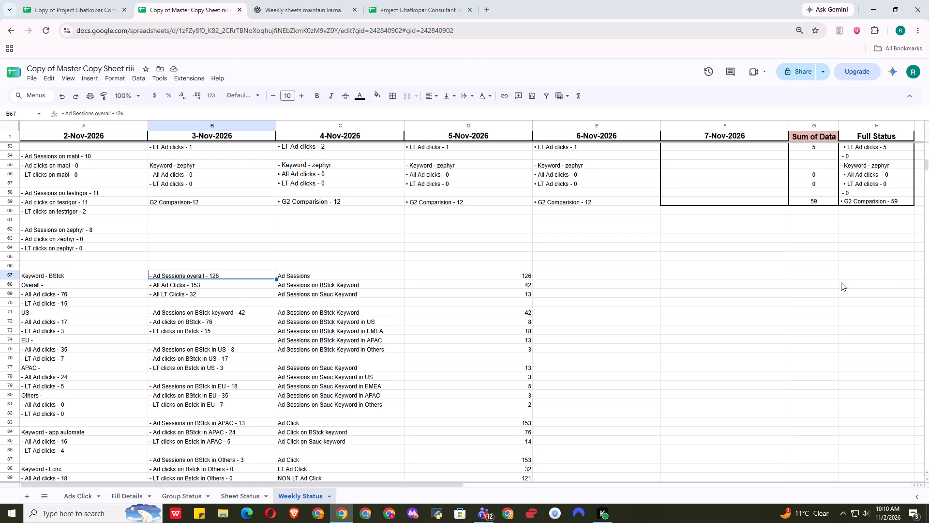
pyautogui.scroll(-1, 605, 459)
pyautogui.scroll(-1, 668, 504)
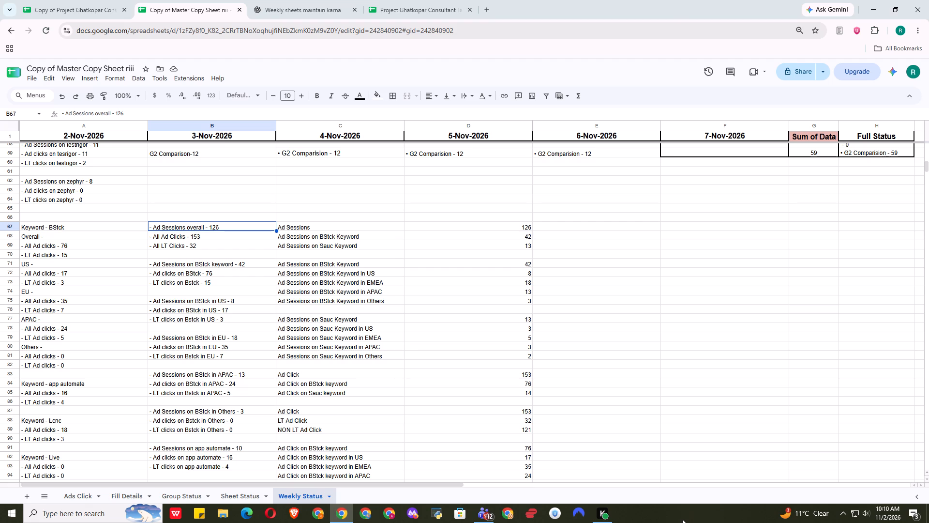
# Examine the keyword block in column A from row 67 alongside the adjacent 27 October text and its source data.
pyautogui.scroll(-3, 684, 517)
pyautogui.scroll(-1, 444, 392)
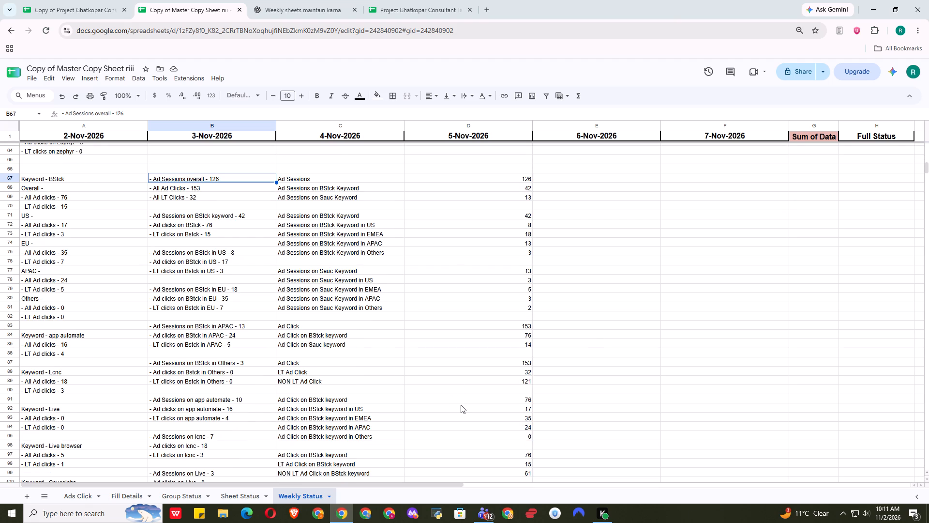
pyautogui.scroll(2, 464, 408)
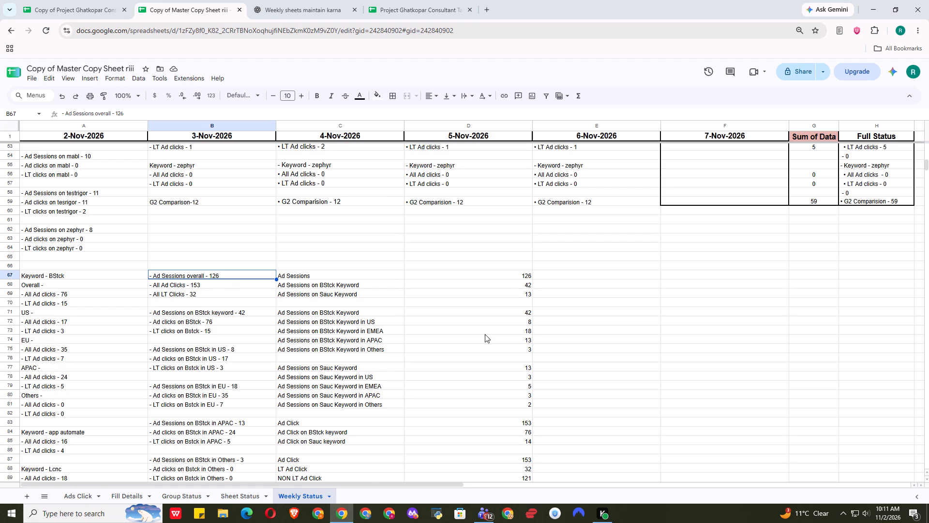
pyautogui.scroll(-3, 485, 334)
pyautogui.scroll(2, 484, 334)
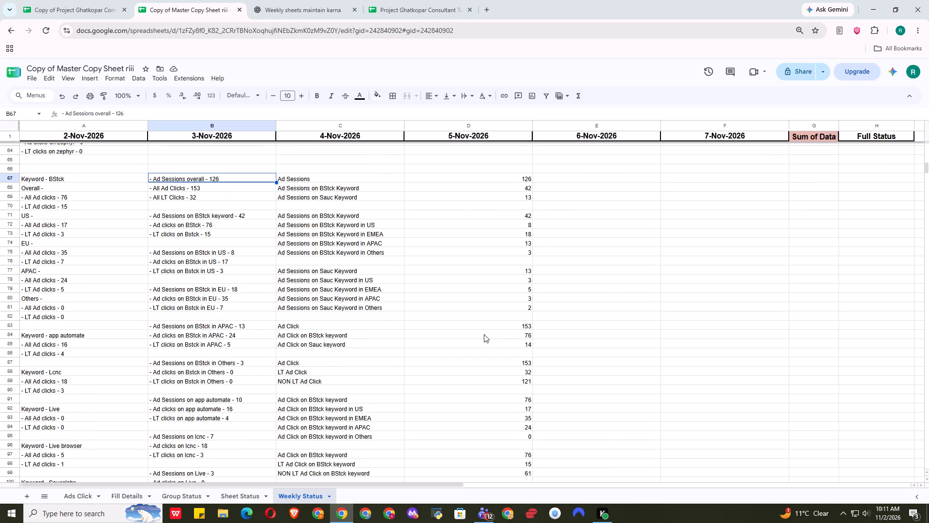
pyautogui.scroll(-2, 493, 349)
pyautogui.scroll(7, 490, 348)
pyautogui.scroll(-8, 489, 350)
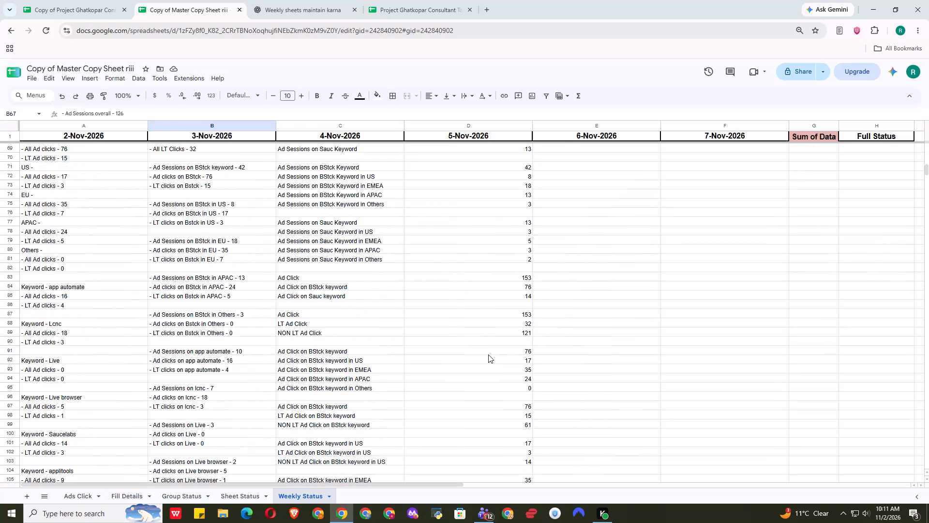
pyautogui.scroll(3, 488, 356)
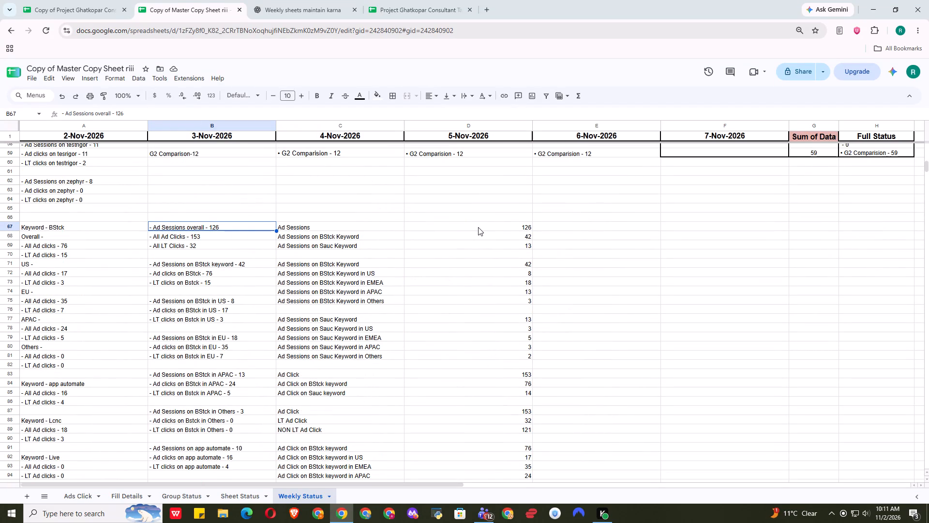
pyautogui.scroll(-1, 520, 356)
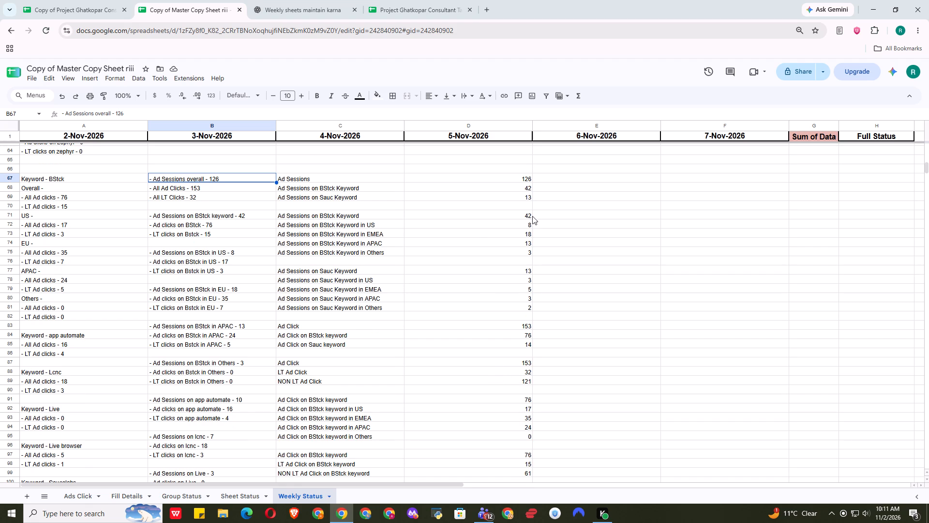
pyautogui.scroll(3, 463, 303)
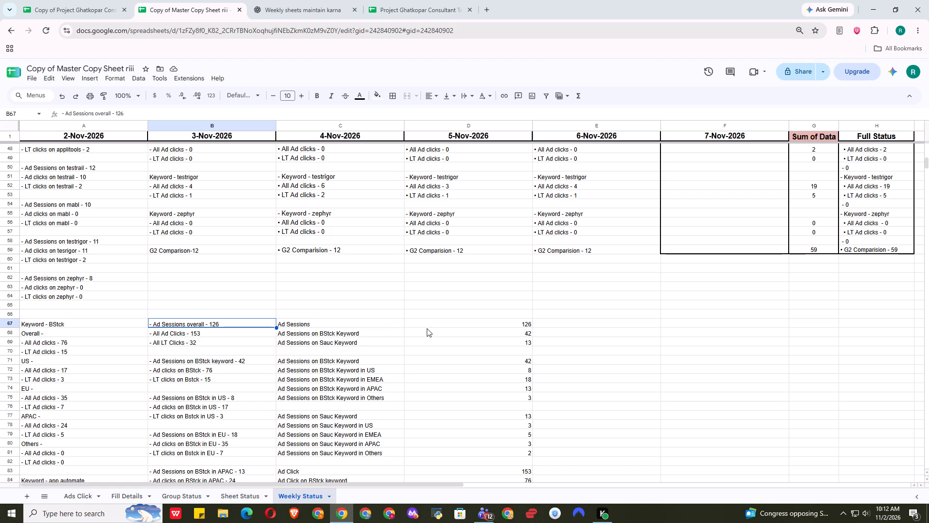
pyautogui.scroll(-2, 427, 343)
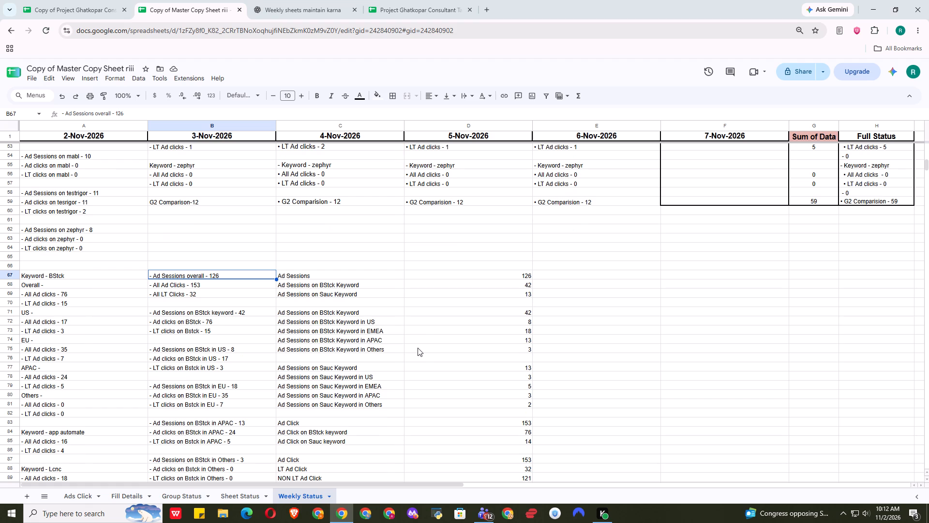
# Compare the daily status columns in rows 2 to 59 with the keyword, 27 October and source blocks starting at row 67.
pyautogui.scroll(9, 417, 348)
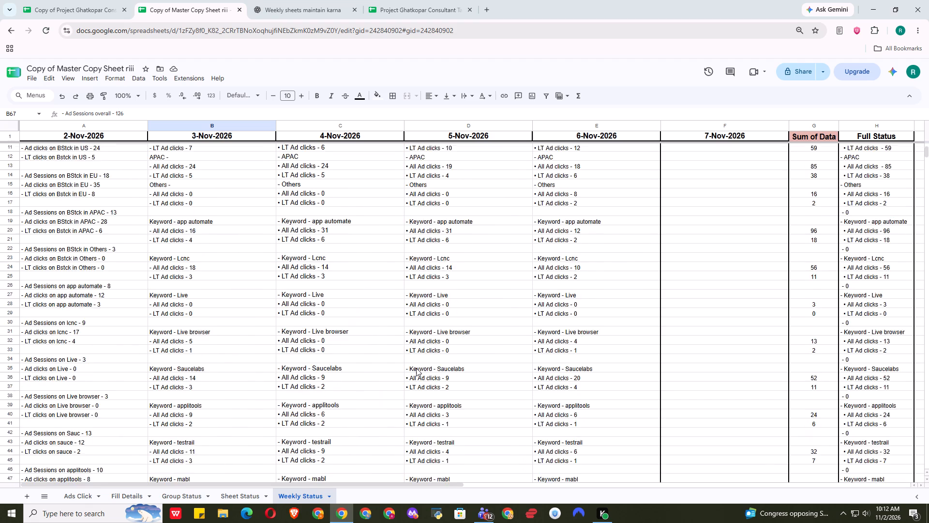
pyautogui.scroll(9, 416, 368)
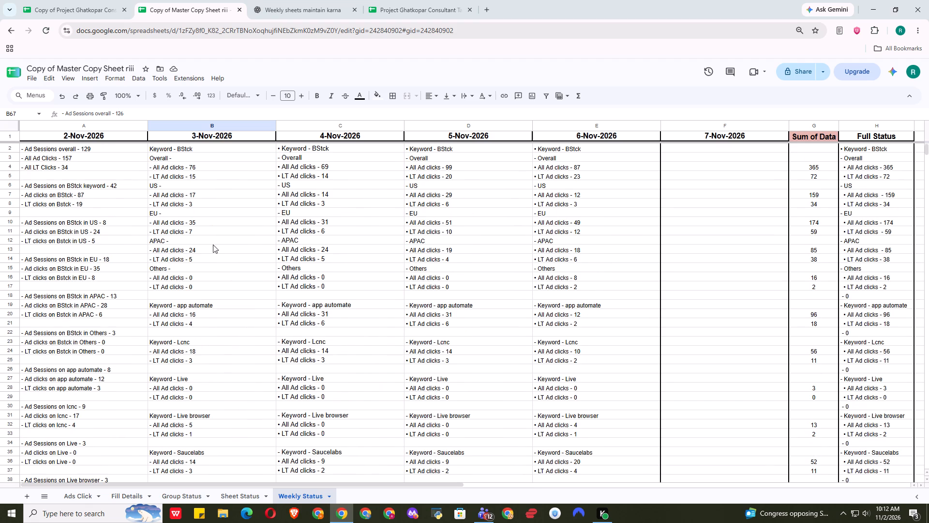
pyautogui.scroll(-2, 348, 337)
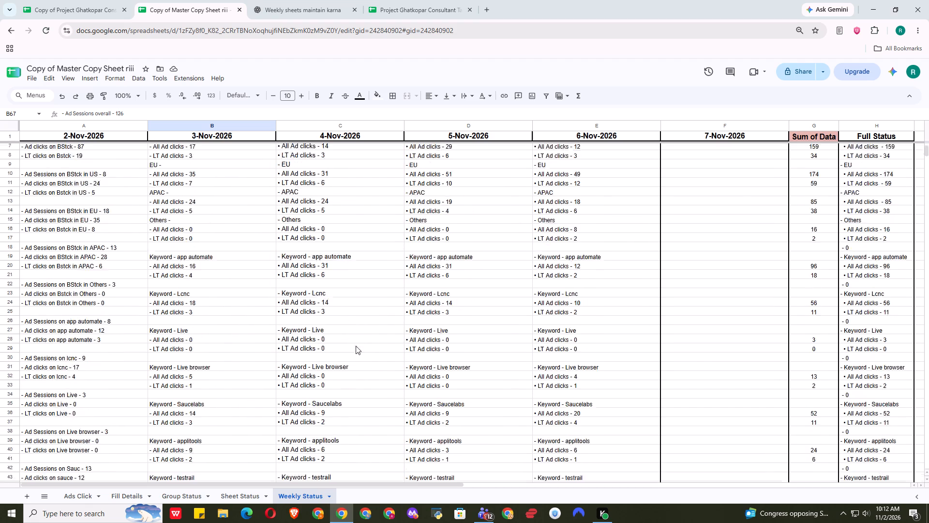
pyautogui.scroll(-8, 356, 346)
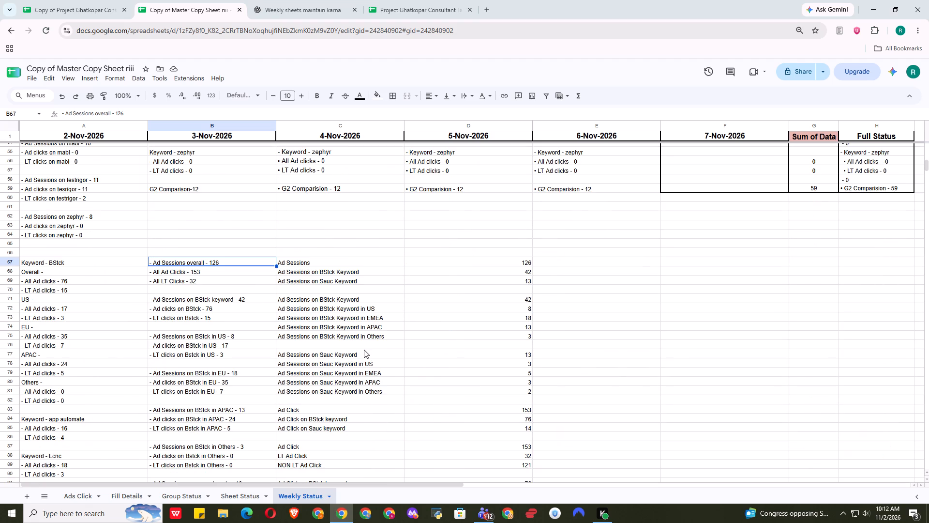
pyautogui.scroll(11, 364, 350)
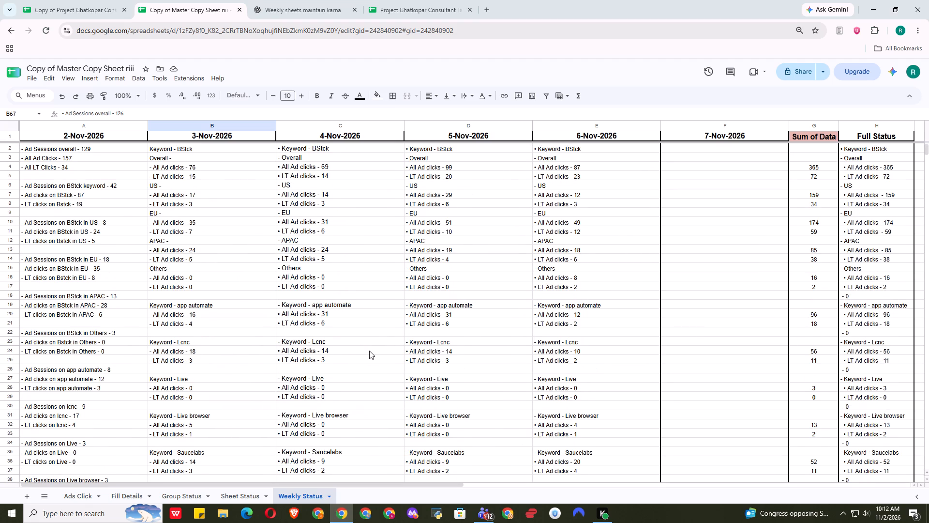
pyautogui.scroll(-11, 369, 351)
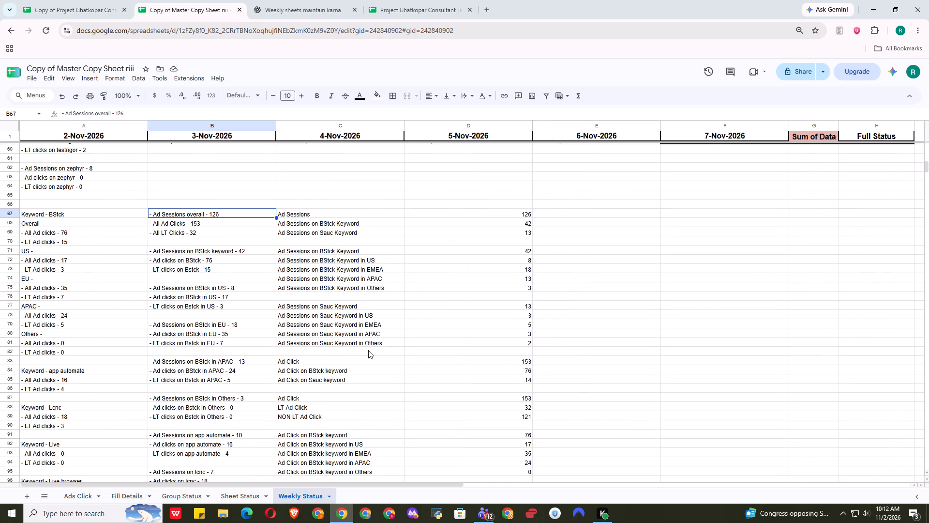
pyautogui.scroll(10, 379, 356)
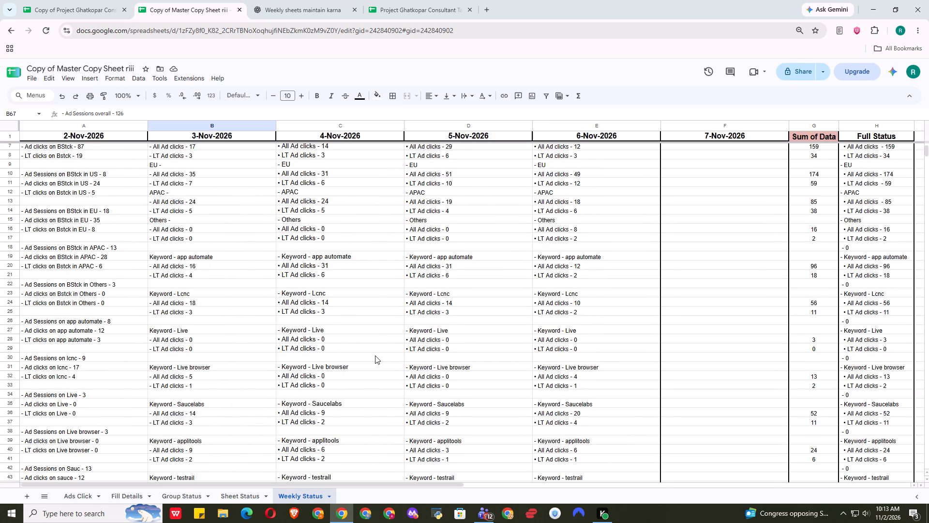
pyautogui.scroll(-9, 375, 355)
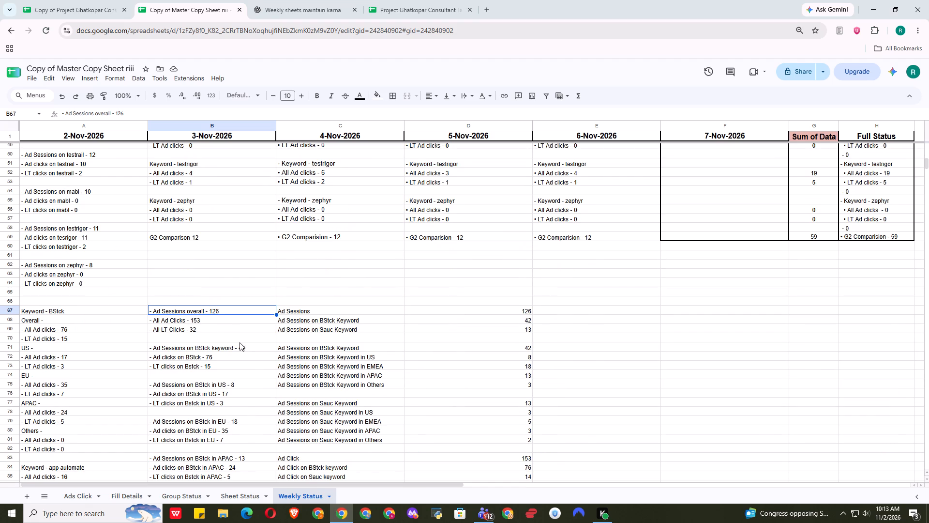
pyautogui.scroll(11, 250, 358)
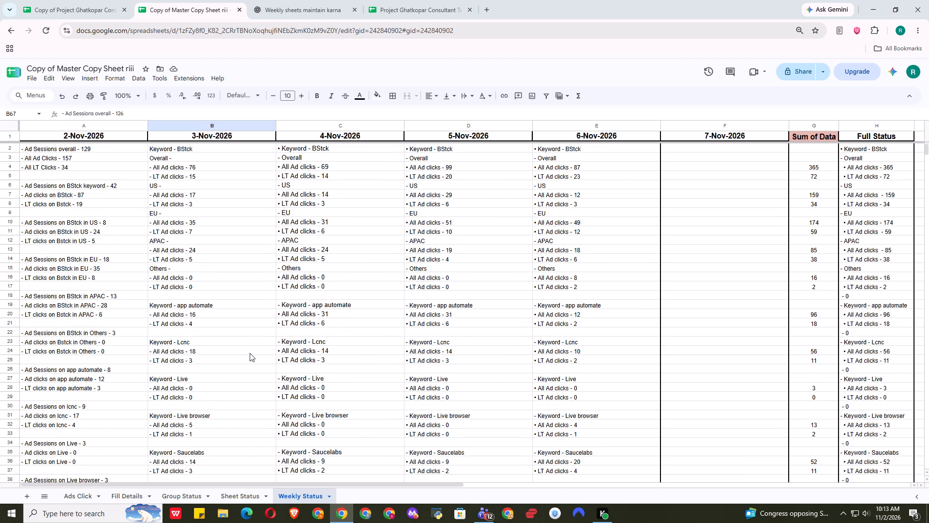
pyautogui.scroll(-10, 250, 353)
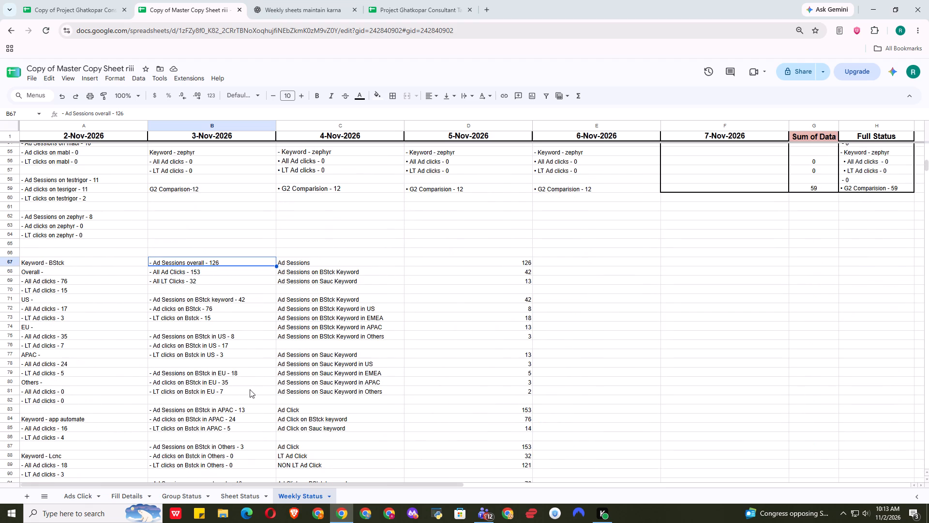
pyautogui.scroll(8, 250, 389)
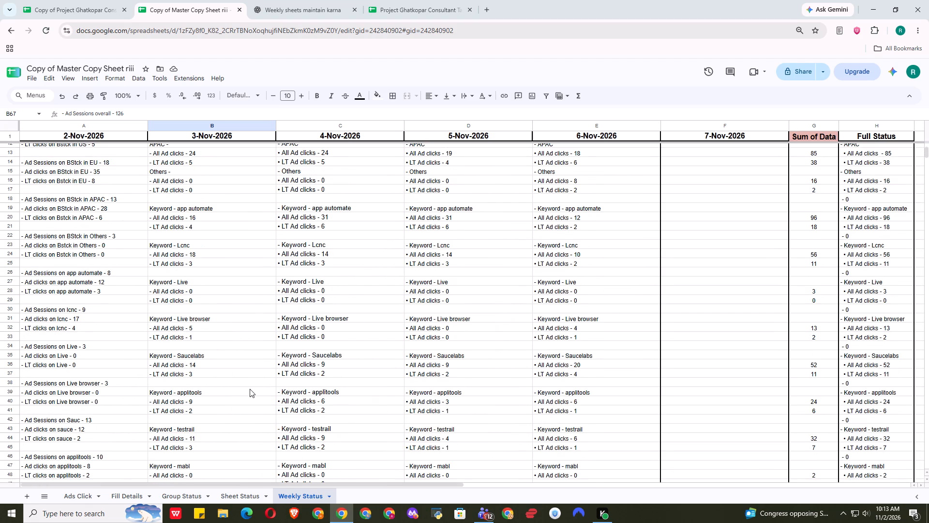
pyautogui.scroll(-9, 250, 389)
pyautogui.scroll(2, 256, 386)
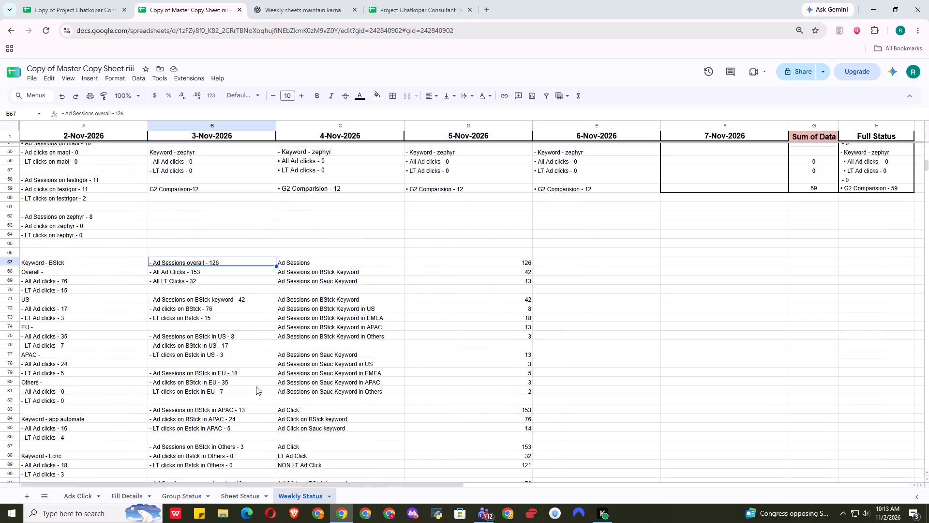
pyautogui.scroll(6, 256, 386)
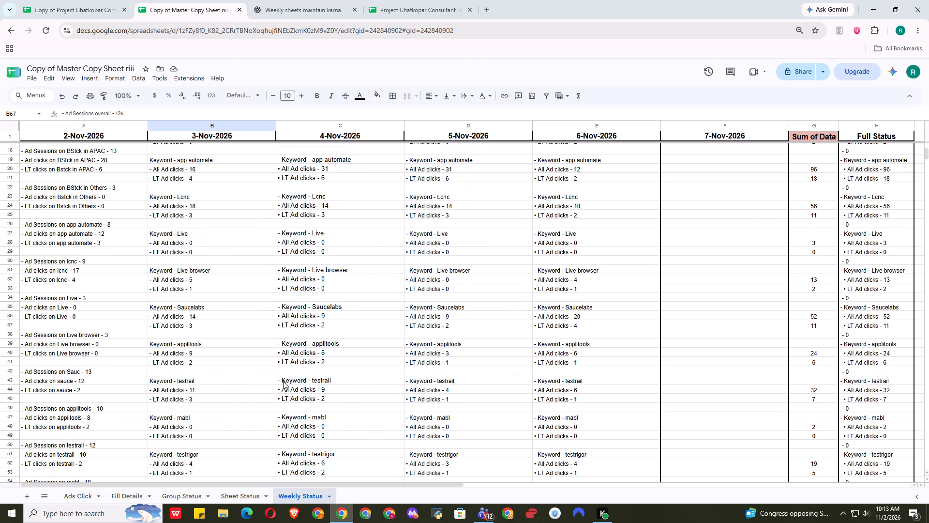
pyautogui.scroll(3, 281, 378)
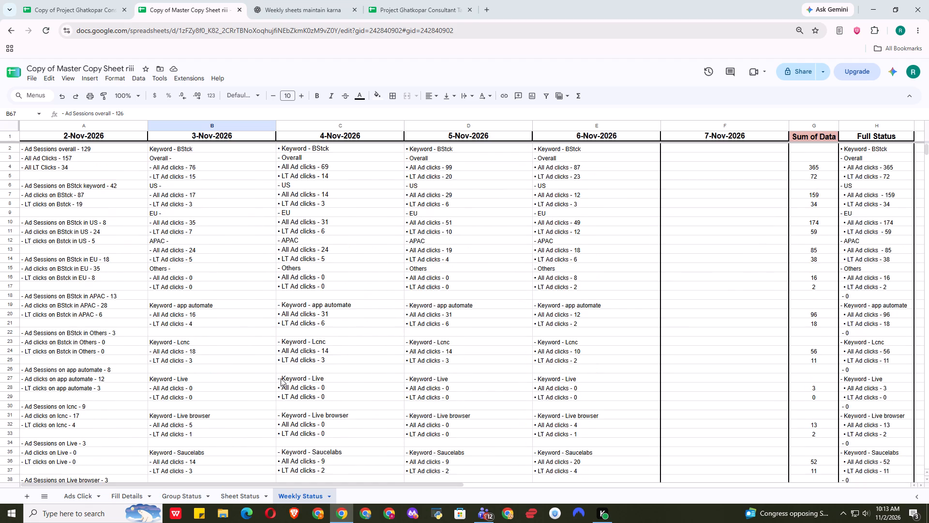
pyautogui.scroll(-14, 281, 378)
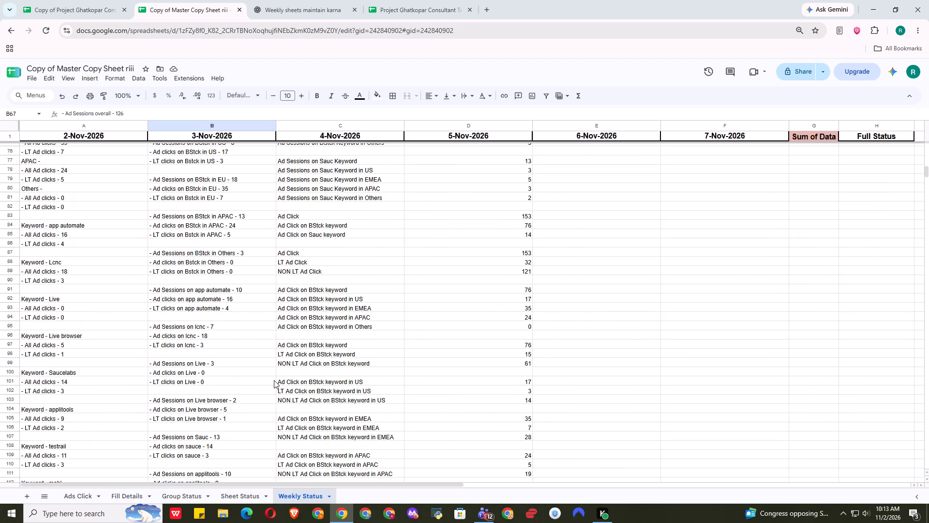
pyautogui.scroll(1, 274, 380)
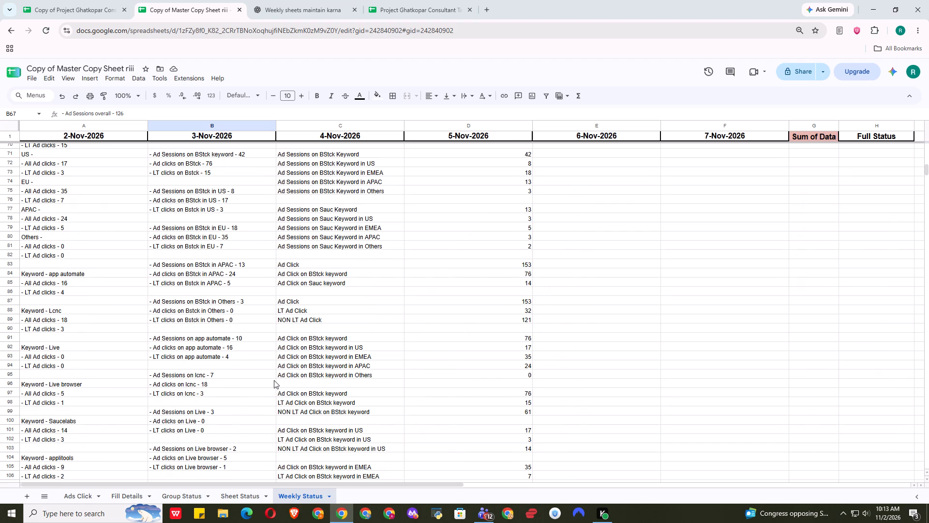
pyautogui.scroll(9, 272, 379)
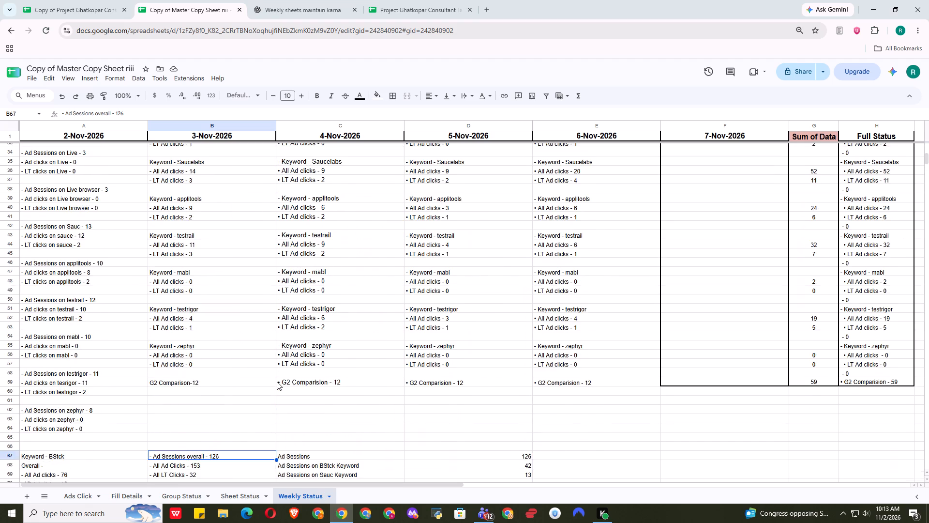
pyautogui.scroll(2, 277, 382)
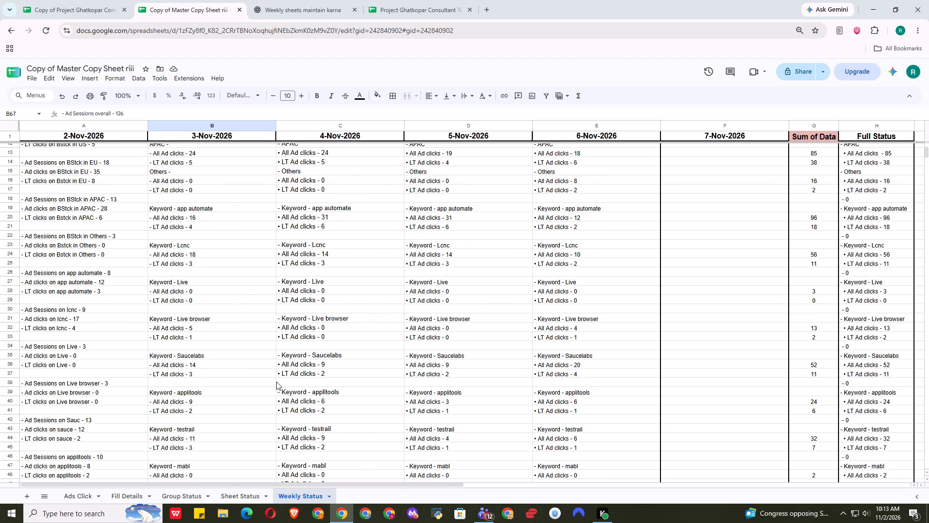
pyautogui.scroll(-9, 276, 382)
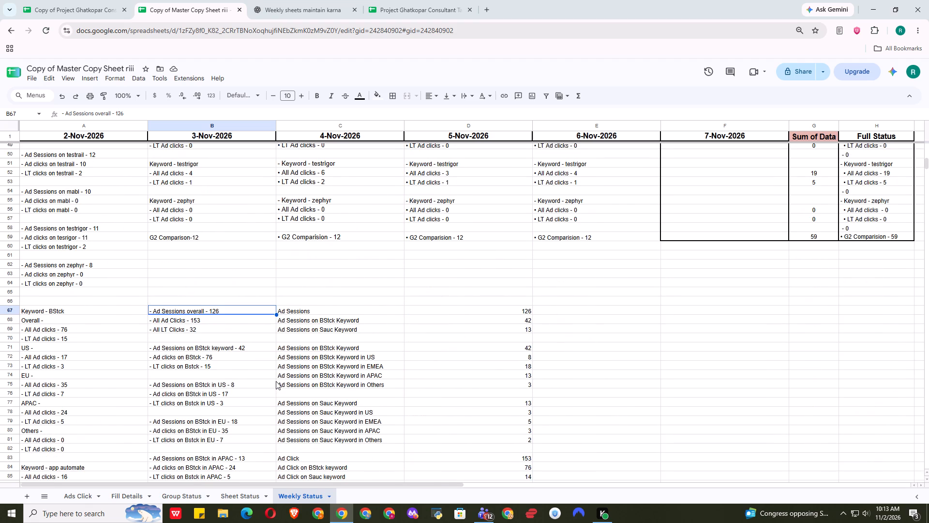
# Review the 27 October source data in columns C and D, from the BStck entries down to the Live browser entries.
pyautogui.scroll(-1, 276, 381)
pyautogui.scroll(-5, 462, 354)
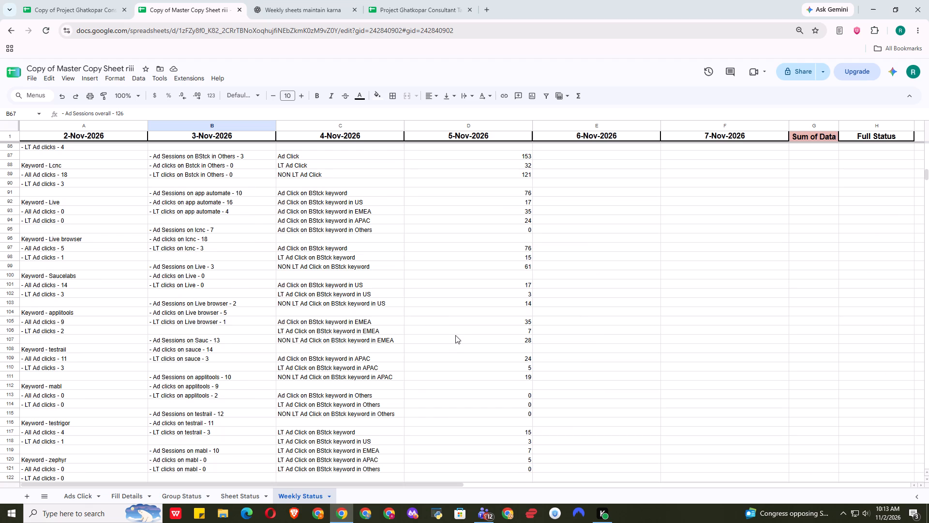
pyautogui.scroll(1, 455, 335)
pyautogui.scroll(-20, 455, 335)
pyautogui.scroll(-15, 455, 335)
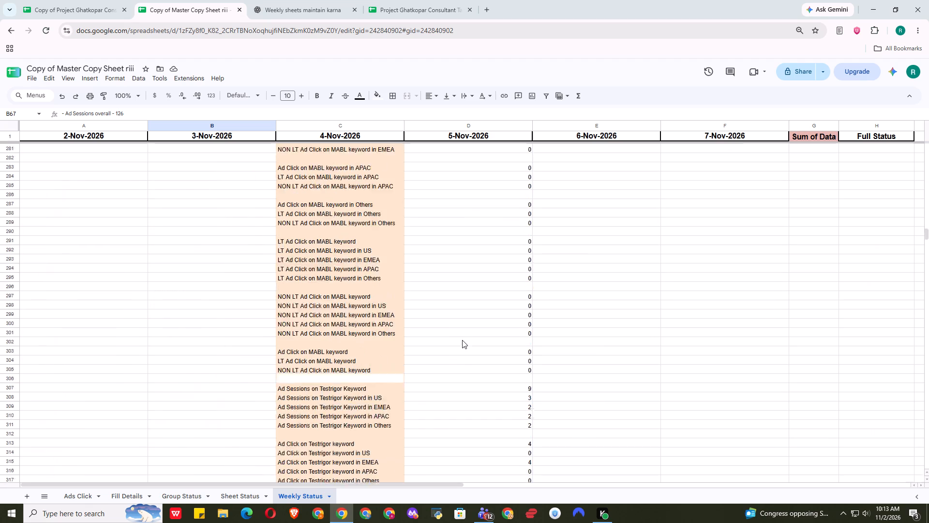
pyautogui.scroll(-19, 462, 340)
pyautogui.scroll(-2, 463, 341)
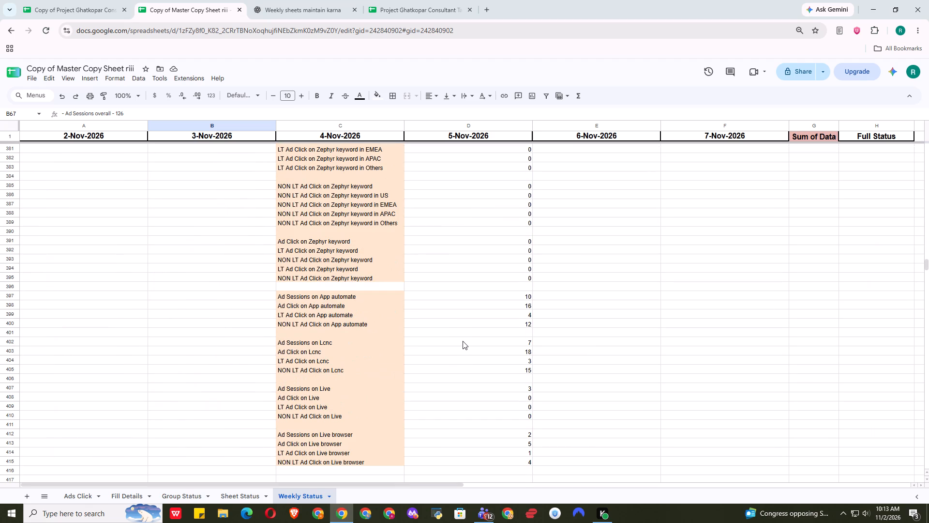
pyautogui.scroll(6, 467, 344)
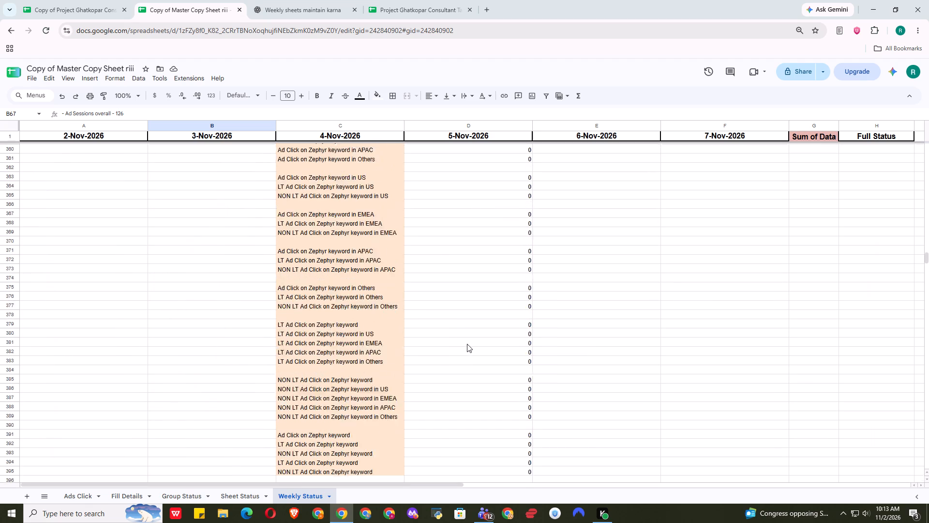
pyautogui.scroll(20, 467, 344)
pyautogui.scroll(20, 467, 344)
pyautogui.scroll(12, 467, 344)
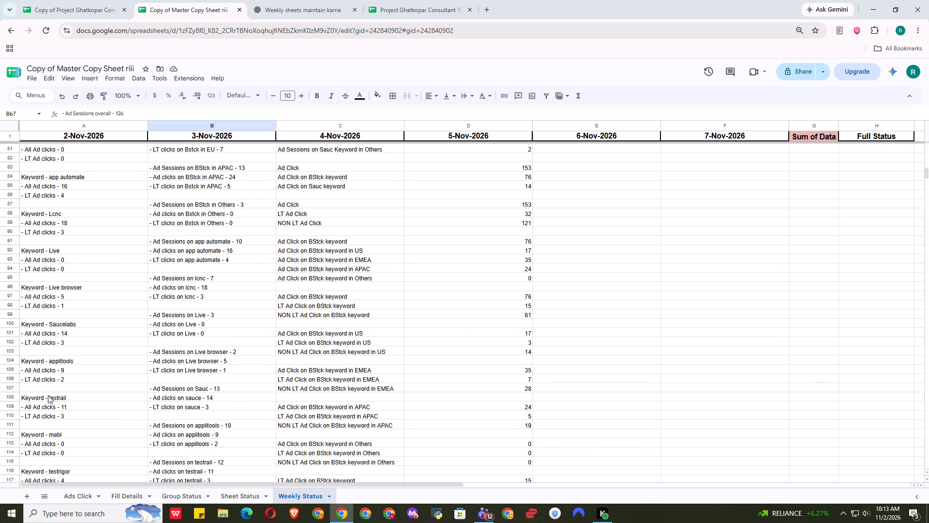
pyautogui.scroll(1, 242, 301)
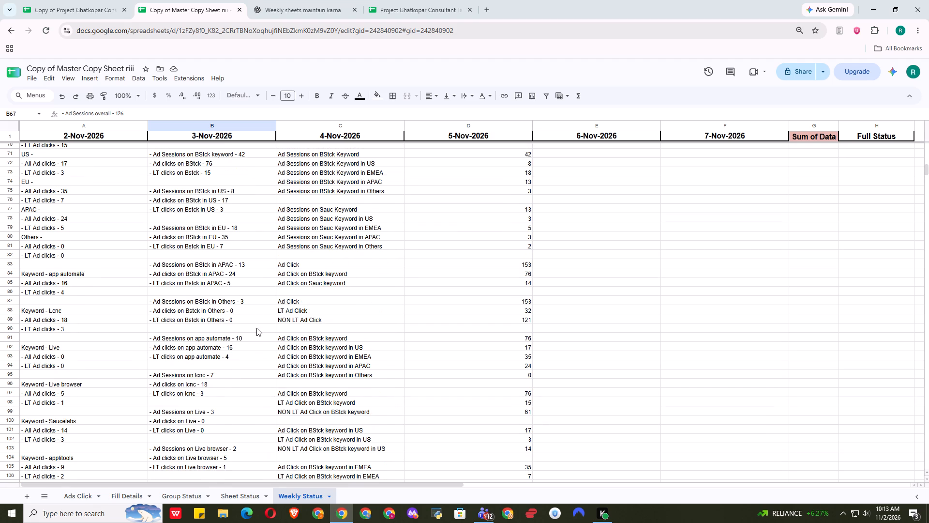
pyautogui.scroll(-2, 257, 332)
pyautogui.scroll(-13, 420, 308)
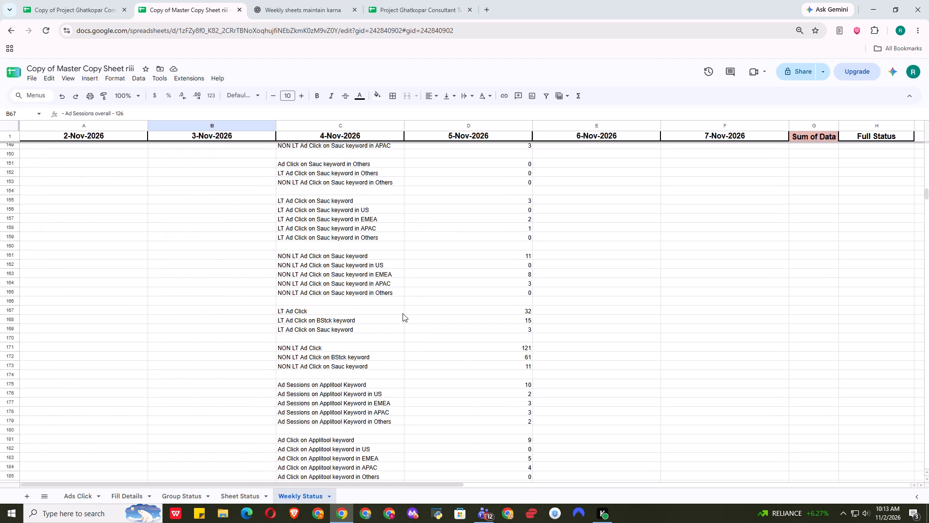
# Examine the 27 October source data in columns C and D, from the Sauc click entries down to the Live browser entries.
pyautogui.scroll(-15, 403, 313)
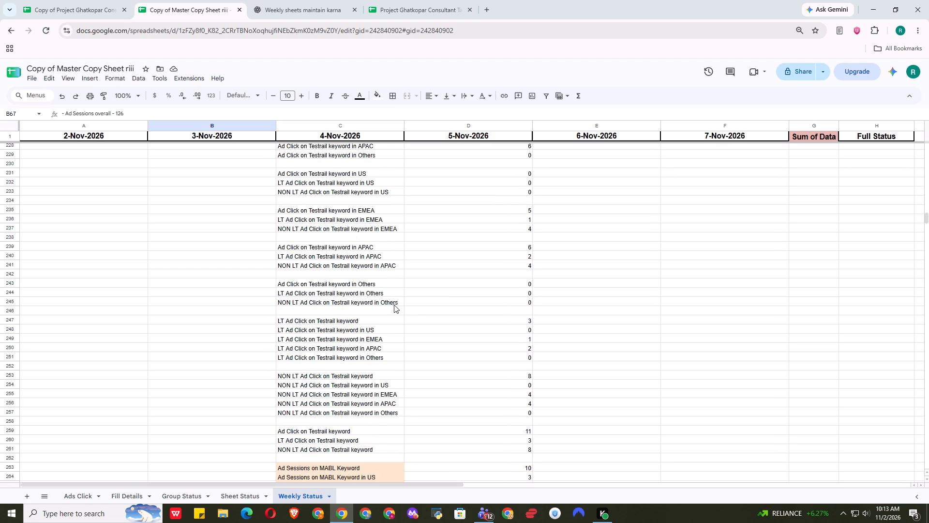
pyautogui.scroll(-10, 393, 305)
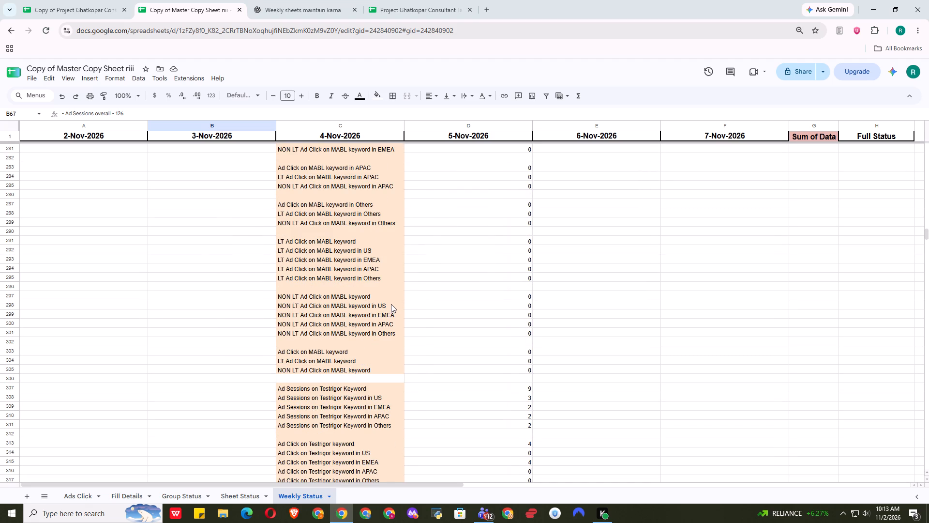
pyautogui.scroll(-20, 407, 327)
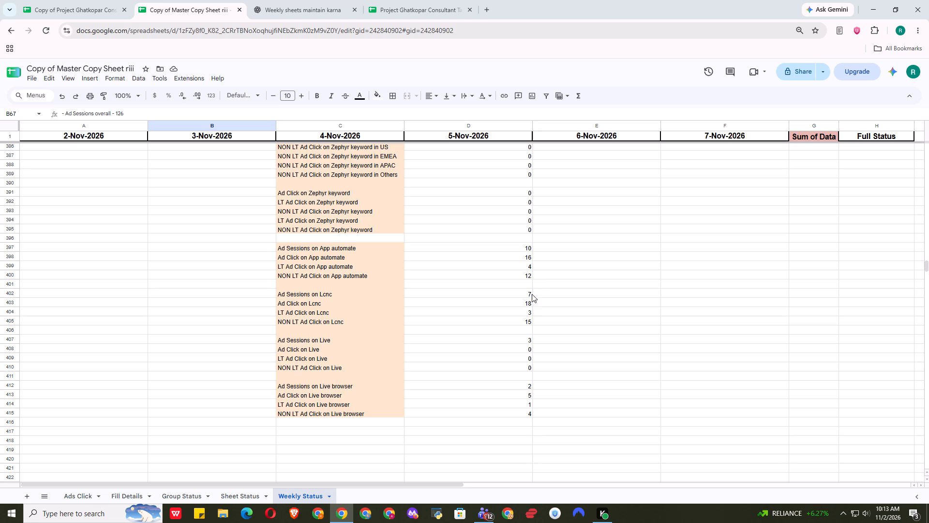
pyautogui.scroll(19, 443, 326)
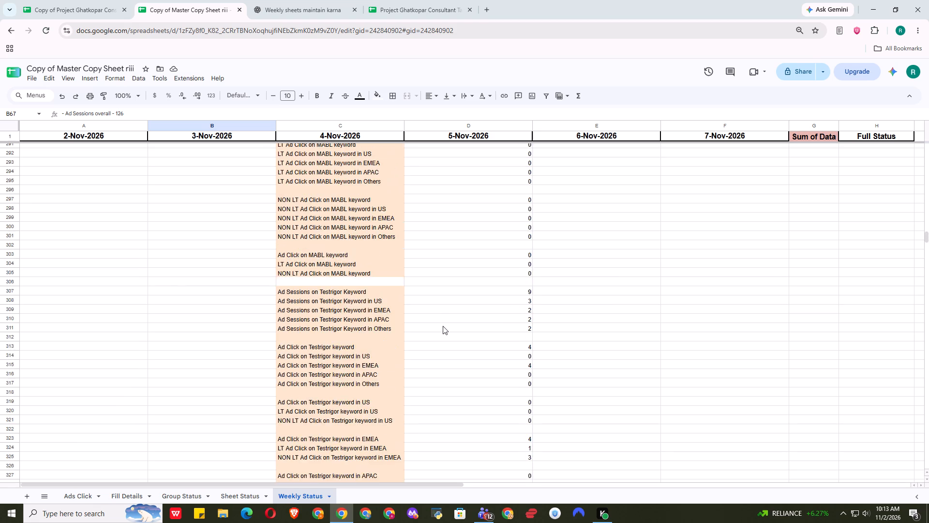
pyautogui.scroll(20, 443, 326)
pyautogui.scroll(17, 443, 326)
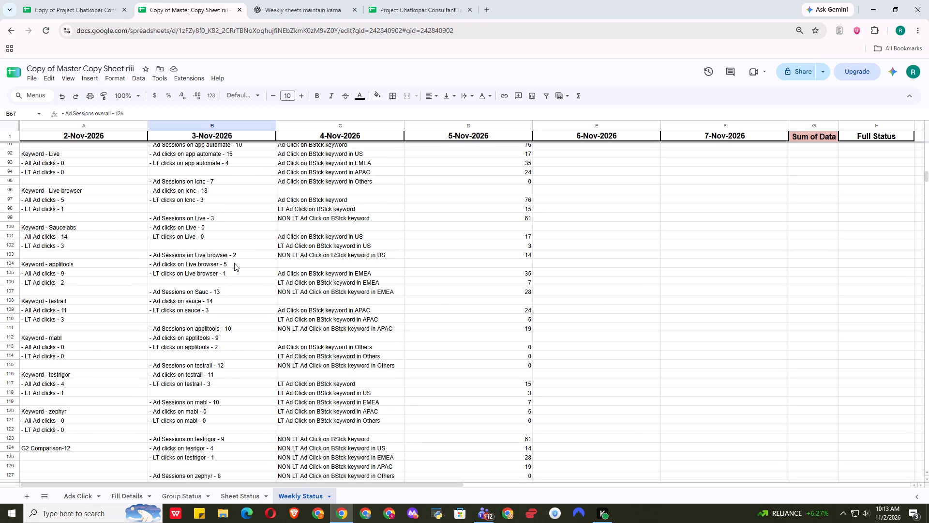
# Compare the converted 27 October text in column B with the MABL, Zephyr, App automate, Lcnc and Live source entries.
pyautogui.scroll(1, 233, 258)
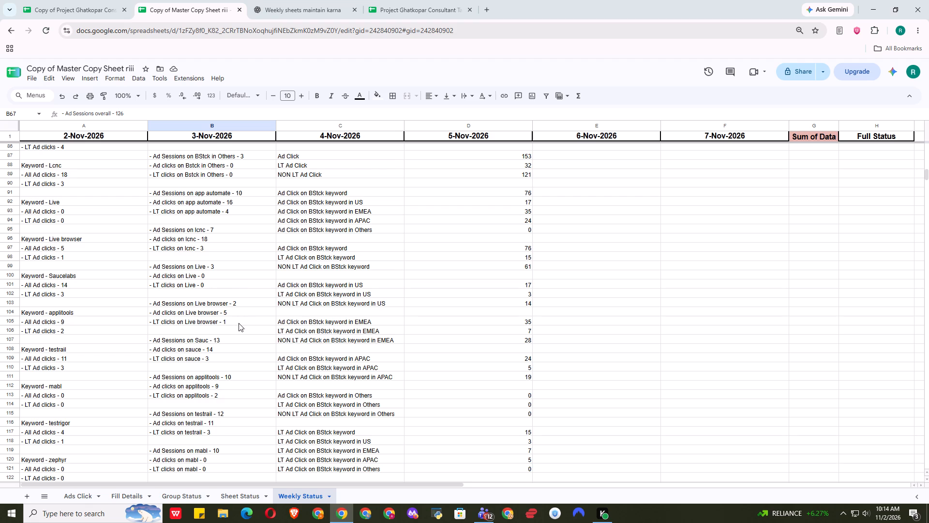
pyautogui.scroll(-20, 377, 329)
pyautogui.scroll(-12, 377, 329)
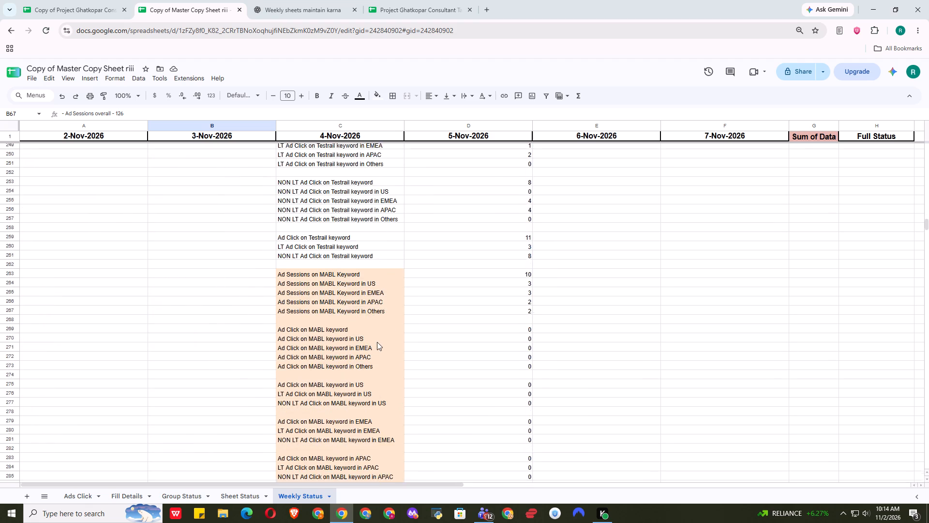
pyautogui.scroll(-16, 377, 342)
pyautogui.scroll(-7, 454, 390)
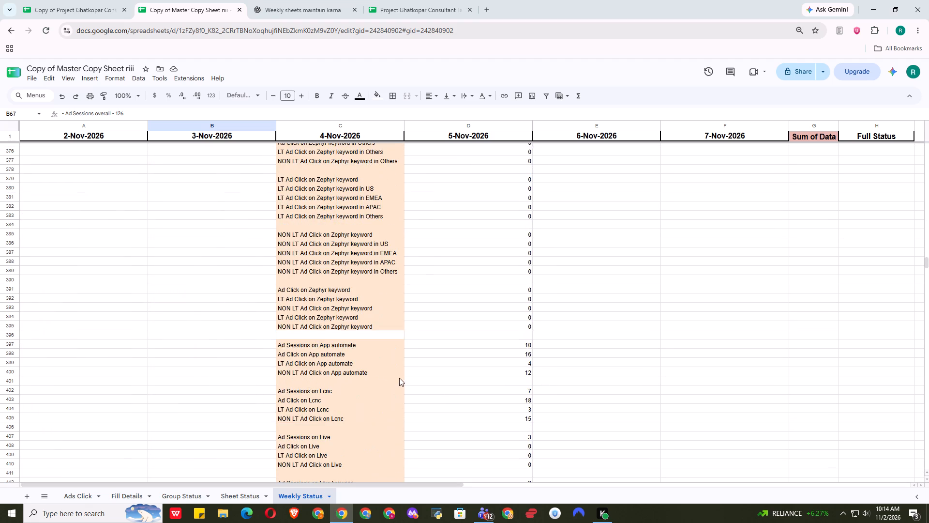
pyautogui.scroll(-5, 383, 350)
pyautogui.scroll(1, 494, 280)
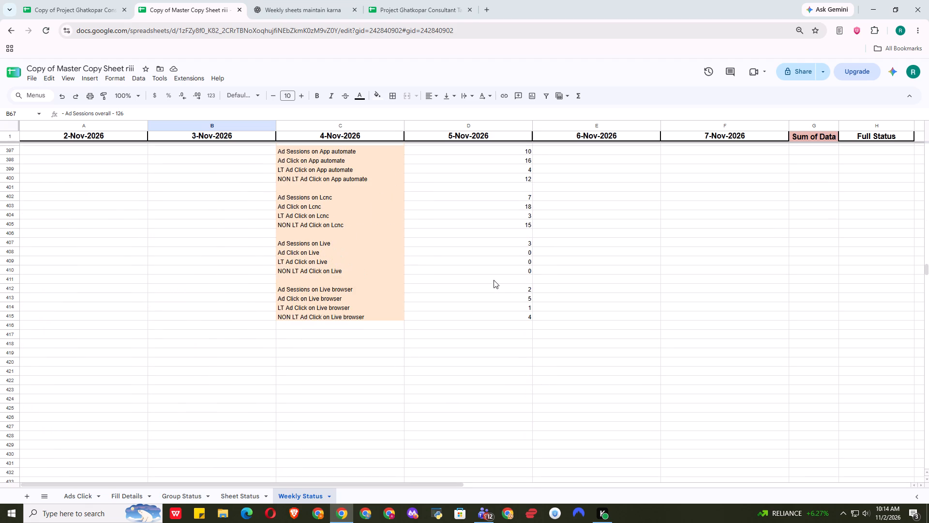
pyautogui.scroll(2, 357, 336)
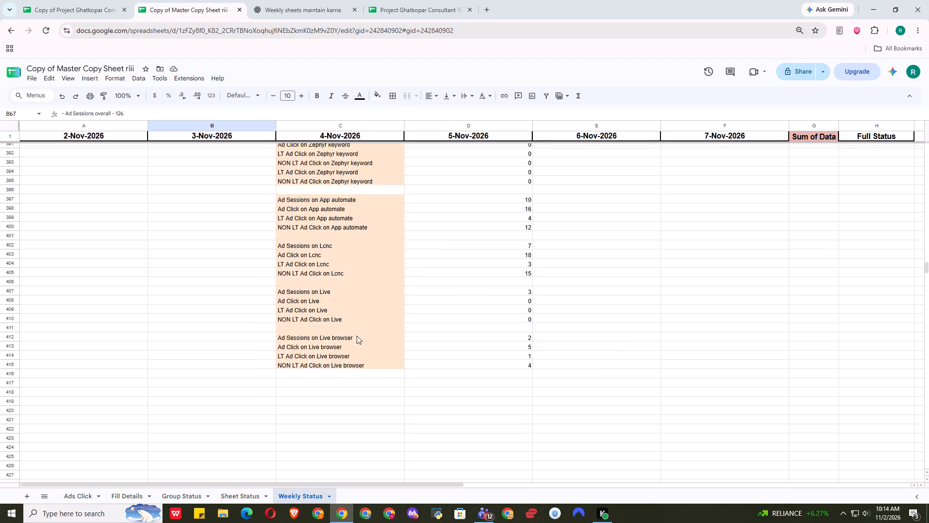
pyautogui.scroll(20, 357, 336)
pyautogui.scroll(20, 357, 336)
pyautogui.scroll(20, 357, 336)
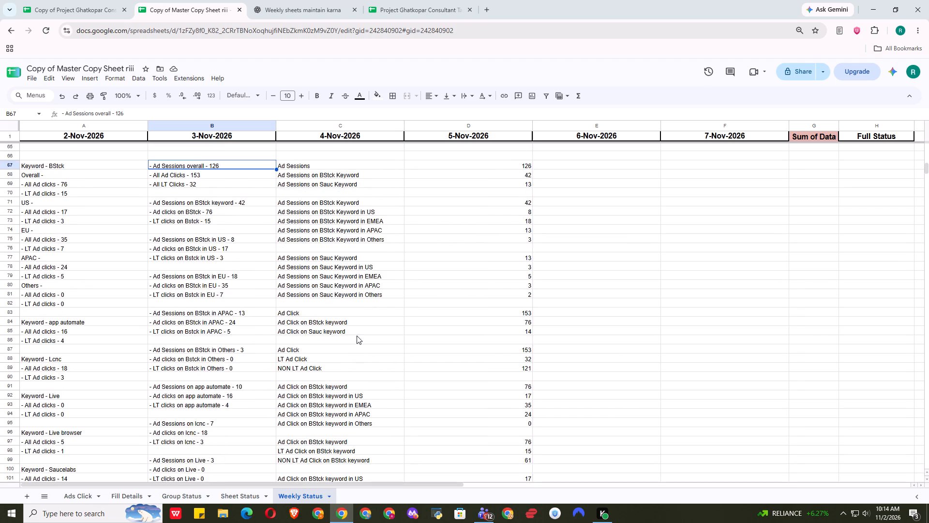
# Compare the Live browser, Sauc, applitools, testrail and zephyr lines in column B with the adjacent BStck and Sauc source entries.
pyautogui.scroll(-5, 269, 354)
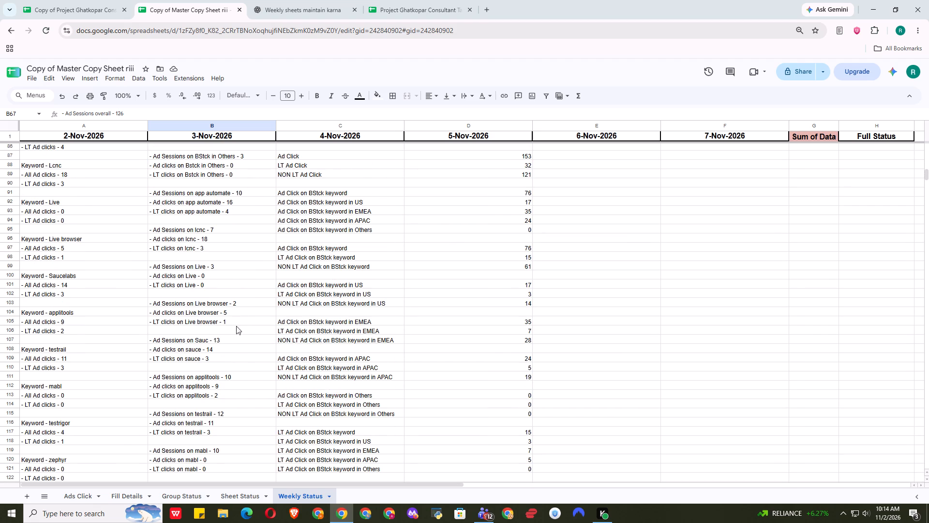
pyautogui.scroll(-1, 221, 365)
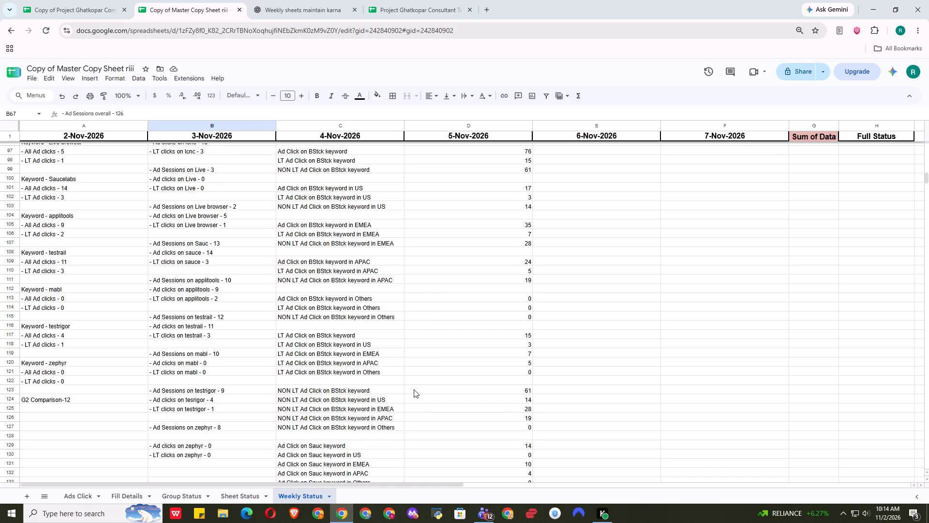
pyautogui.scroll(-3, 413, 393)
pyautogui.scroll(2, 483, 346)
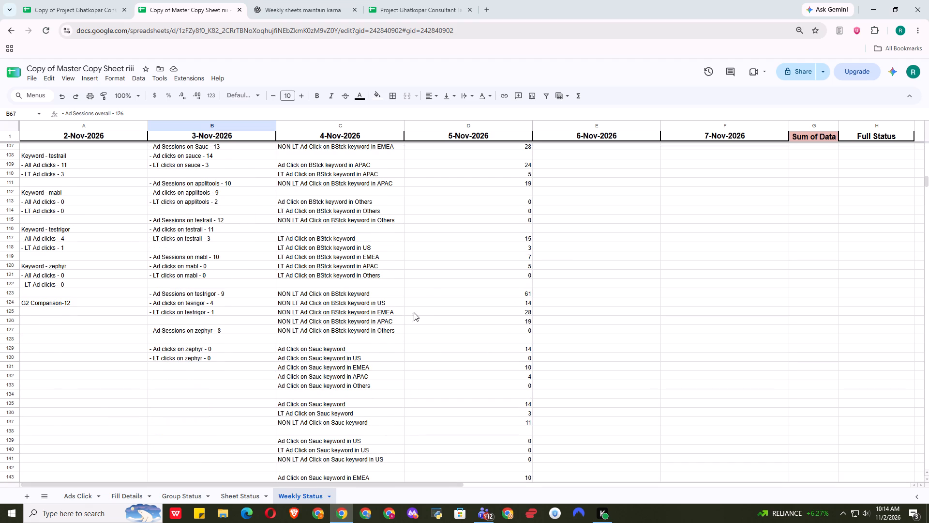
pyautogui.scroll(2, 444, 327)
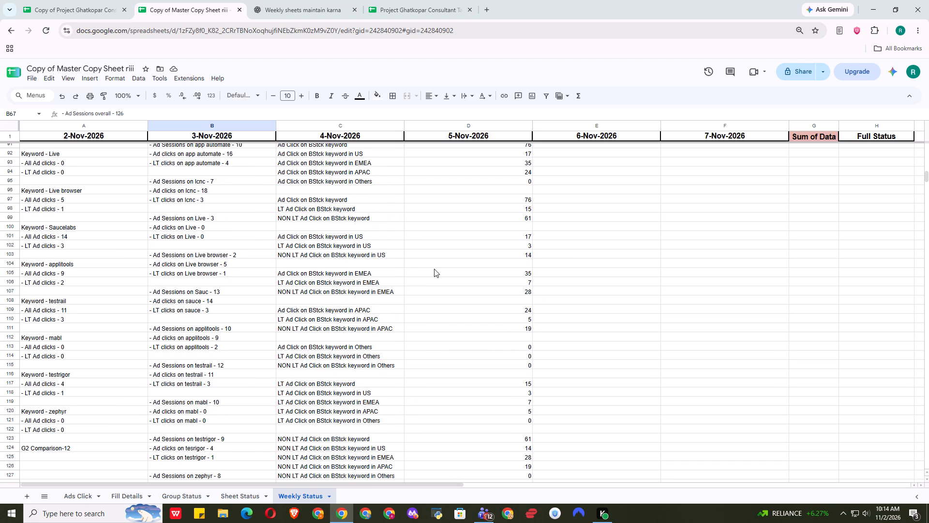
pyautogui.scroll(-3, 435, 355)
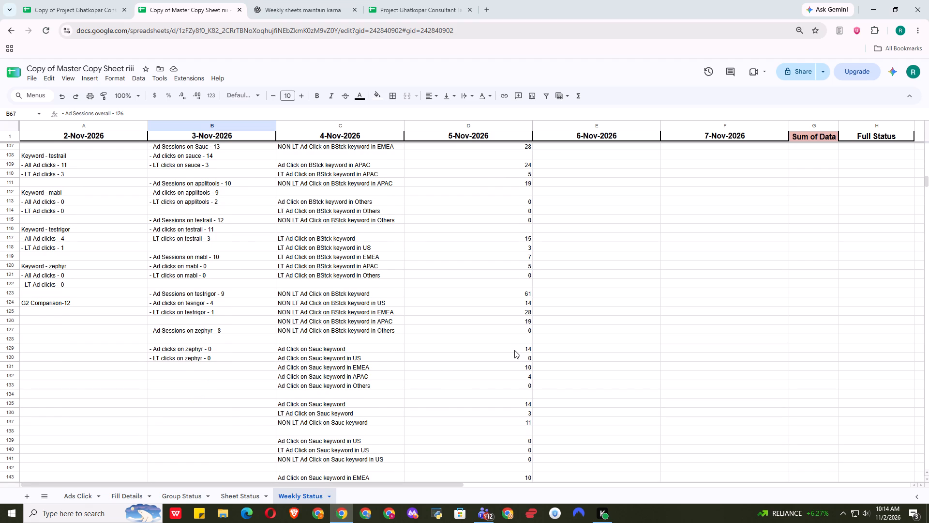
pyautogui.scroll(-2, 513, 356)
pyautogui.scroll(-1, 489, 406)
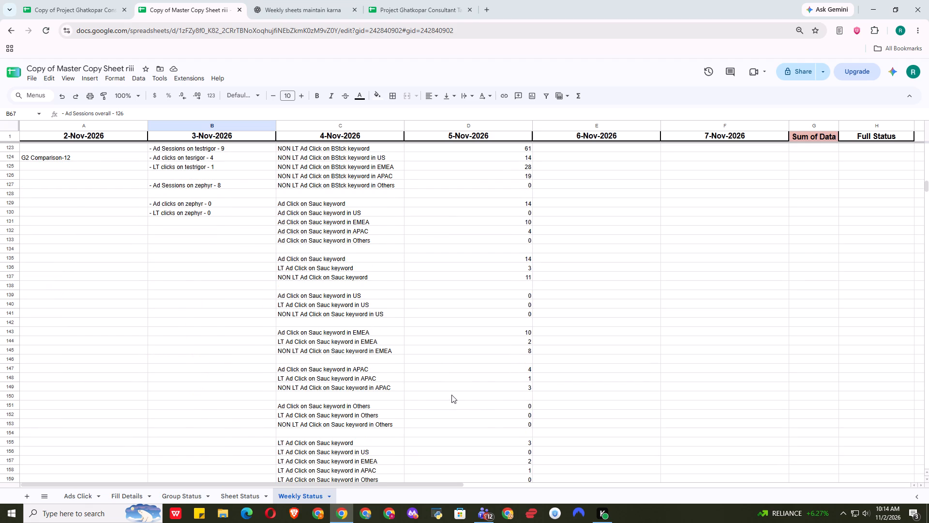
pyautogui.scroll(-3, 450, 394)
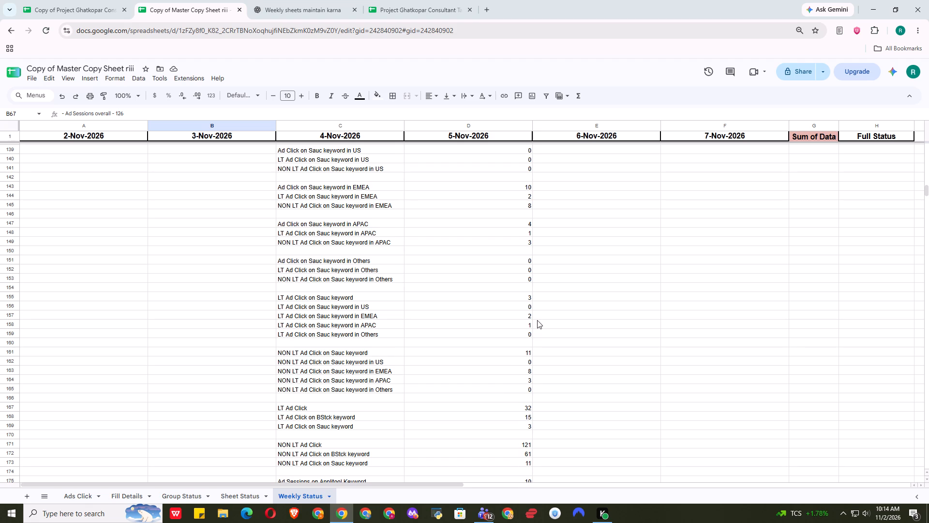
# Review the Sauc and BStck breakdowns in columns C and D back up to the beginning of the 27 October blocks.
pyautogui.scroll(1, 490, 332)
pyautogui.scroll(1, 426, 358)
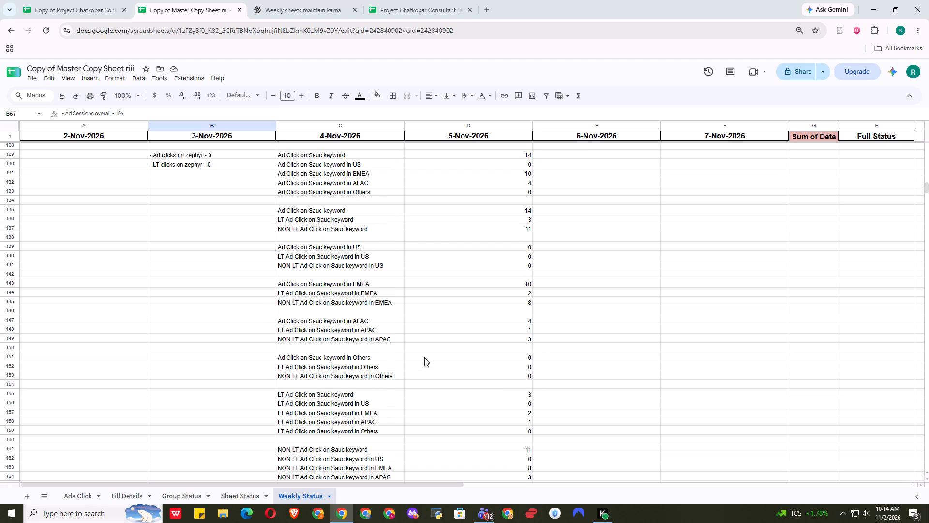
pyautogui.scroll(2, 424, 357)
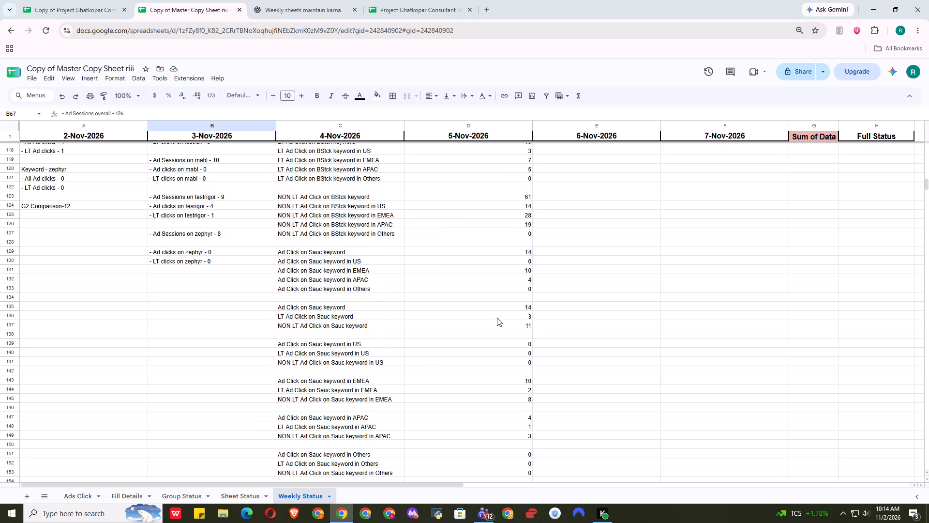
pyautogui.scroll(5, 497, 318)
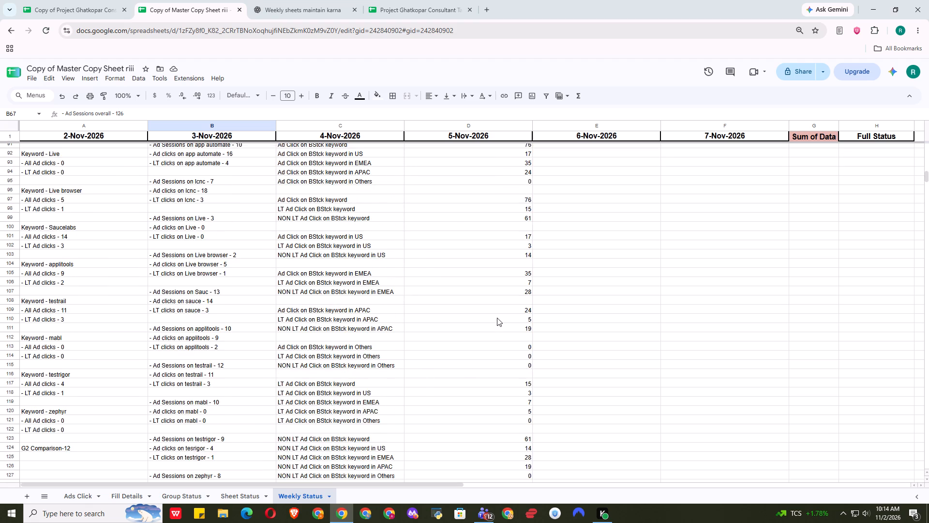
pyautogui.scroll(4, 497, 318)
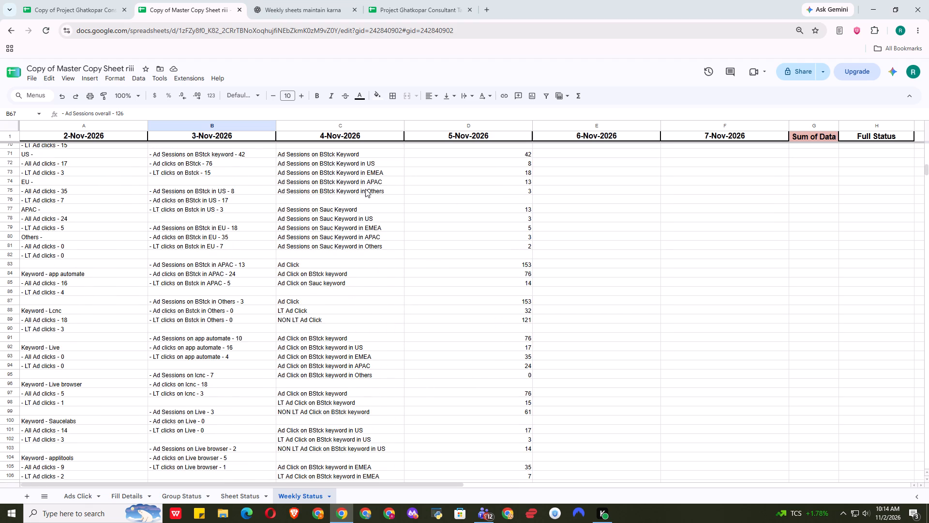
pyautogui.scroll(-5, 196, 279)
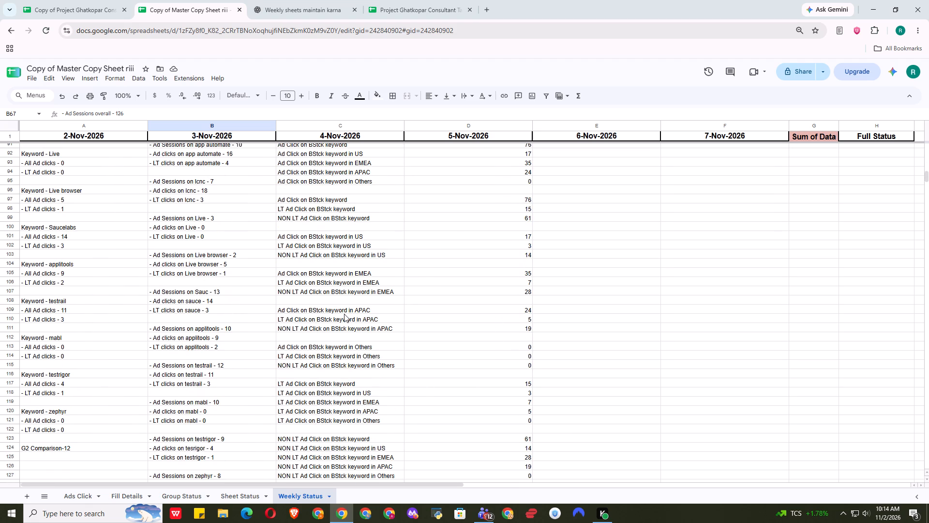
pyautogui.scroll(20, 362, 318)
pyautogui.scroll(10, 362, 318)
# Check the Ads Clicked Tracker in the Ghatkopar consultant sheet against the daily columns of the weekly status.
pyautogui.click(416, 3)
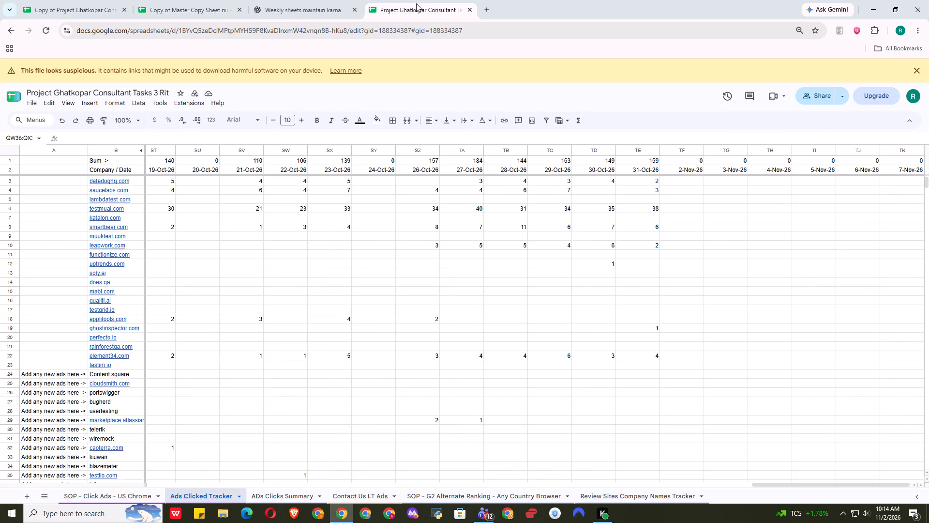
pyautogui.scroll(-2, 426, 353)
pyautogui.click(337, 0)
pyautogui.scroll(3, 270, 211)
pyautogui.click(167, 0)
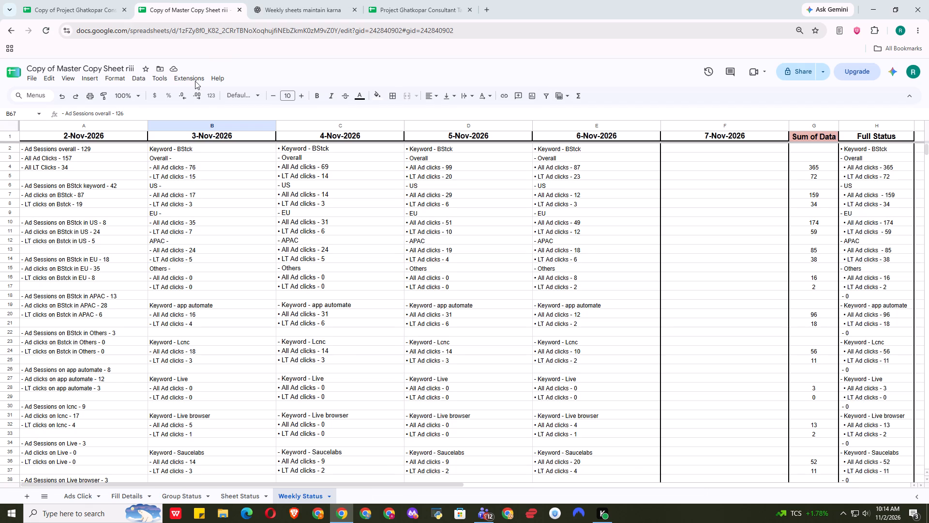
pyautogui.scroll(4, 435, 263)
pyautogui.click(386, 6)
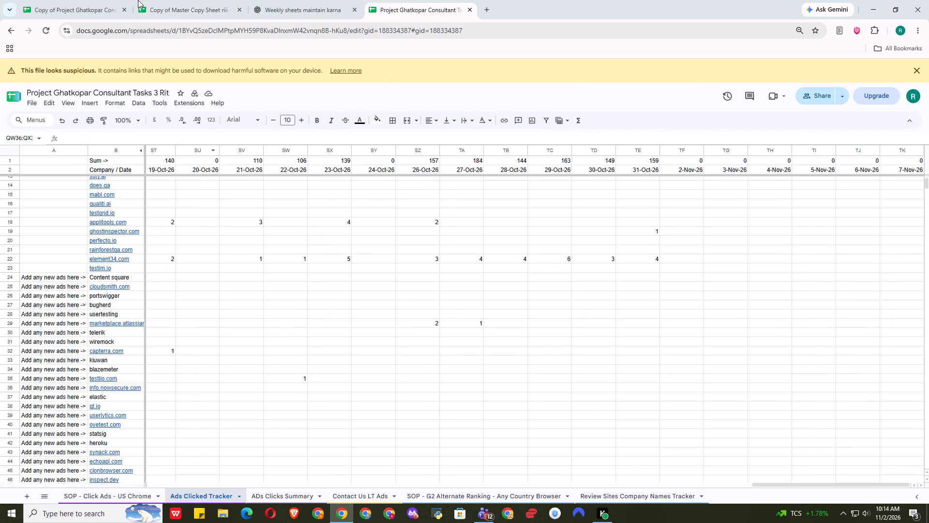
pyautogui.click(277, 0)
pyautogui.click(182, 2)
pyautogui.scroll(-5, 469, 346)
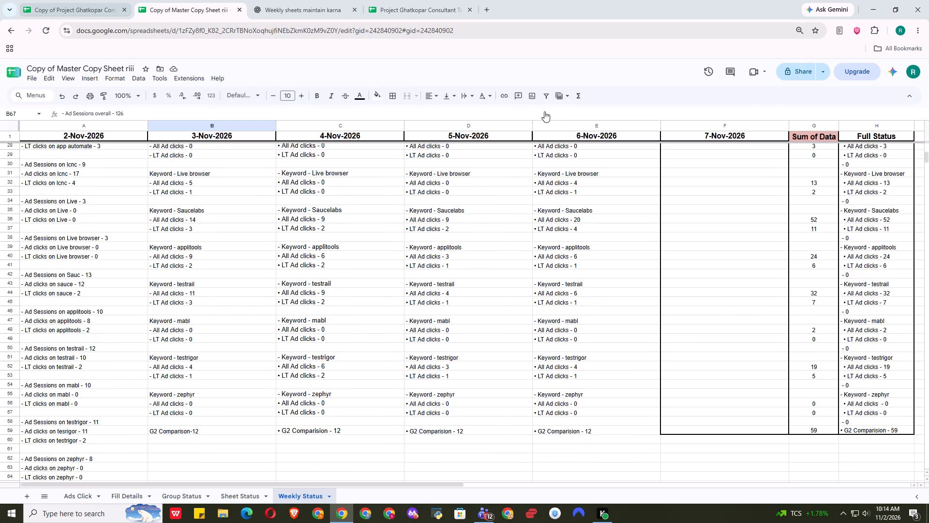
# Look through the Fill Details and Group Status sheets of the master copy for their ad counts and status layout.
pyautogui.click(119, 491)
pyautogui.scroll(3, 421, 351)
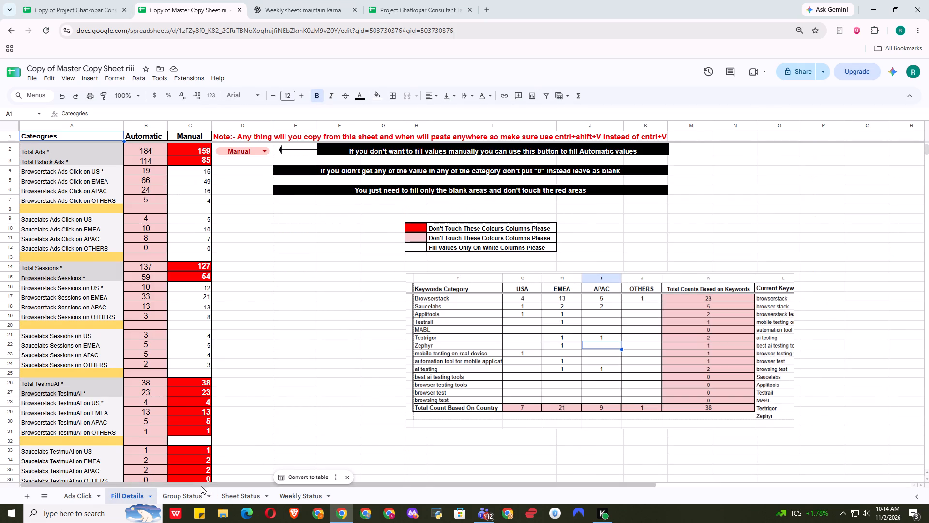
pyautogui.moveTo(201, 486); pyautogui.dragTo(195, 489)
pyautogui.click(184, 492)
pyautogui.scroll(-1, 465, 310)
pyautogui.click(245, 492)
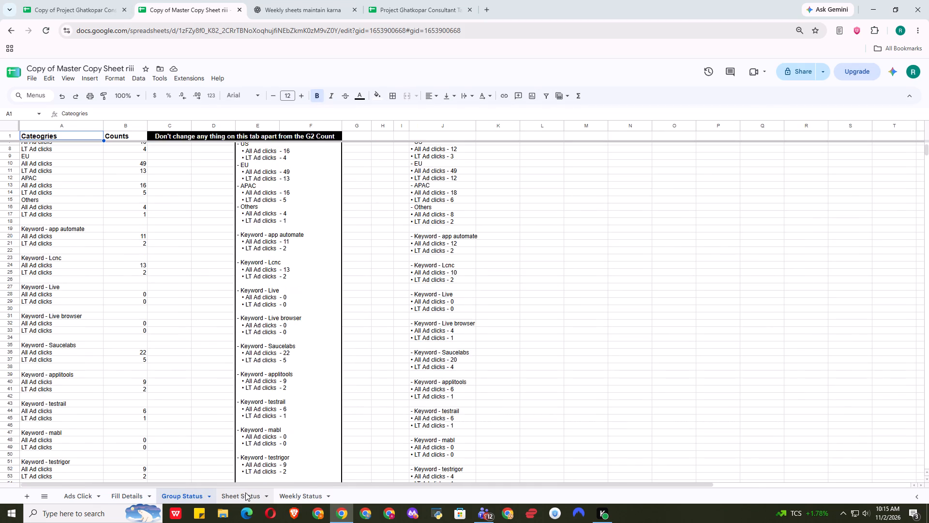
pyautogui.scroll(3, 306, 369)
# Copy the converted 27 October text in B67:B130 of Weekly Status into the 3-Nov-2026 column starting at B2.
pyautogui.click(315, 496)
pyautogui.scroll(-10, 346, 336)
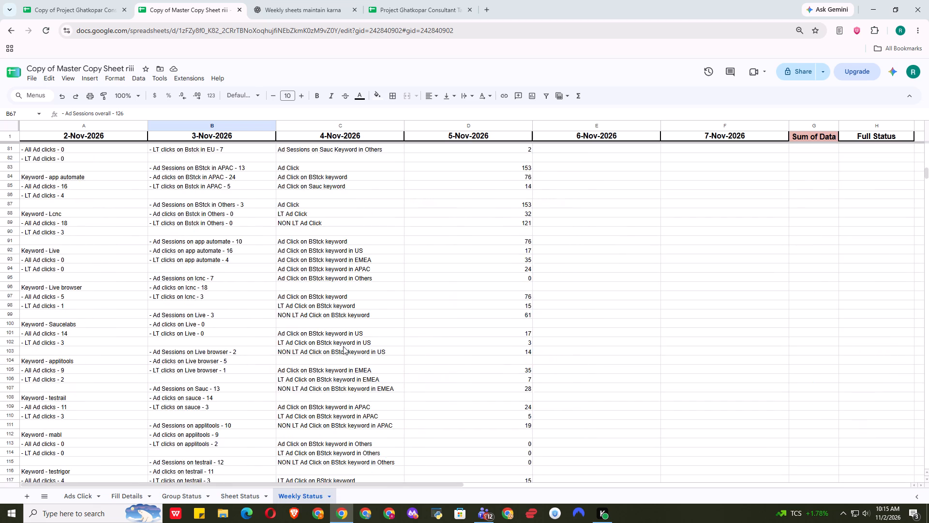
pyautogui.scroll(4, 370, 311)
pyautogui.click(221, 213)
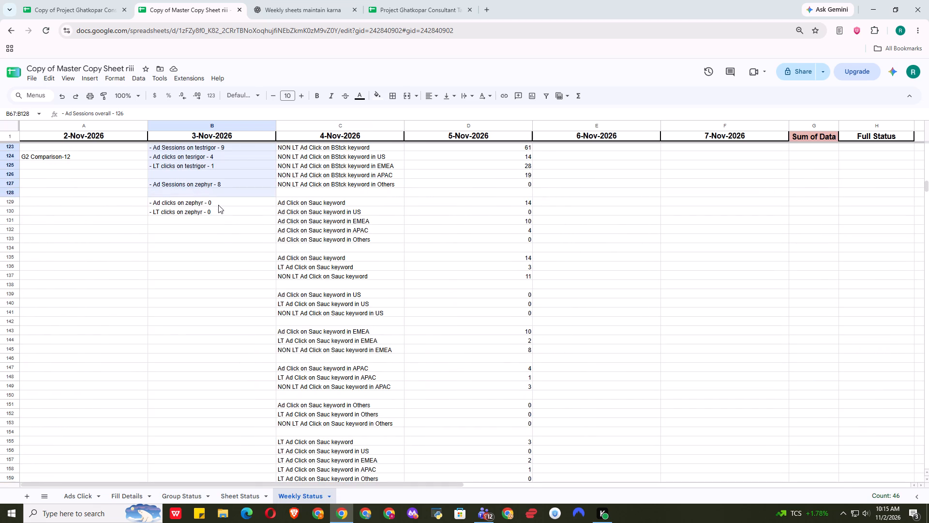
pyautogui.hotkey('ctrl', 'c')
pyautogui.scroll(20, 288, 233)
pyautogui.scroll(5, 288, 233)
pyautogui.scroll(-1, 289, 234)
pyautogui.scroll(2, 289, 234)
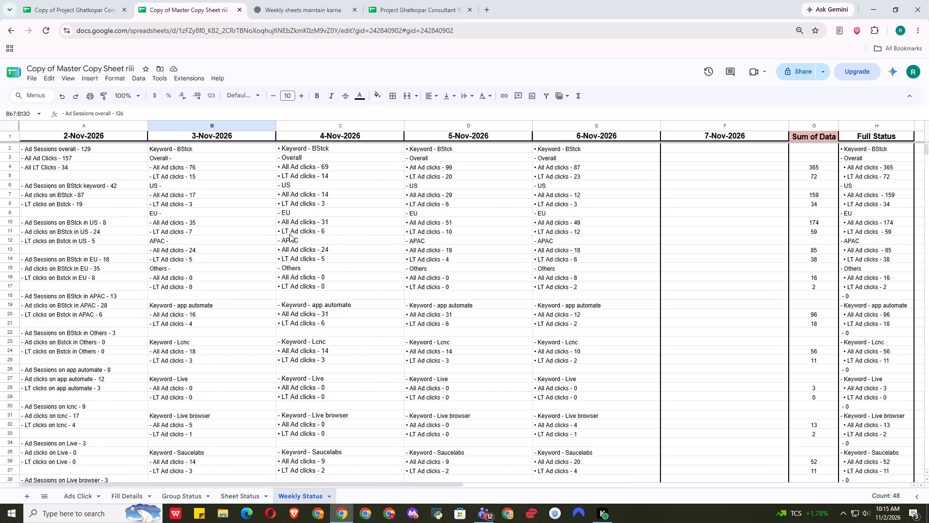
pyautogui.scroll(9, 289, 234)
pyautogui.click(201, 149)
pyautogui.hotkey('ctrl', 'v')
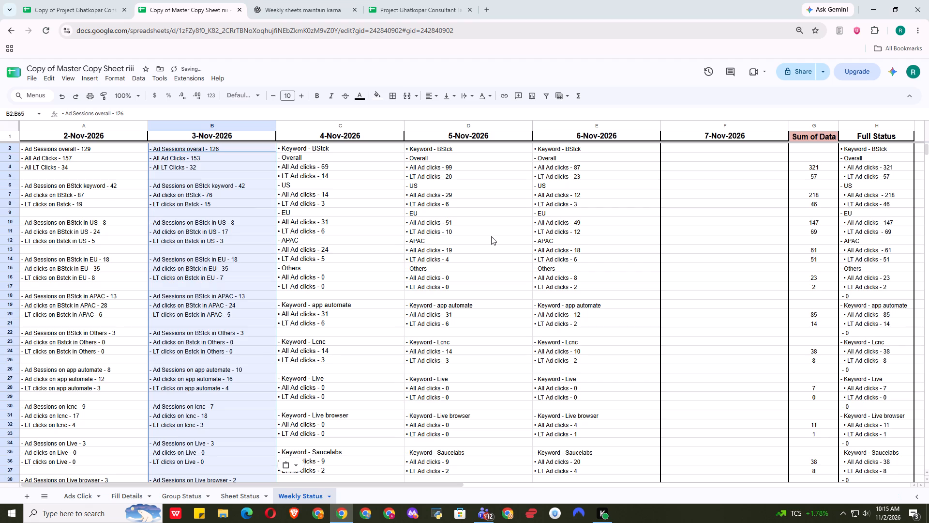
# Copy the 28 October 2026 column from DR2 down in ADs Clicks Summary into Weekly Status starting at D67.
pyautogui.scroll(-13, 456, 302)
pyautogui.scroll(3, 285, 369)
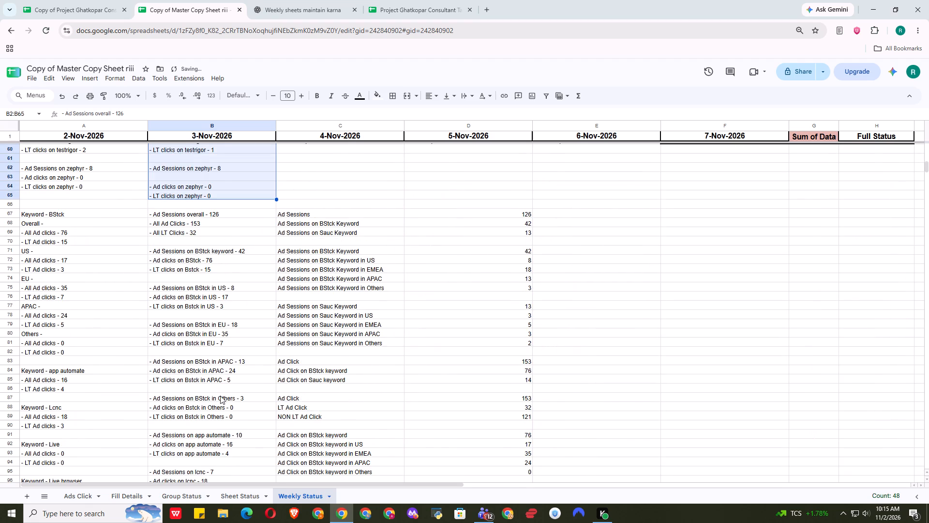
pyautogui.click(302, 261)
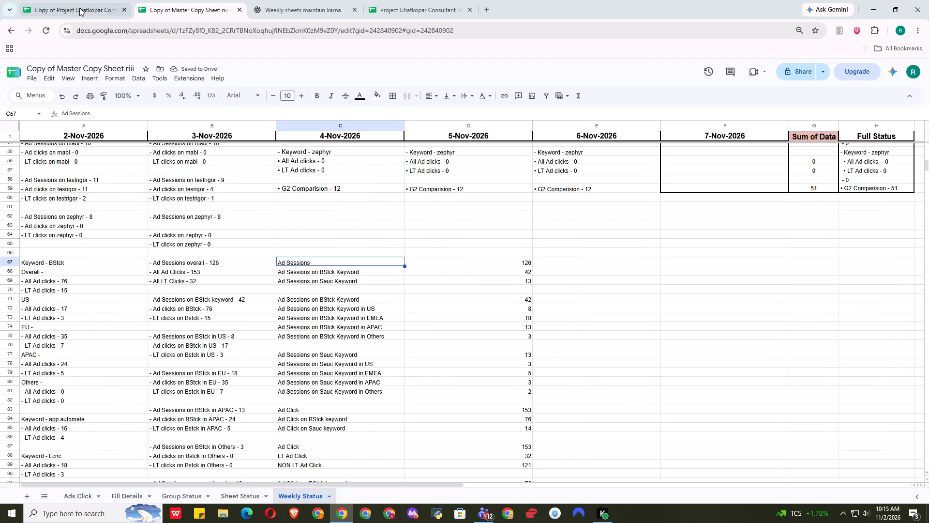
pyautogui.click(390, 0)
pyautogui.scroll(4, 430, 137)
pyautogui.click(275, 491)
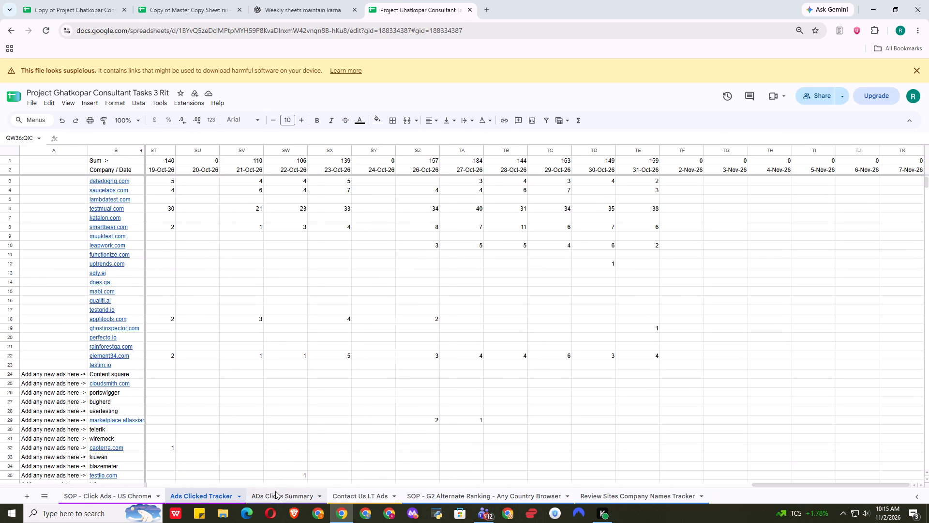
pyautogui.scroll(7, 343, 256)
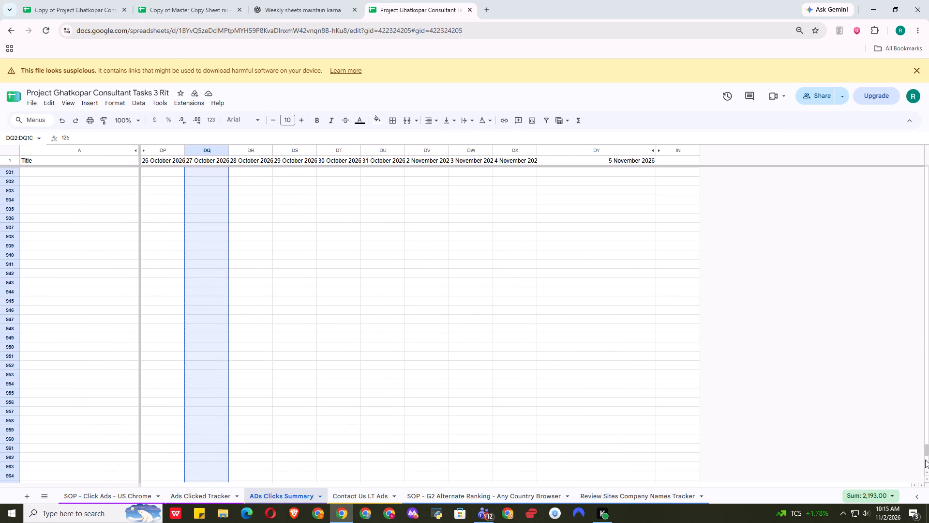
pyautogui.moveTo(928, 449); pyautogui.dragTo(928, 0)
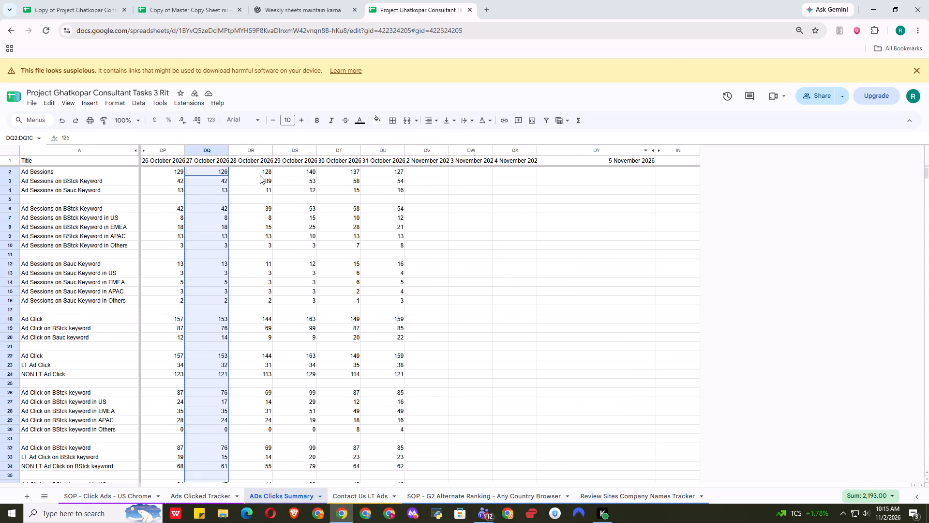
pyautogui.click(260, 175)
pyautogui.hotkey('ctrl', 'shift', 'Down')
pyautogui.hotkey('ctrl', 'shift', 'Down')
pyautogui.hotkey('ctrl', 'shift', 'Down')
pyautogui.hotkey('ctrl', 'shift', 'Down')
pyautogui.hotkey('ctrl', 'shift', 'Down')
pyautogui.hotkey('ctrl', 'shift', 'Down')
pyautogui.hotkey('ctrl', 'shift', 'Down')
pyautogui.hotkey('ctrl', 'shift', 'Down')
pyautogui.hotkey('ctrl', 'shift', 'Down')
pyautogui.hotkey('ctrl', 'shift', 'Down')
pyautogui.hotkey('ctrl', 'shift', 'Down')
pyautogui.hotkey('ctrl', 'shift', 'Down')
pyautogui.hotkey('ctrl', 'shift', 'Down')
pyautogui.hotkey('ctrl', 'shift', 'Down')
pyautogui.hotkey('ctrl', 'shift', 'Down')
pyautogui.hotkey('ctrl', 'shift', 'Down')
pyautogui.hotkey('ctrl', 'shift', 'Down')
pyautogui.hotkey('ctrl', 'shift', 'Down')
pyautogui.hotkey('ctrl', 'shift', 'Down')
pyautogui.hotkey('ctrl', 'shift', 'Down')
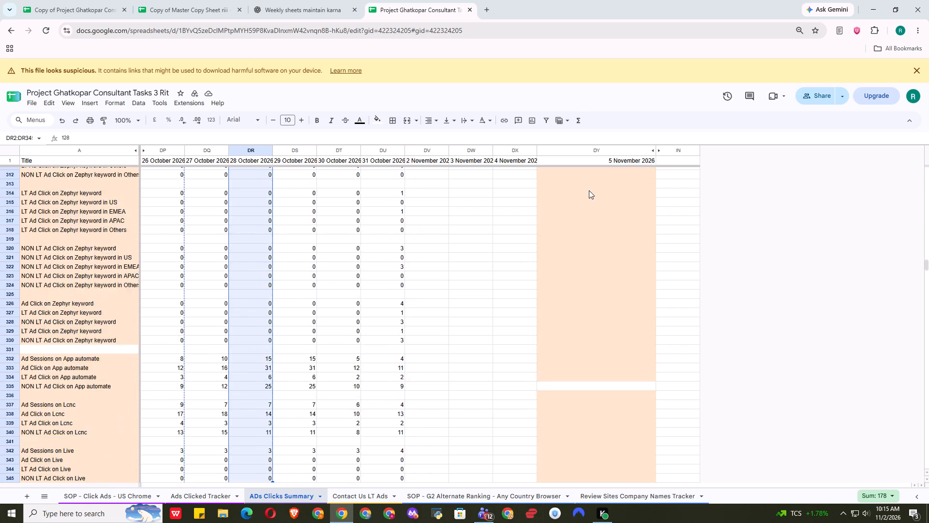
pyautogui.hotkey('ctrl', 'c')
pyautogui.click(221, 0)
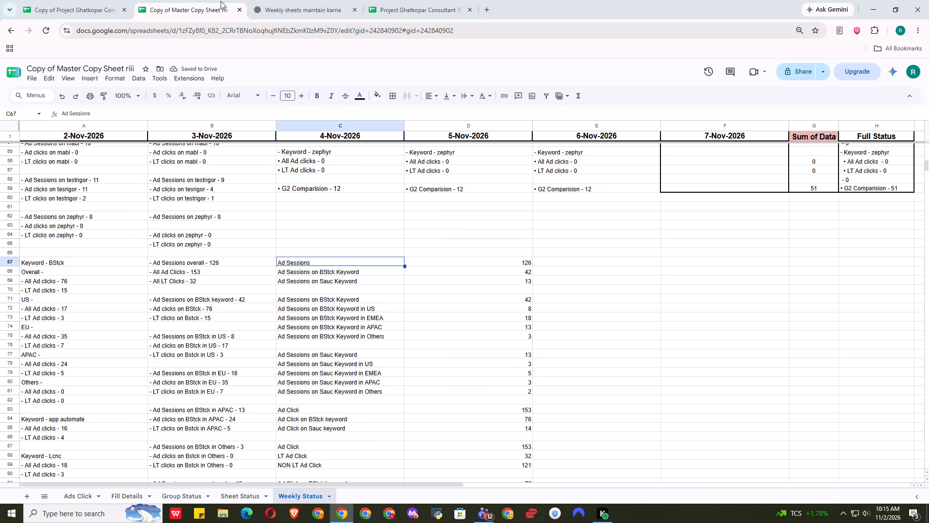
pyautogui.scroll(2, 579, 358)
pyautogui.click(506, 363)
pyautogui.hotkey('ctrl', 'v')
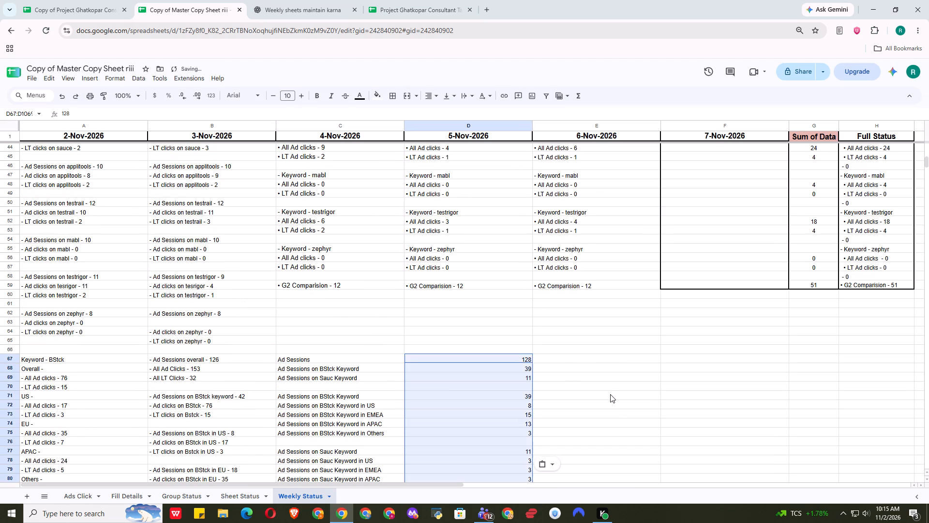
pyautogui.click(388, 386)
pyautogui.moveTo(348, 360); pyautogui.dragTo(513, 522)
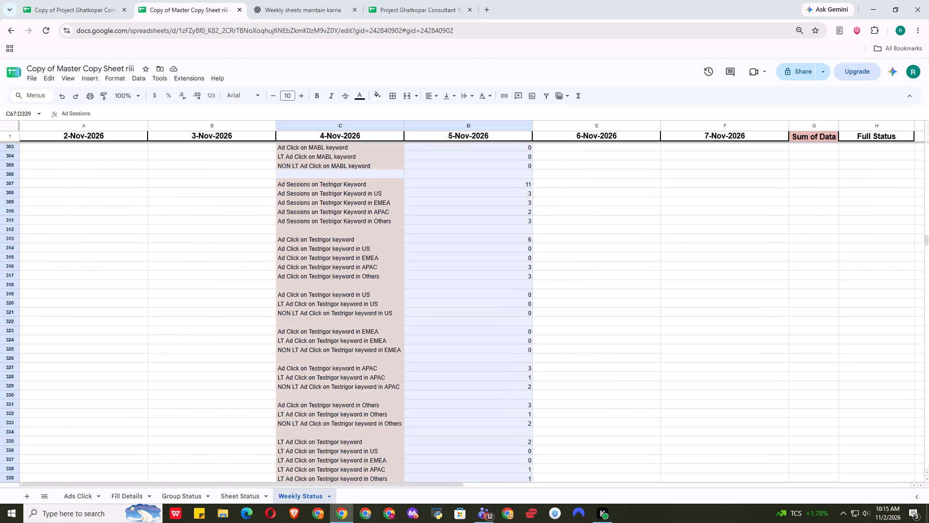
pyautogui.moveTo(513, 522); pyautogui.dragTo(523, 239)
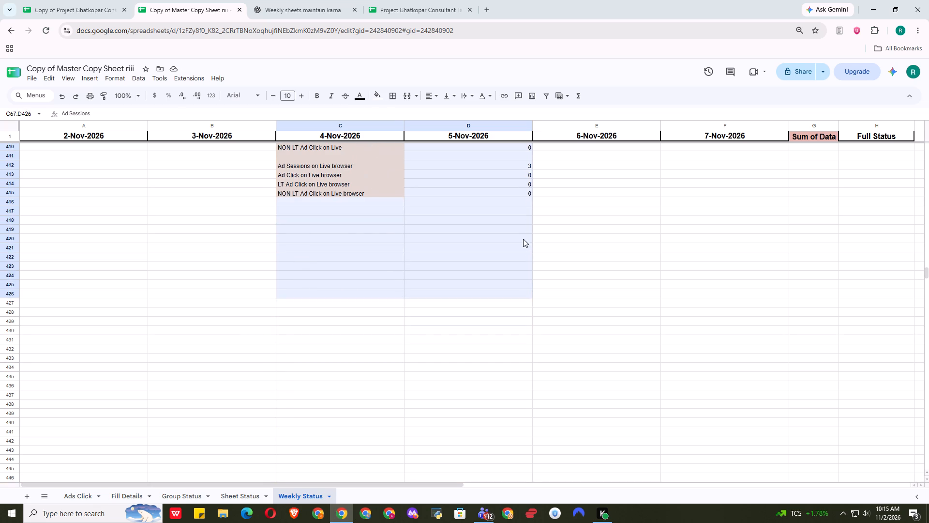
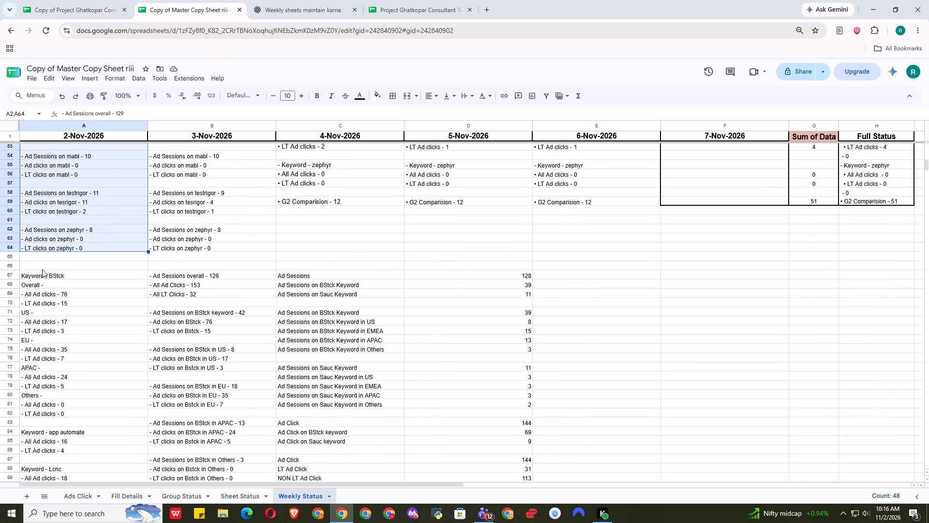
# Examine the 28 October 2026 figures from the first rows of ADs Clicks Summary in the Project Ghatkopar workbook, cross-checking with Weekly Status.
pyautogui.click(394, 7)
pyautogui.scroll(2, 465, 260)
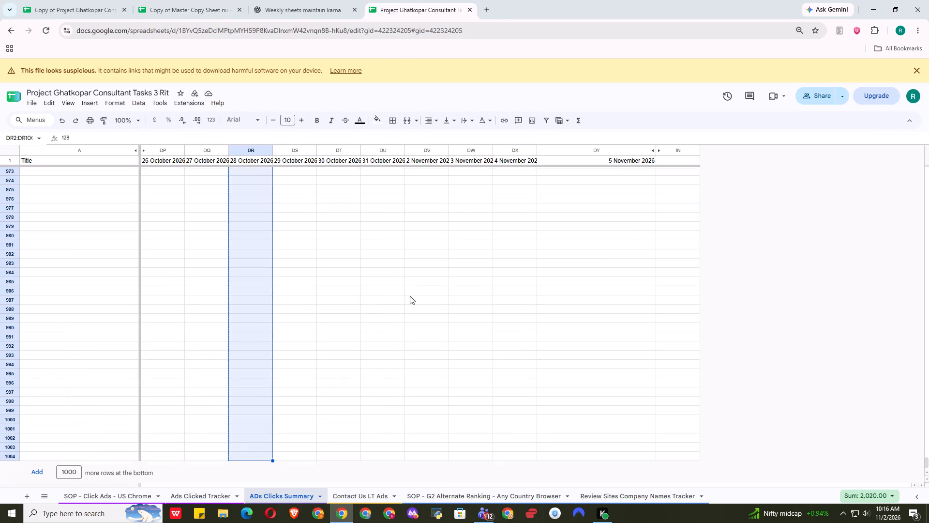
pyautogui.scroll(2, 410, 296)
pyautogui.moveTo(926, 454); pyautogui.dragTo(928, 299)
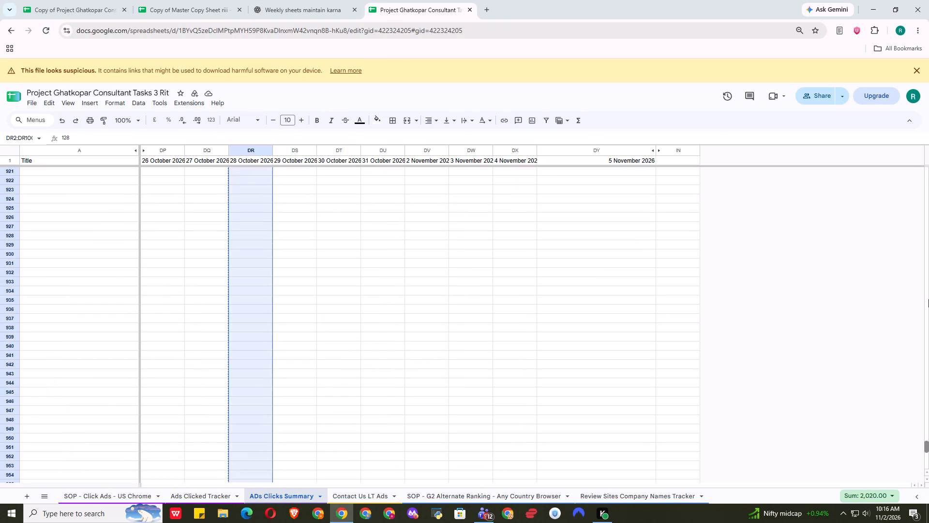
pyautogui.moveTo(928, 299); pyautogui.dragTo(928, 0)
pyautogui.click(273, 1)
pyautogui.click(194, 6)
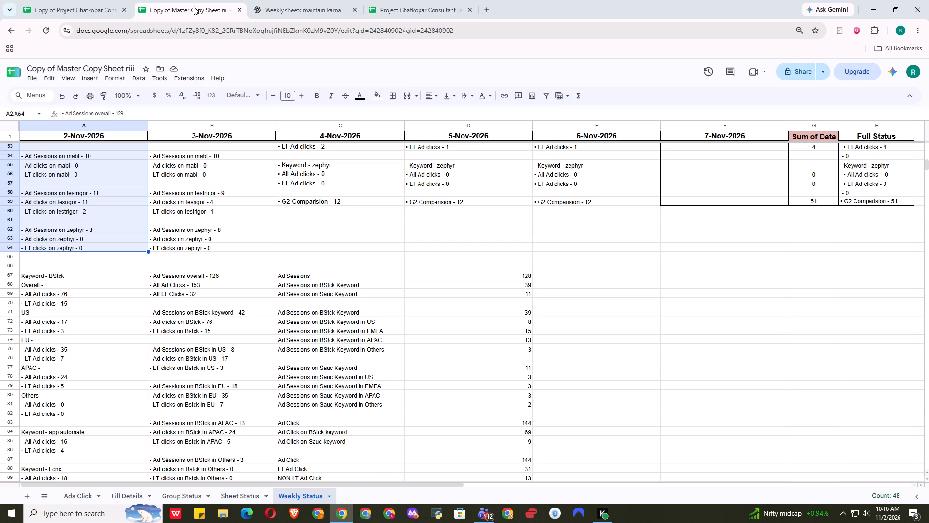
pyautogui.click(395, 0)
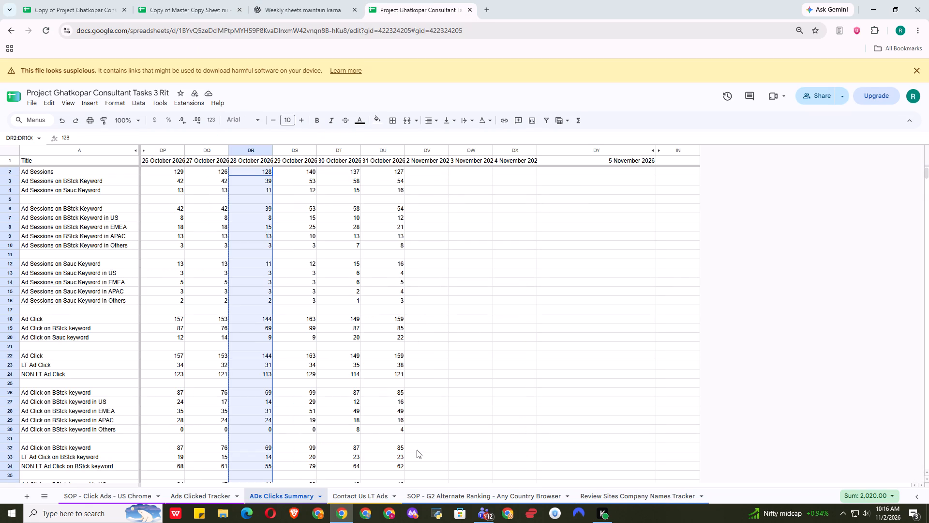
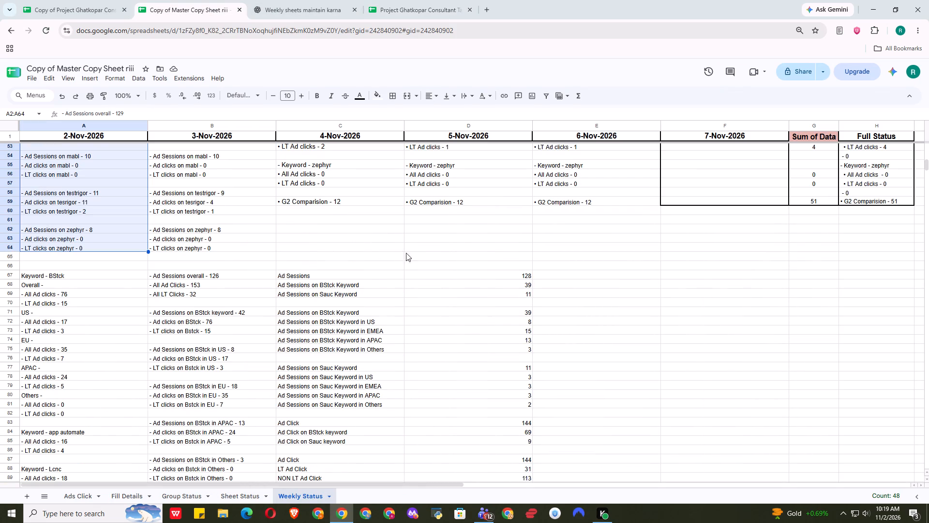
# Paste the converted 28 October status over the draft in column B of Weekly Status, starting at B67.
pyautogui.click(179, 277)
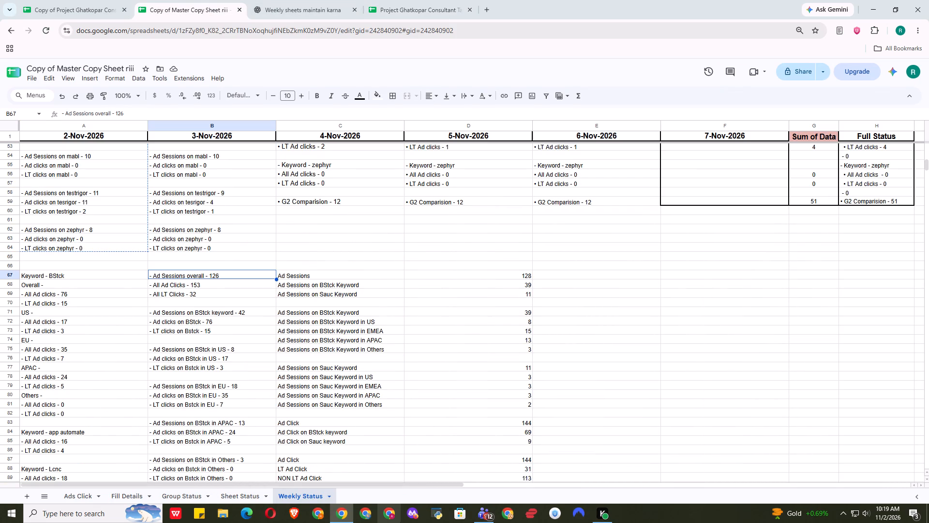
pyautogui.hotkey('ctrl', 'v')
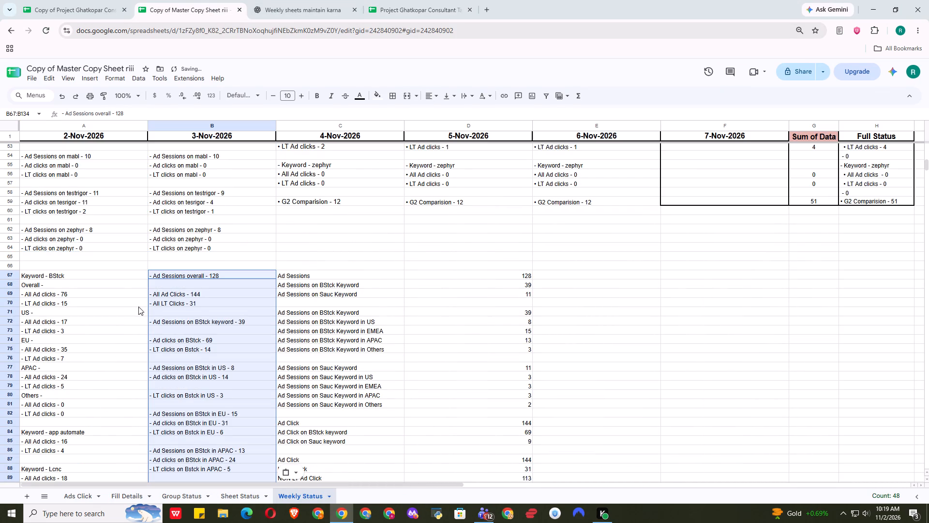
# Move the All Ad Clicks and All LT Clicks lines to B68:B69, directly under the overall ad sessions.
pyautogui.moveTo(197, 297); pyautogui.dragTo(215, 302)
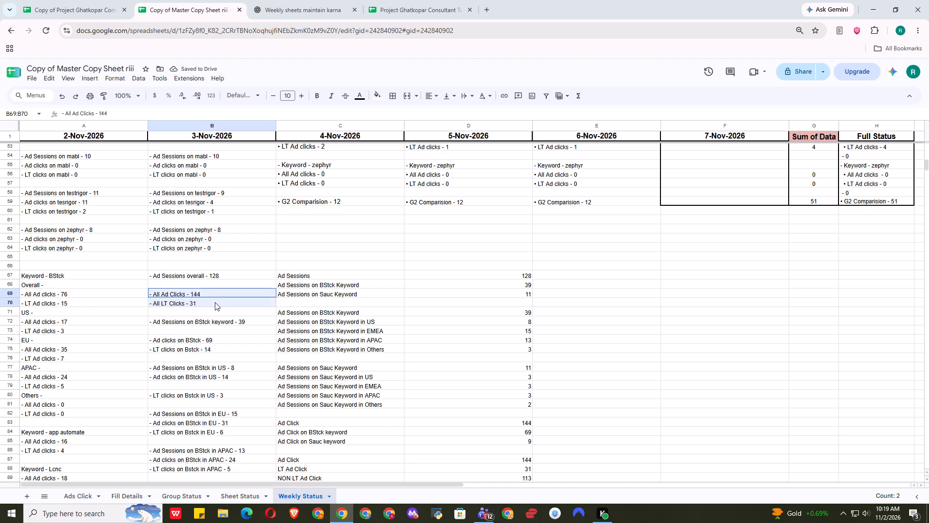
pyautogui.moveTo(215, 302); pyautogui.dragTo(215, 303)
pyautogui.hotkey('ctrl', 'x')
pyautogui.click(192, 287)
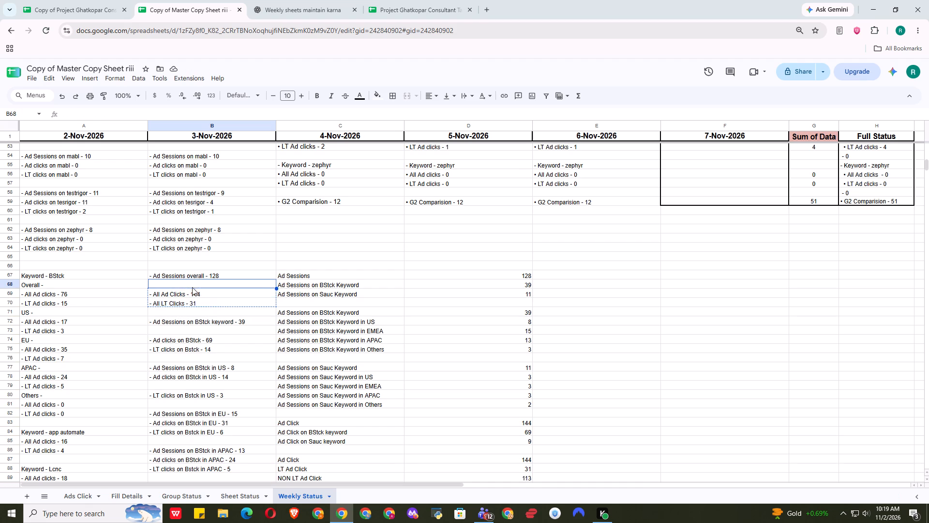
pyautogui.hotkey('ctrl', 'v')
# Shift the block starting with Ad Sessions on BStck keyword to B71, and move its ad and LT click lines to B72:B73.
pyautogui.moveTo(189, 333); pyautogui.dragTo(218, 345)
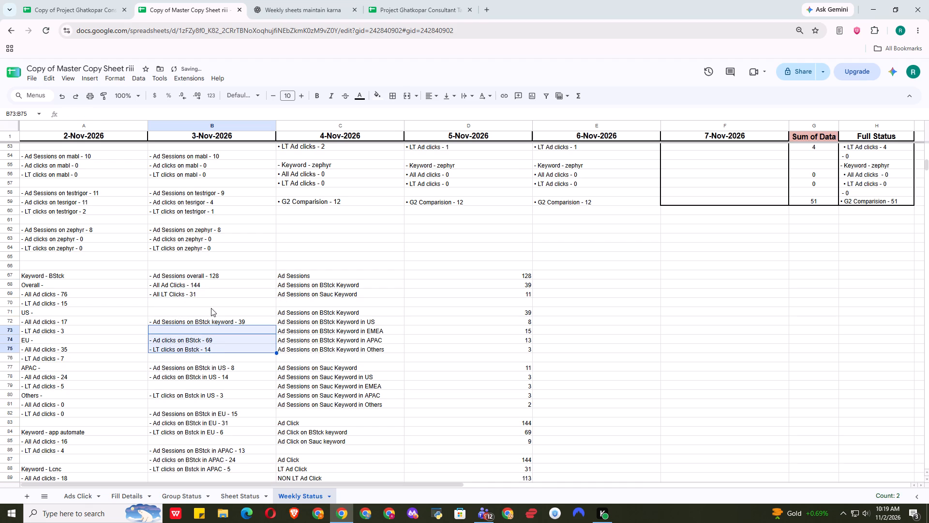
pyautogui.moveTo(215, 319); pyautogui.dragTo(222, 320)
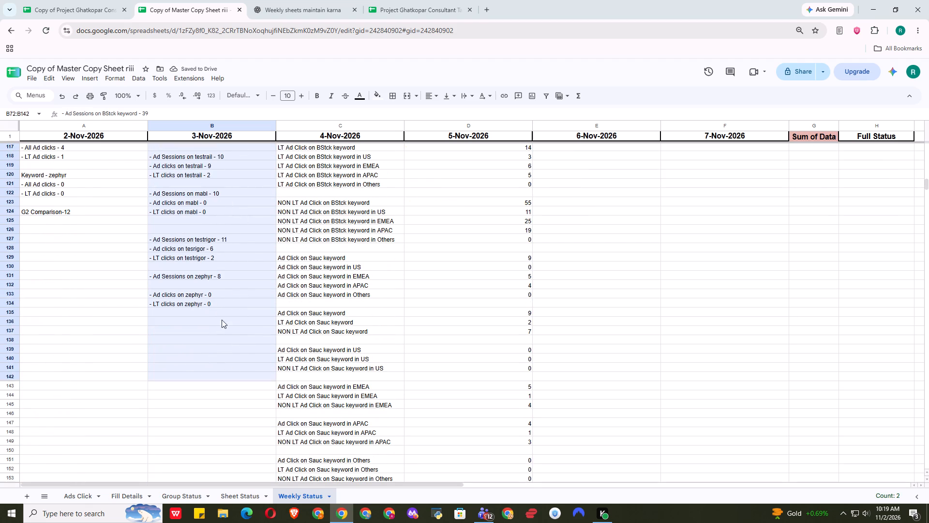
pyautogui.moveTo(222, 320); pyautogui.dragTo(221, 308)
pyautogui.hotkey('ctrl', 'x')
pyautogui.scroll(18, 236, 316)
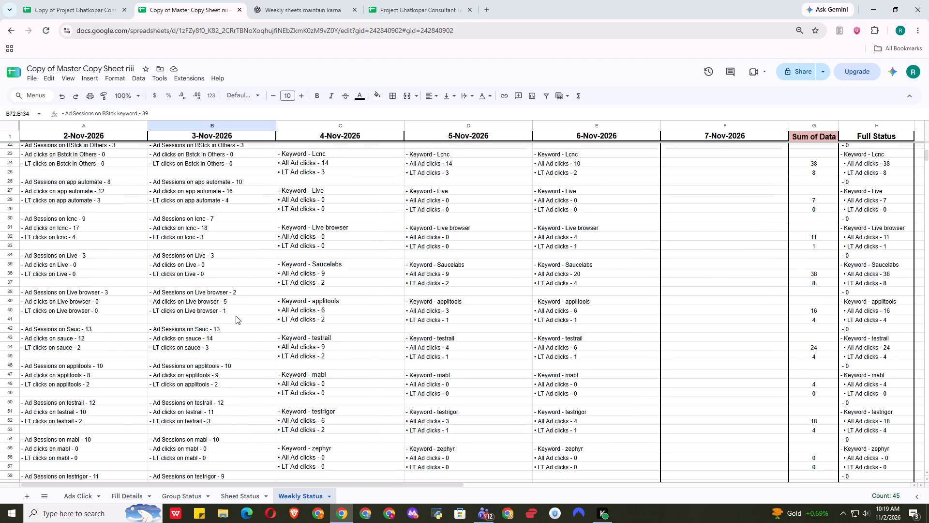
pyautogui.scroll(-5, 220, 310)
pyautogui.click(196, 356)
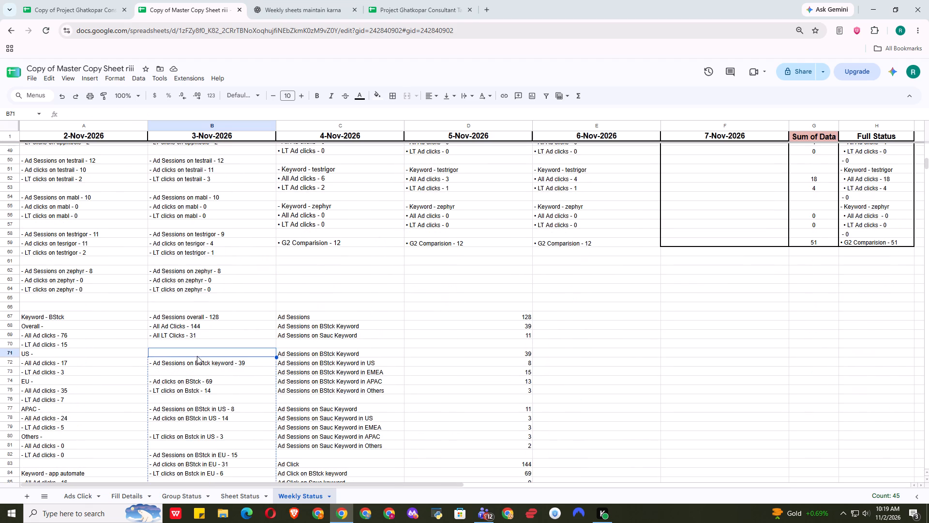
pyautogui.hotkey('ctrl', 'v')
pyautogui.moveTo(214, 373); pyautogui.dragTo(223, 380)
pyautogui.hotkey('ctrl', 'x')
pyautogui.click(189, 361)
pyautogui.hotkey('ctrl', 'v')
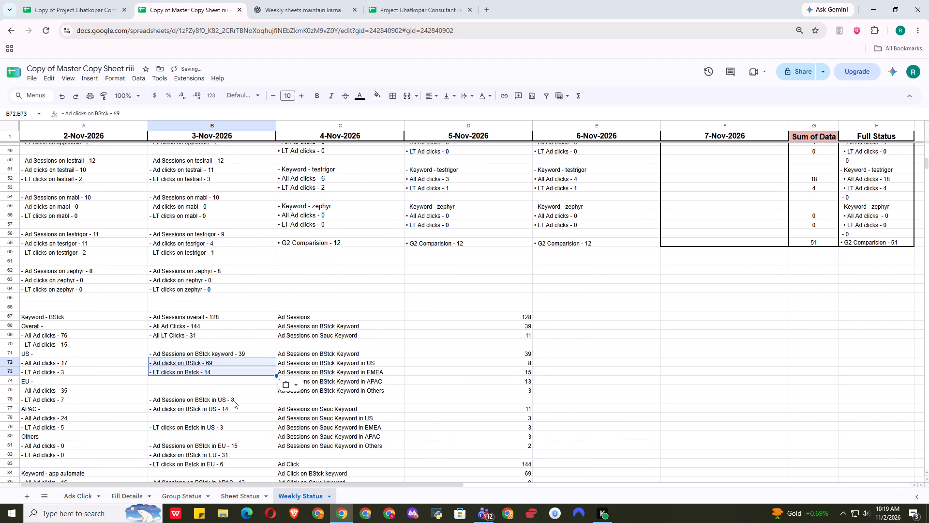
# Move the BStck in US session, ad click and LT click lines to consecutive cells B75, B76 and B77.
pyautogui.click(206, 398)
pyautogui.hotkey('ctrl', 'x')
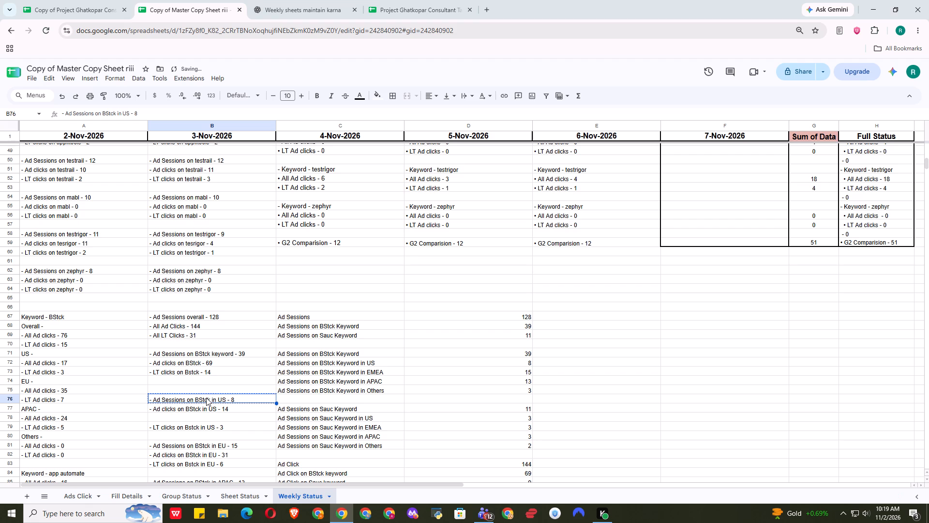
pyautogui.click(201, 385)
pyautogui.click(203, 389)
pyautogui.hotkey('ctrl', 'v')
pyautogui.moveTo(205, 412); pyautogui.dragTo(219, 412)
pyautogui.hotkey('ctrl', 'x')
pyautogui.click(203, 399)
pyautogui.hotkey('ctrl', 'v')
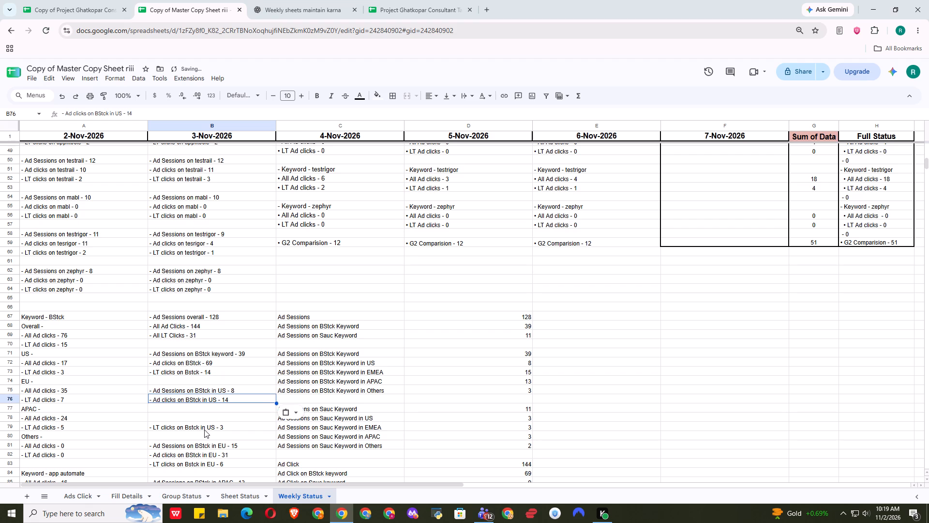
pyautogui.click(204, 430)
pyautogui.hotkey('ctrl', 'x')
pyautogui.click(196, 410)
pyautogui.hotkey('ctrl', 'v')
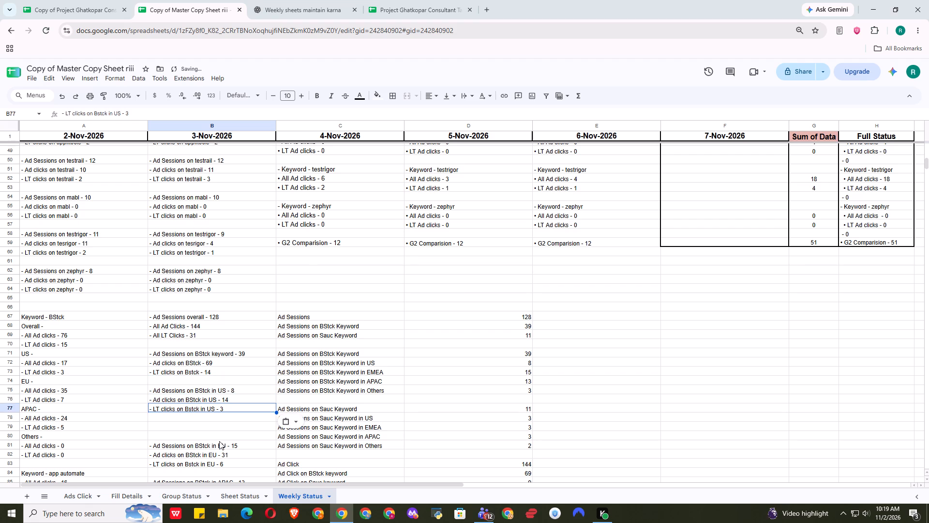
# Move the remaining status block, from Ad Sessions on BStck in EU through the zephyr lines, to start at B79.
pyautogui.moveTo(220, 447); pyautogui.dragTo(214, 490)
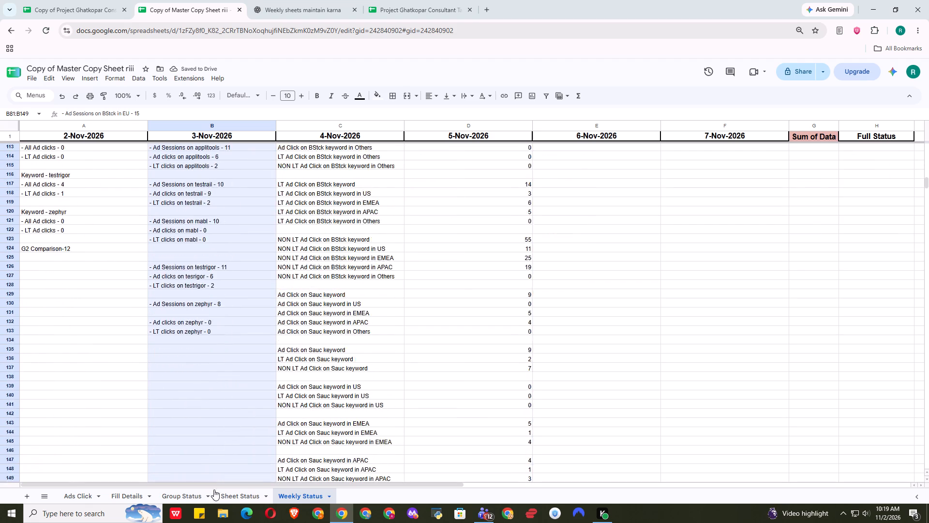
pyautogui.moveTo(214, 490); pyautogui.dragTo(216, 308)
pyautogui.hotkey('ctrl', 'x')
pyautogui.scroll(11, 240, 315)
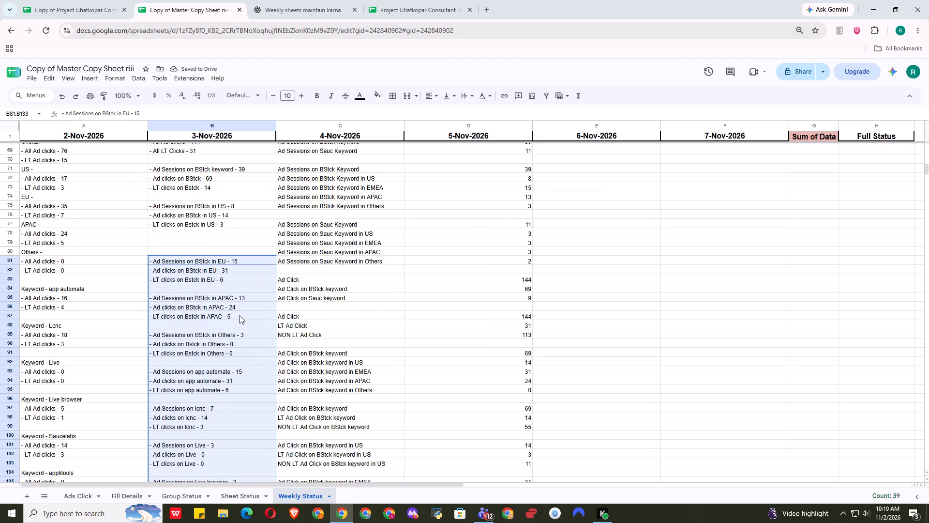
pyautogui.click(207, 338)
pyautogui.hotkey('ctrl', 'v')
# Move the testrigor and zephyr lines up one row to start at B123, leaving one blank row after mabl.
pyautogui.scroll(-3, 348, 360)
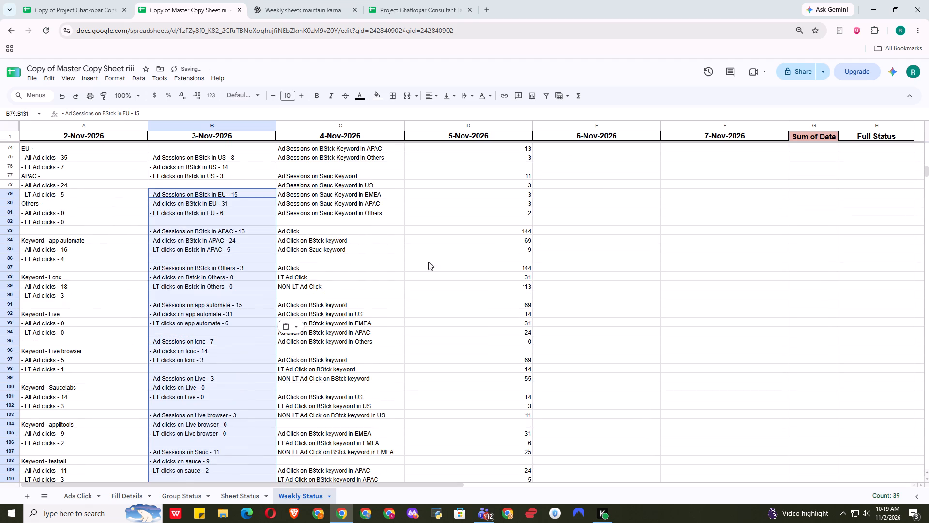
pyautogui.scroll(-6, 241, 393)
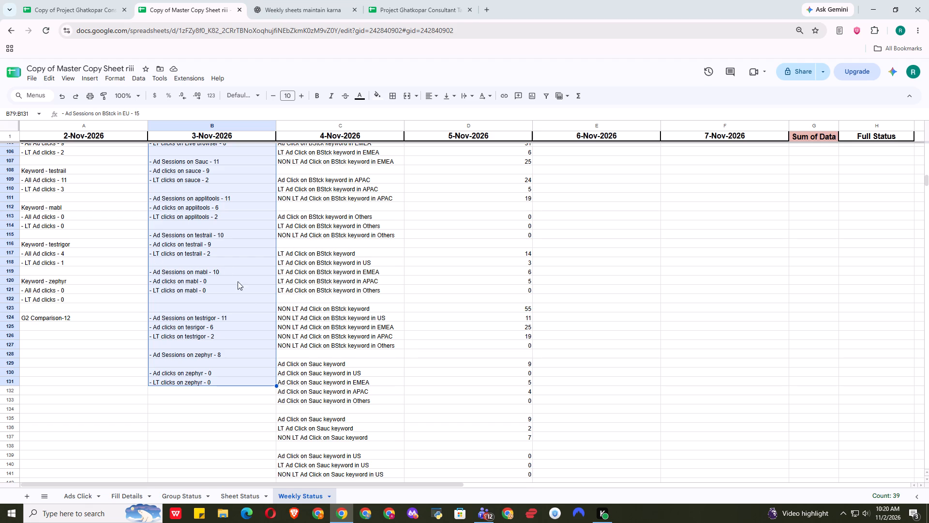
pyautogui.click(215, 326)
pyautogui.moveTo(209, 316); pyautogui.dragTo(211, 384)
pyautogui.hotkey('ctrl', 'x')
pyautogui.click(191, 309)
pyautogui.hotkey('ctrl', 'v')
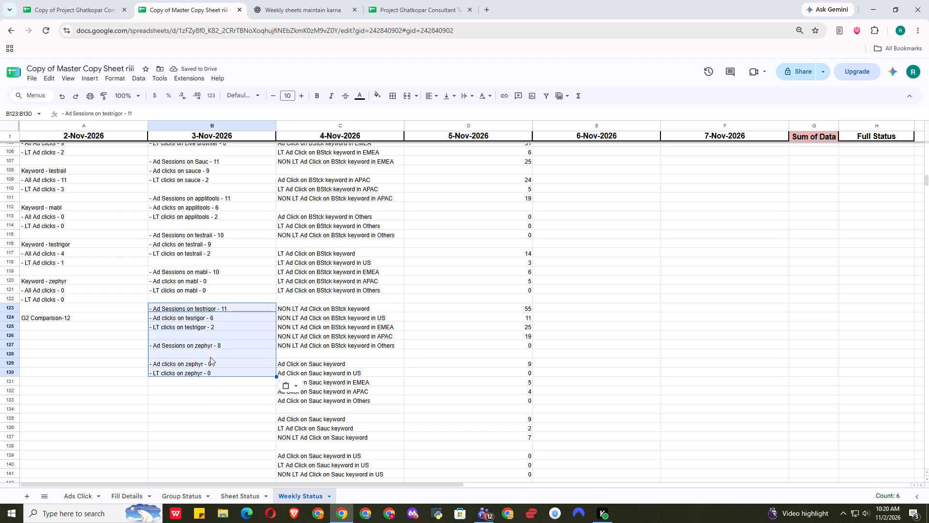
# Move the zephyr ad click and LT click lines to B128:B129, directly under the zephyr sessions line.
pyautogui.moveTo(210, 358); pyautogui.dragTo(228, 369)
pyautogui.click(215, 370)
pyautogui.moveTo(210, 366); pyautogui.dragTo(226, 369)
pyautogui.hotkey('ctrl', 'x')
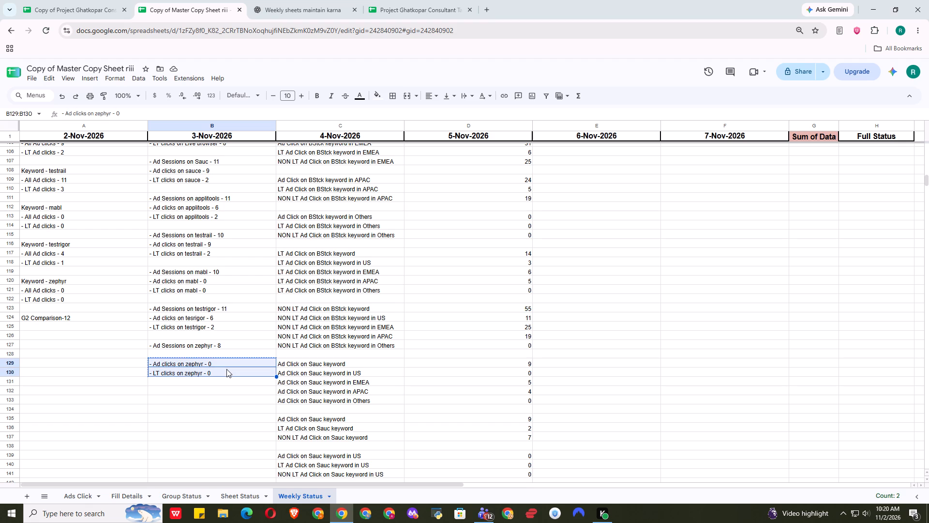
pyautogui.click(230, 354)
pyautogui.hotkey('ctrl', 'v')
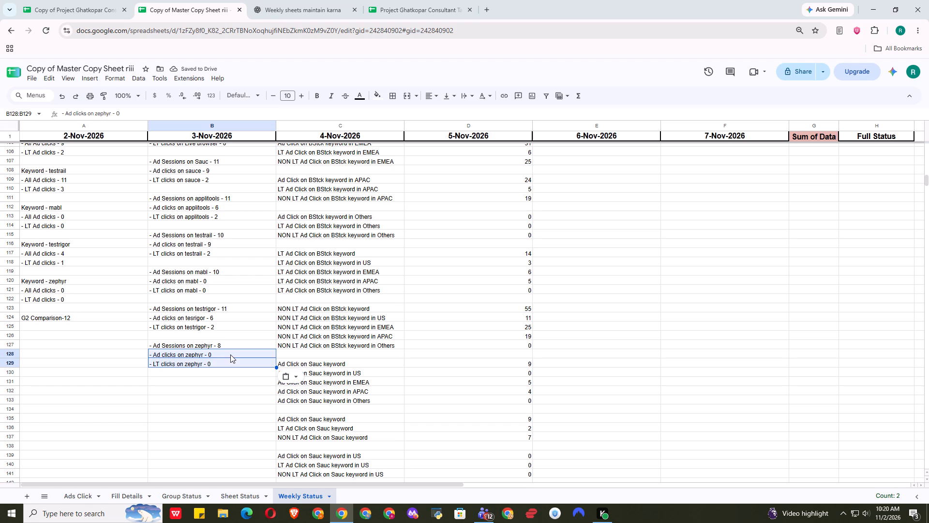
pyautogui.scroll(7, 235, 352)
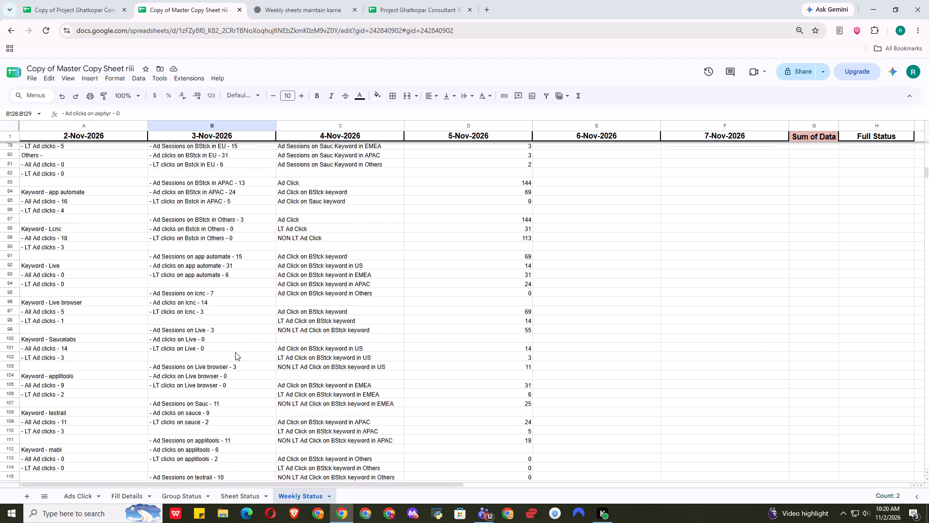
pyautogui.scroll(4, 246, 282)
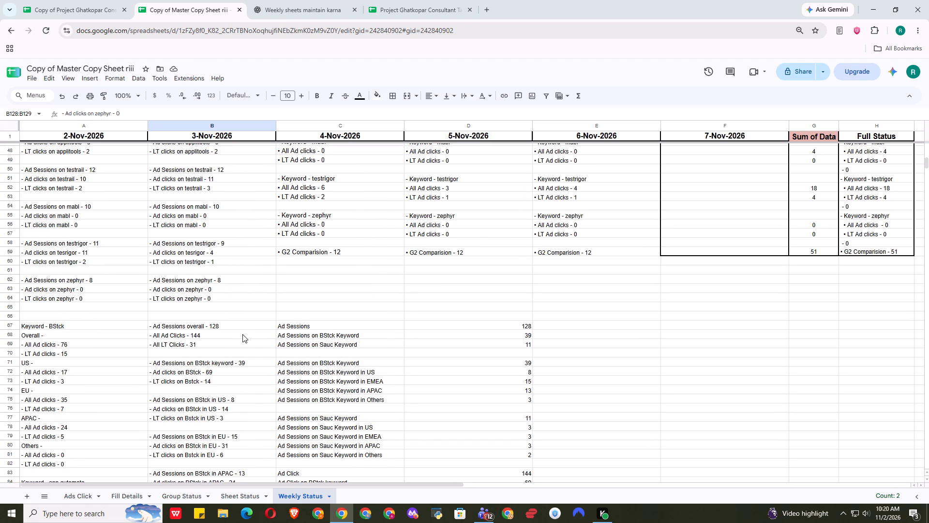
pyautogui.scroll(-5, 215, 396)
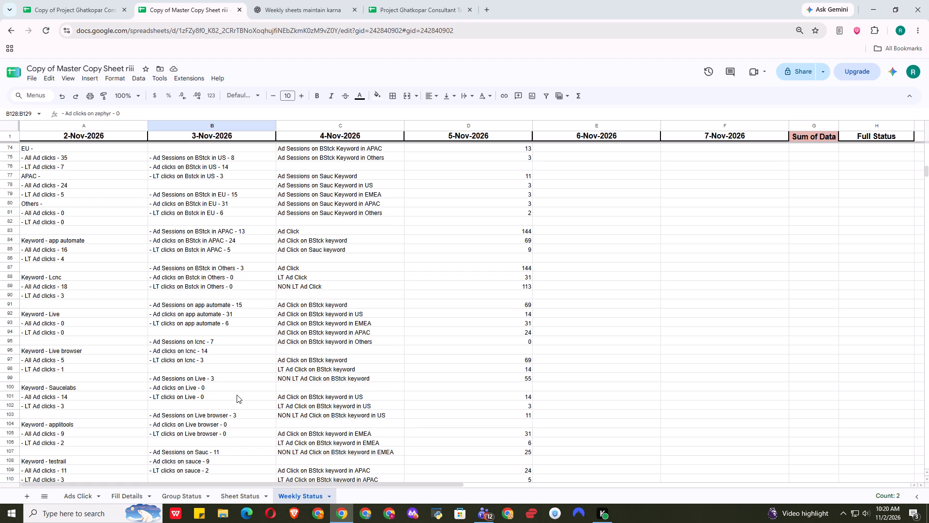
pyautogui.scroll(3, 308, 387)
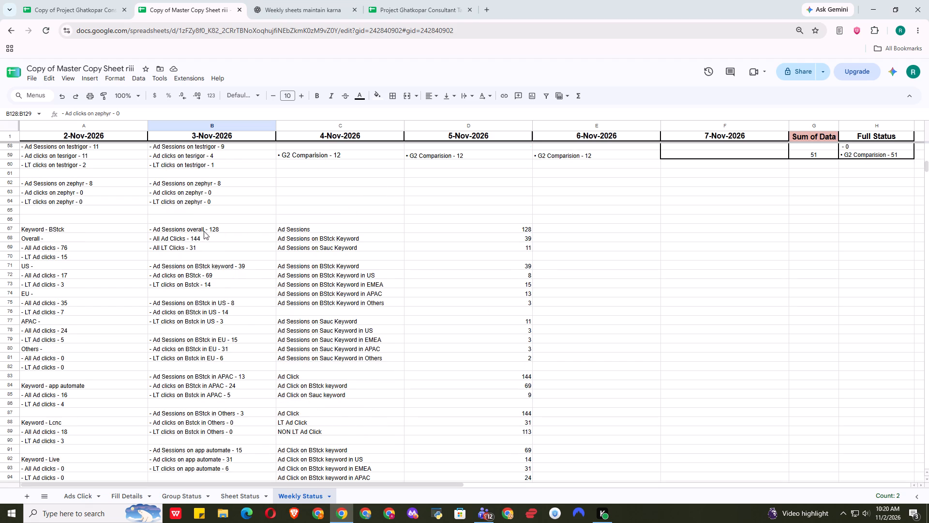
pyautogui.click(72, 1)
pyautogui.scroll(2, 440, 259)
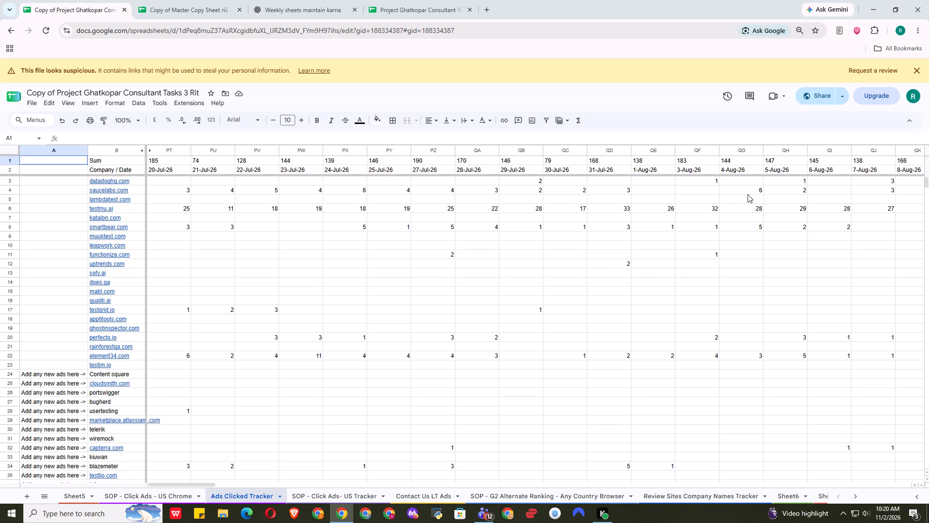
pyautogui.moveTo(209, 484); pyautogui.dragTo(519, 466)
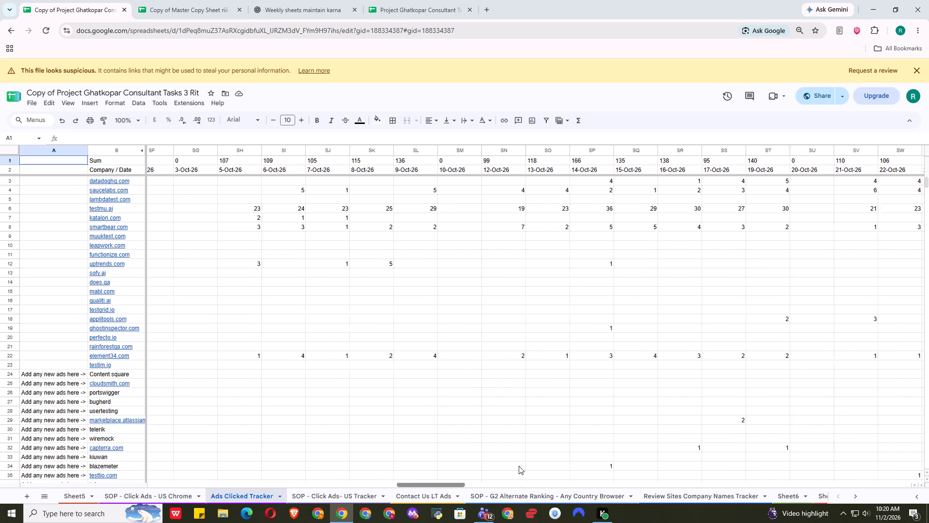
pyautogui.moveTo(519, 466); pyautogui.dragTo(523, 473)
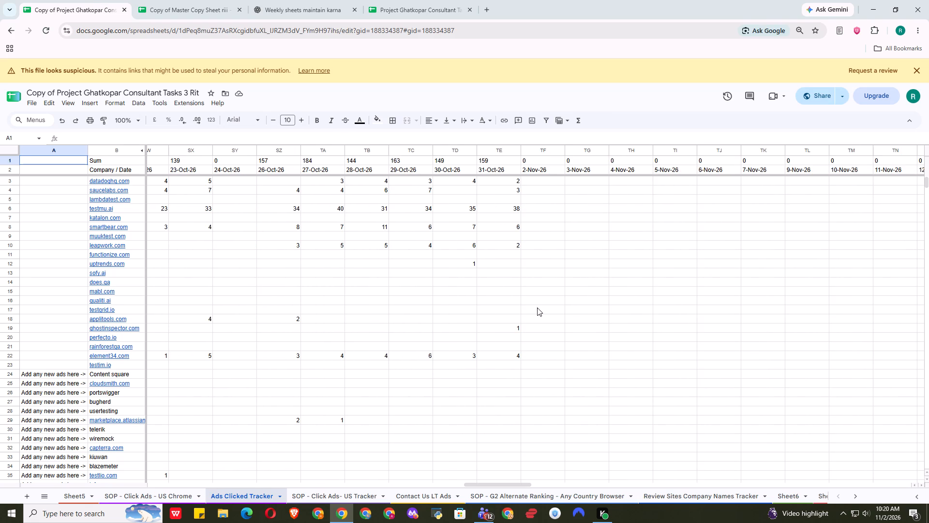
pyautogui.click(299, 0)
pyautogui.click(395, 18)
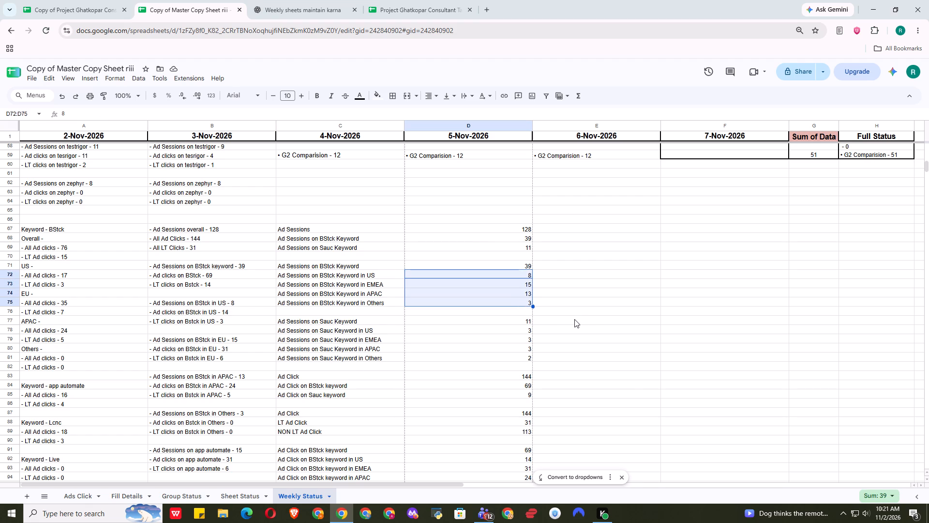
pyautogui.click(574, 319)
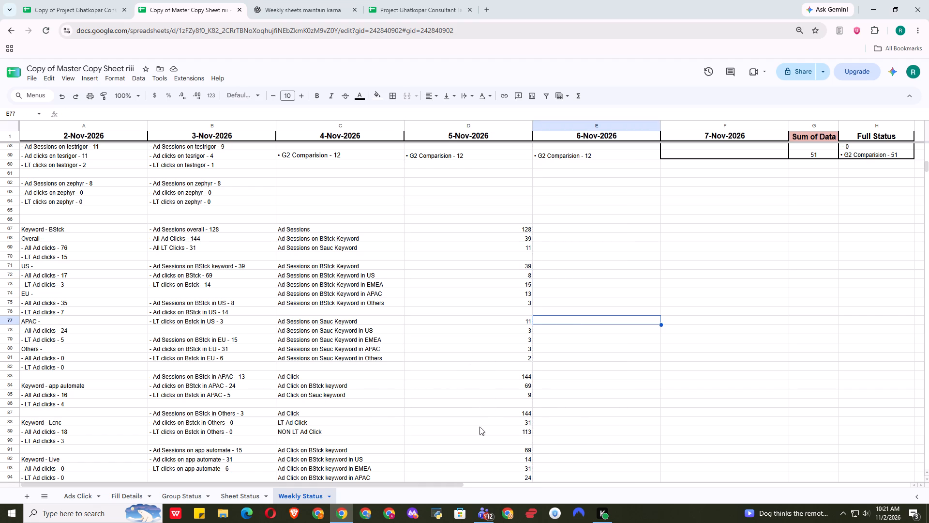
pyautogui.scroll(-1, 469, 461)
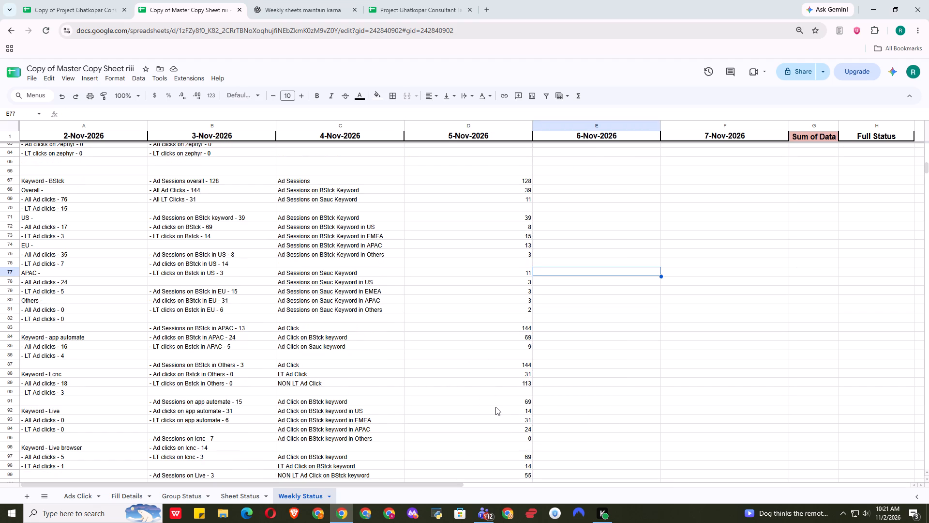
pyautogui.scroll(-2, 495, 406)
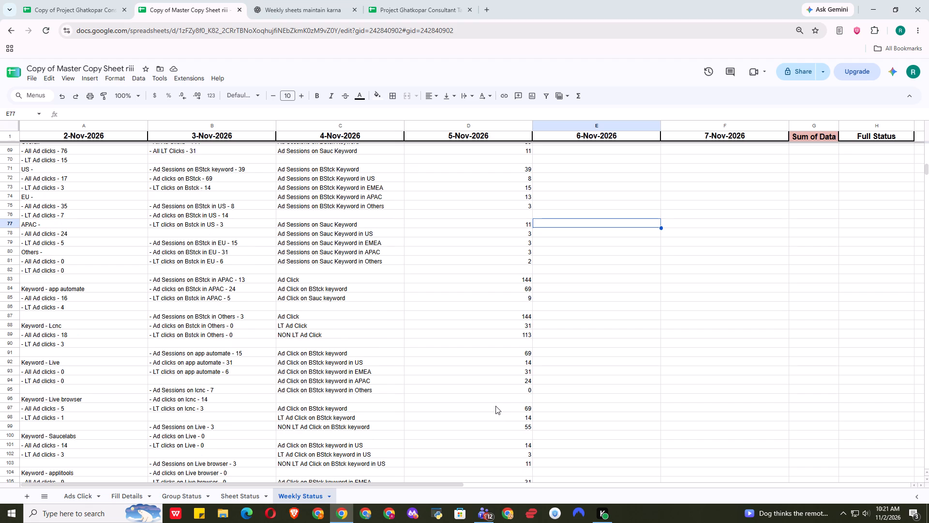
pyautogui.scroll(-4, 495, 406)
pyautogui.scroll(1, 495, 405)
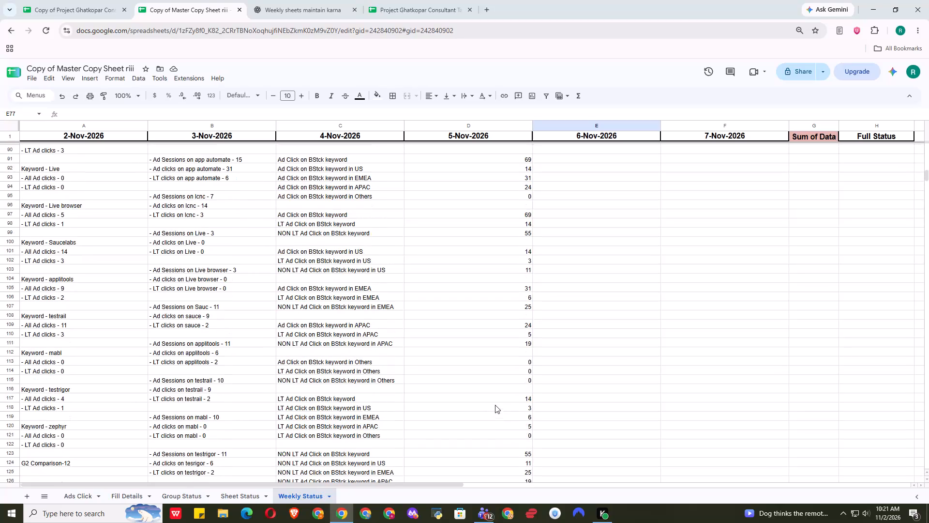
pyautogui.scroll(6, 493, 404)
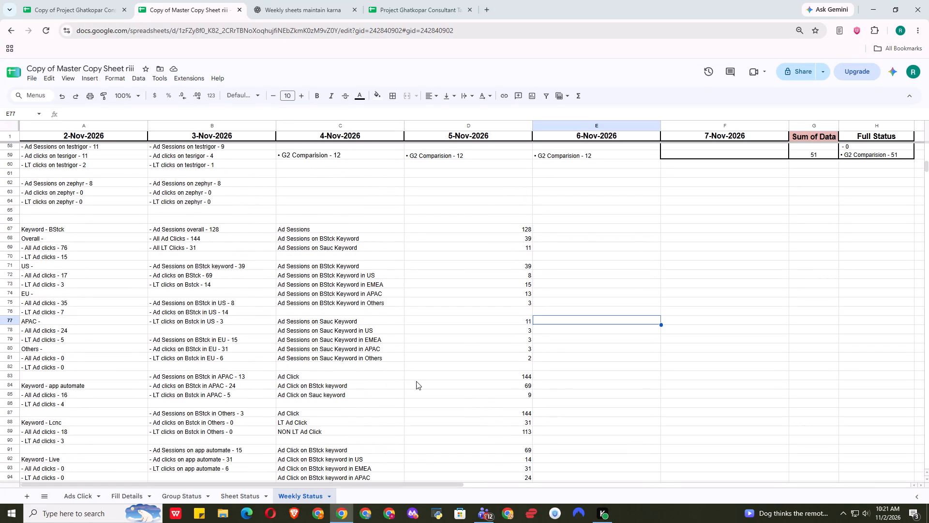
pyautogui.click(252, 338)
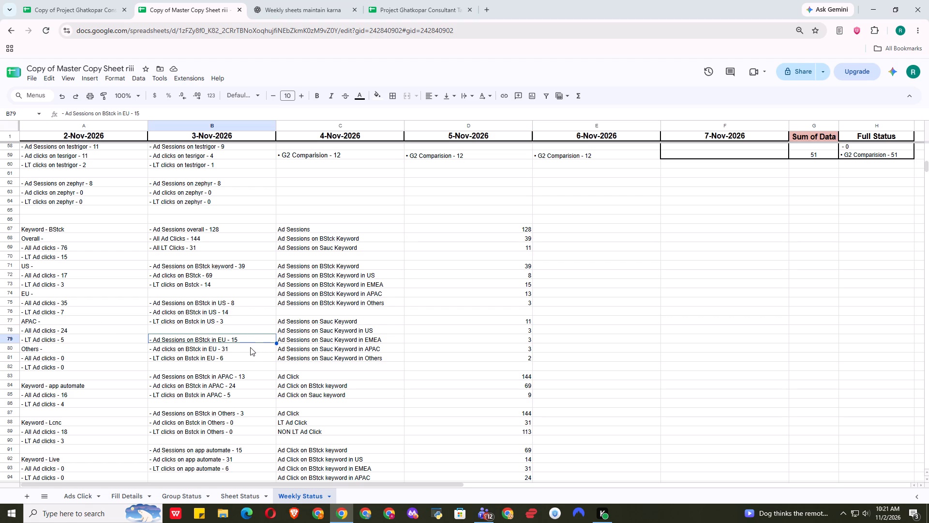
# Compare the 28 October status blocks in column B, from overall down to mabl, with the figures in column D.
pyautogui.moveTo(229, 267); pyautogui.dragTo(234, 290)
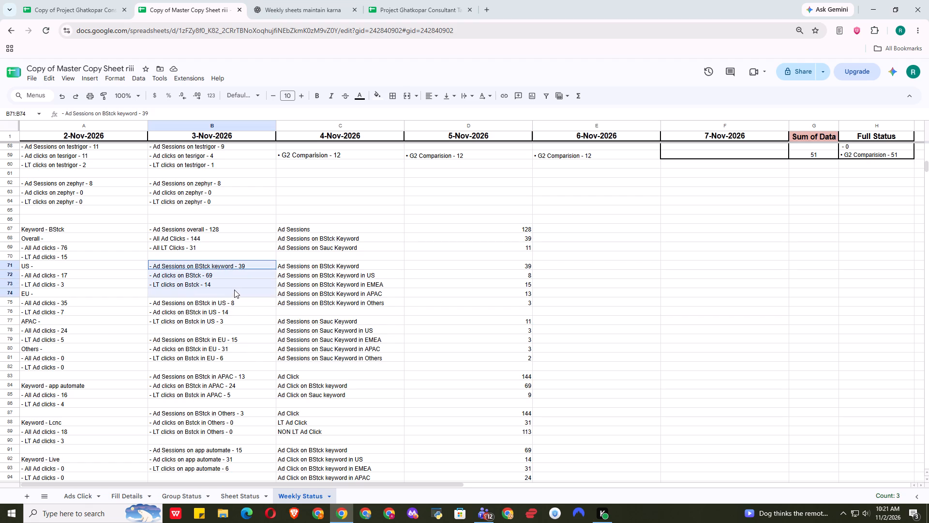
pyautogui.moveTo(234, 290); pyautogui.dragTo(233, 282)
pyautogui.moveTo(243, 307); pyautogui.dragTo(247, 319)
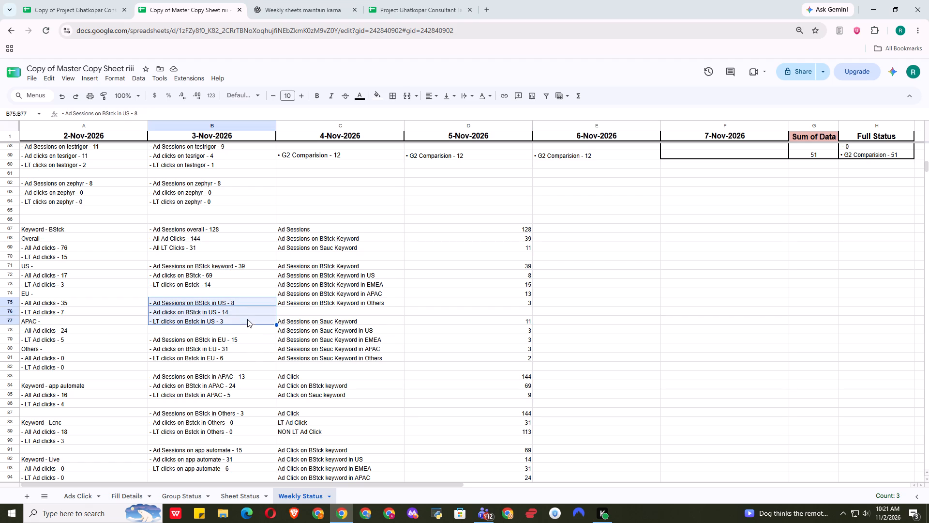
pyautogui.click(237, 343)
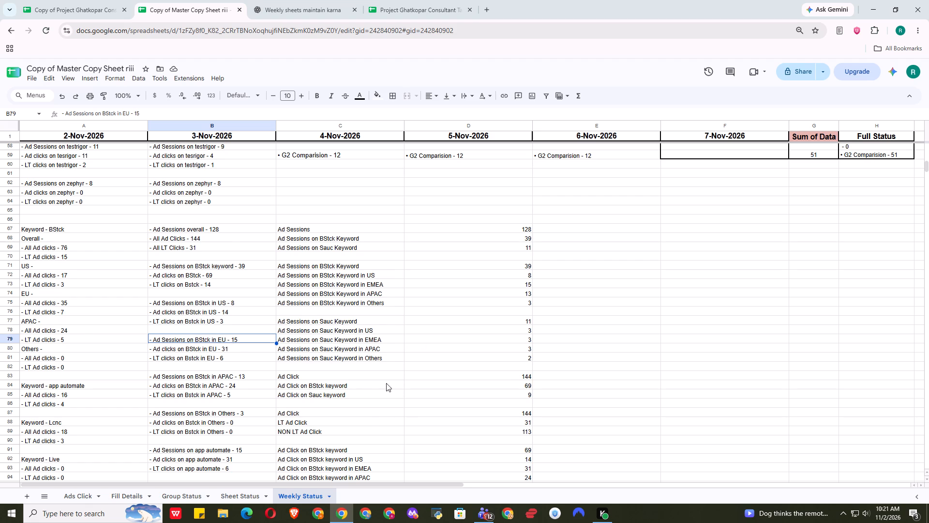
pyautogui.scroll(-2, 364, 398)
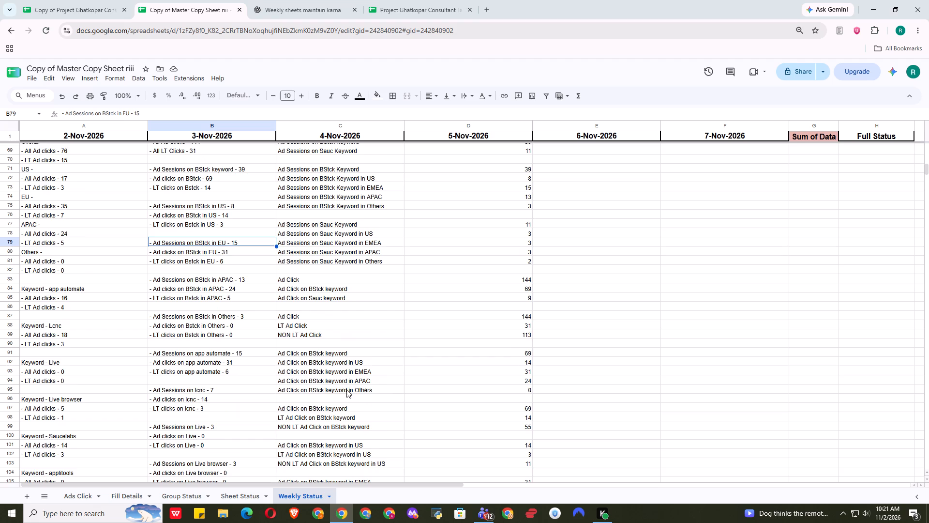
pyautogui.scroll(-11, 347, 393)
pyautogui.scroll(8, 329, 404)
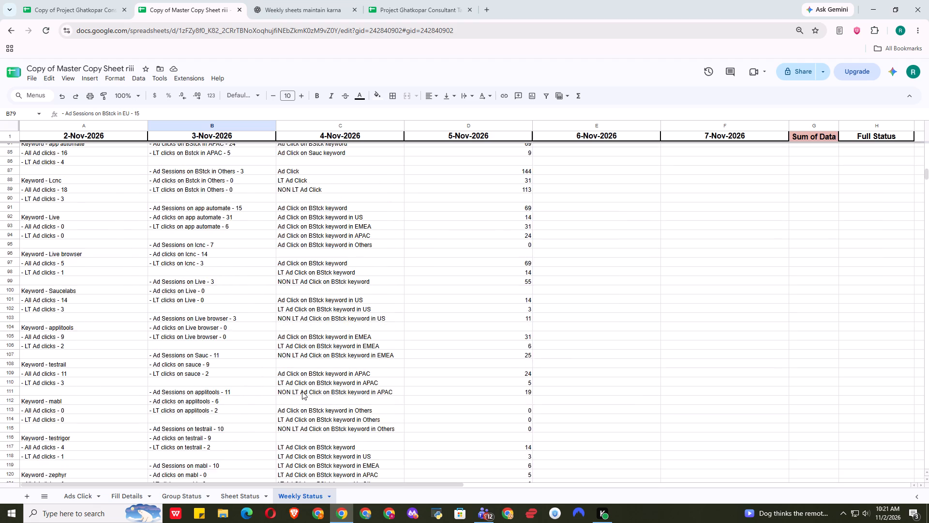
pyautogui.scroll(4, 302, 391)
pyautogui.scroll(3, 215, 215)
# Move the finished 28 October status from B67:B129 to the 4-Nov-2026 column, starting at C2.
pyautogui.moveTo(216, 329); pyautogui.dragTo(218, 329)
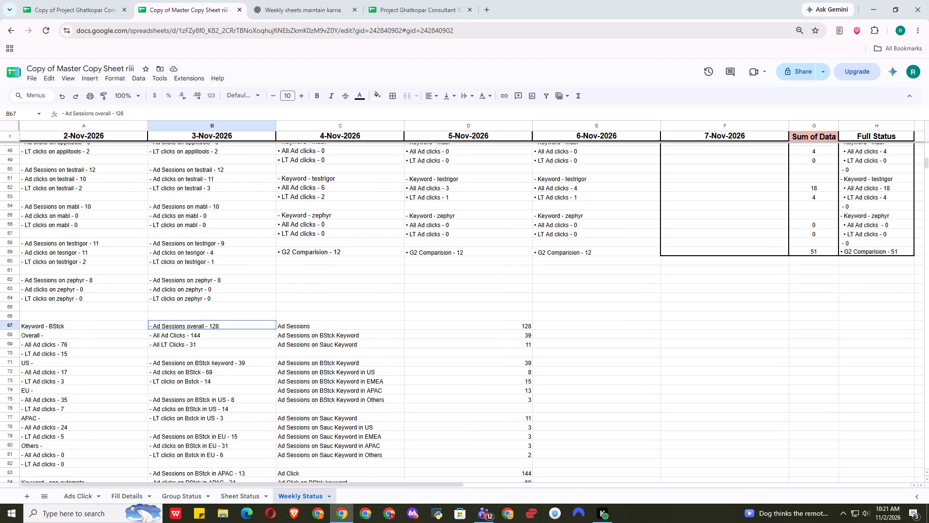
pyautogui.moveTo(218, 329); pyautogui.dragTo(260, 241)
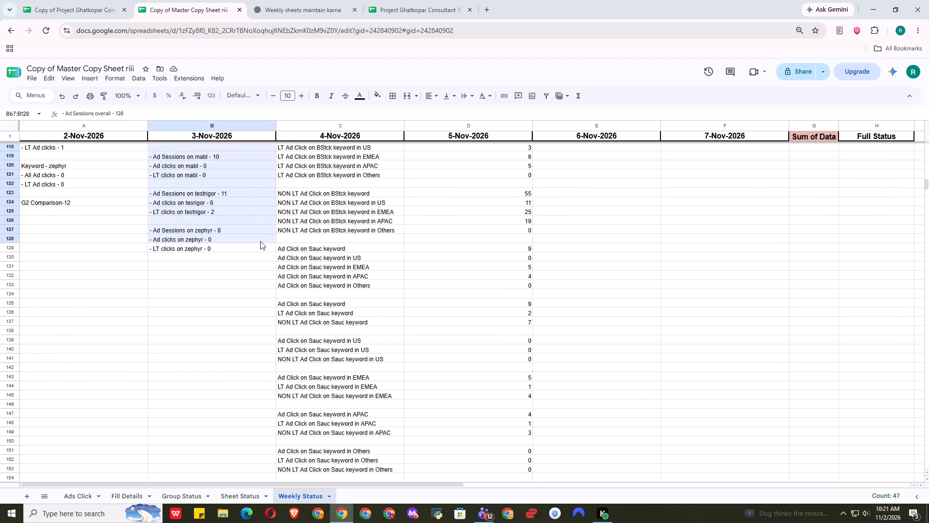
pyautogui.moveTo(260, 241); pyautogui.dragTo(262, 249)
pyautogui.hotkey('ctrl', 'x')
pyautogui.scroll(20, 356, 264)
pyautogui.scroll(3, 356, 264)
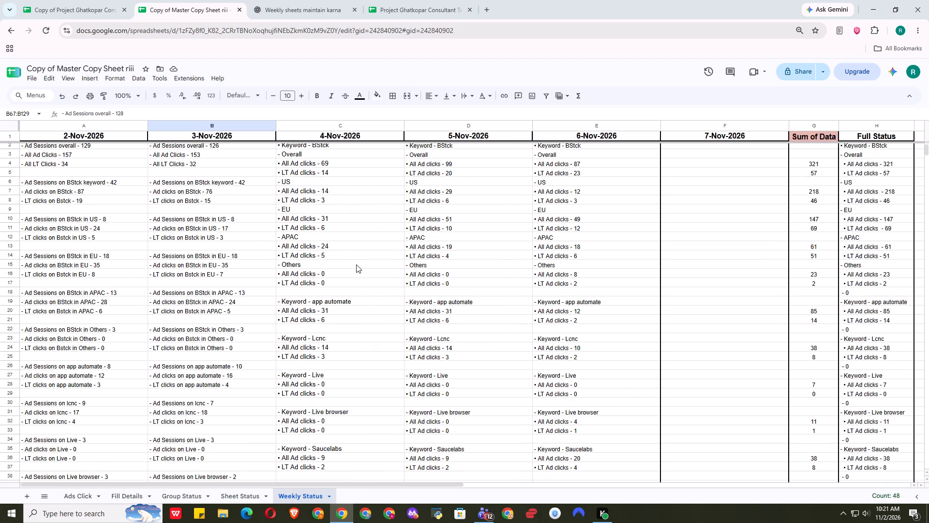
pyautogui.click(324, 150)
pyautogui.hotkey('ctrl', 'v')
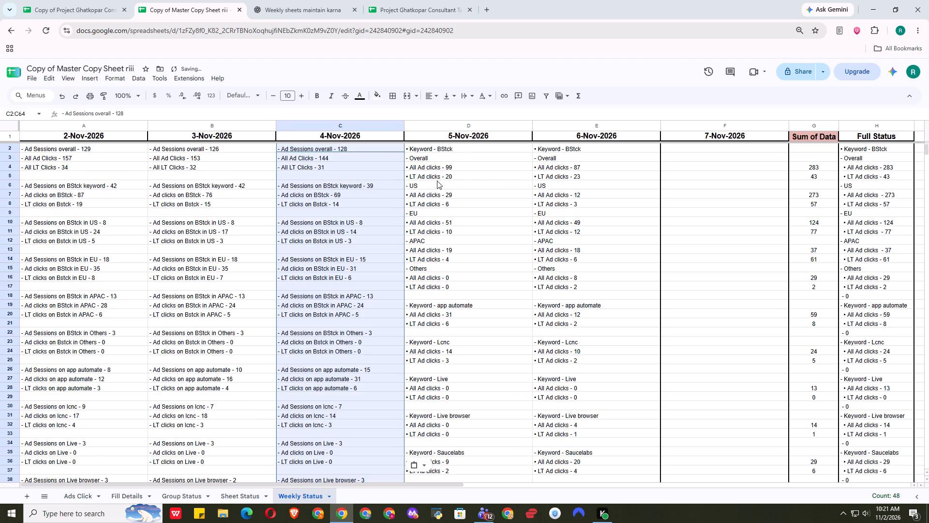
pyautogui.click(408, 0)
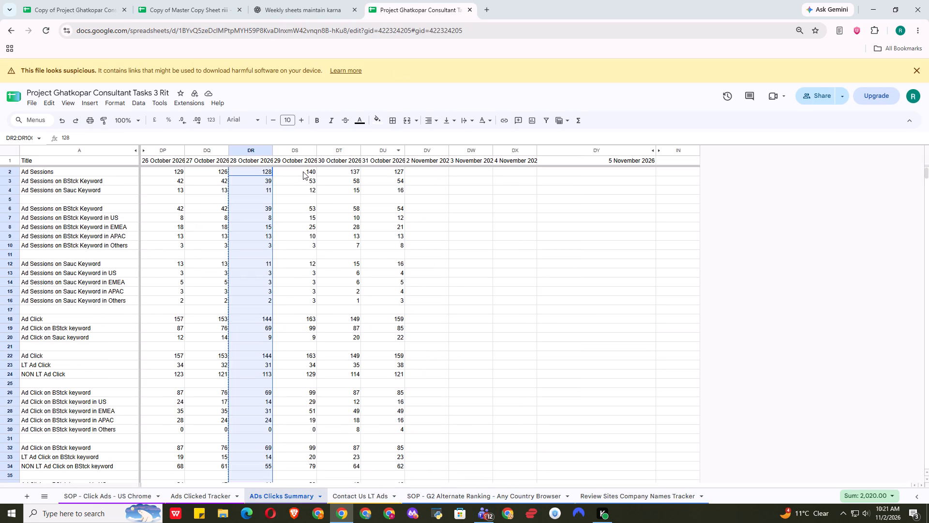
pyautogui.click(303, 171)
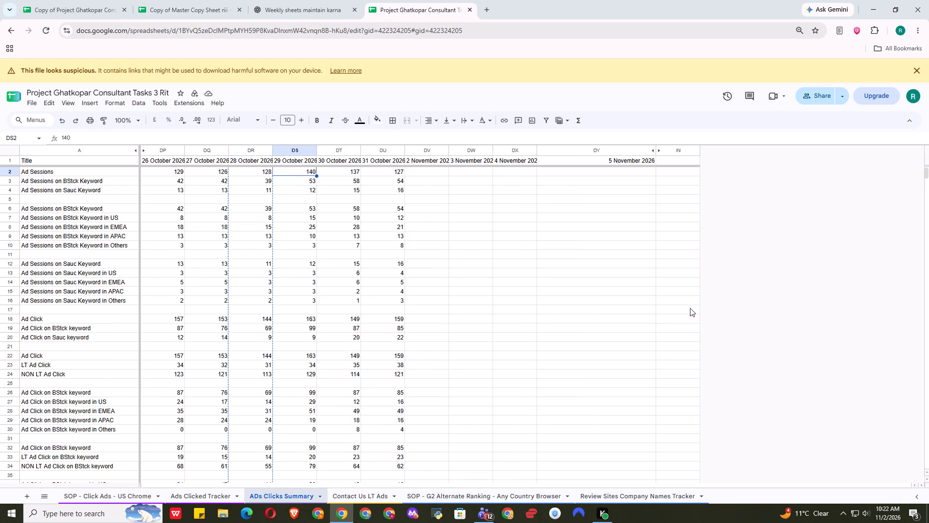
pyautogui.hotkey('ctrl', 'shift', 'Down')
pyautogui.hotkey('ctrl', 'shift', 'Down')
pyautogui.hotkey('ctrl', 'shift', 'Down')
pyautogui.hotkey('ctrl', 'shift', 'Down')
pyautogui.hotkey('ctrl', 'shift', 'Down')
pyautogui.hotkey('ctrl', 'shift', 'Down')
pyautogui.hotkey('ctrl', 'shift', 'Down')
pyautogui.hotkey('ctrl', 'shift', 'Down')
pyautogui.hotkey('ctrl', 'shift', 'Down')
pyautogui.hotkey('ctrl', 'shift', 'Down')
pyautogui.hotkey('ctrl', 'shift', 'Down')
pyautogui.hotkey('ctrl', 'shift', 'Down')
pyautogui.hotkey('ctrl', 'shift', 'Down')
pyautogui.hotkey('ctrl', 'shift', 'Down')
pyautogui.hotkey('ctrl', 'shift', 'Down')
pyautogui.hotkey('ctrl', 'shift', 'Down')
pyautogui.hotkey('ctrl', 'shift', 'Down')
pyautogui.hotkey('ctrl', 'shift', 'Down')
pyautogui.hotkey('ctrl', 'shift', 'Down')
pyautogui.hotkey('ctrl', 'shift', 'Down')
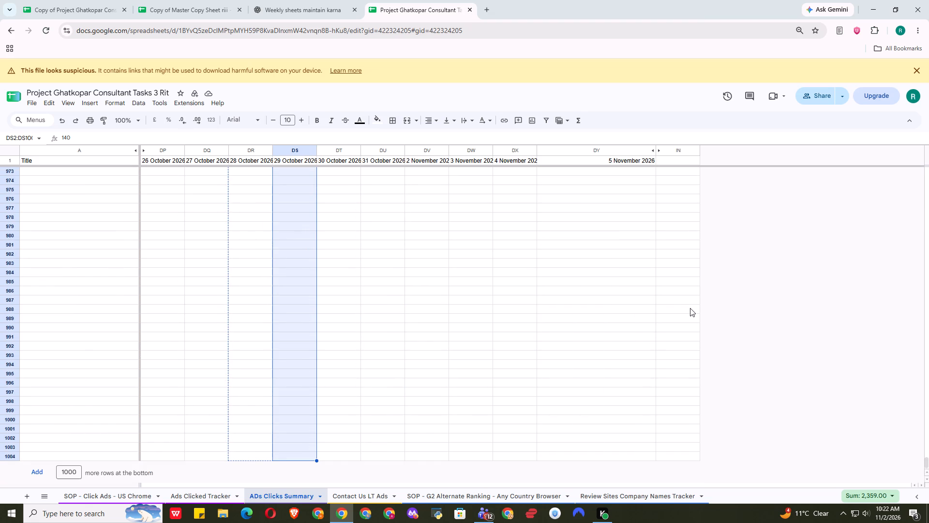
pyautogui.hotkey('ctrl', 'c')
pyautogui.click(162, 2)
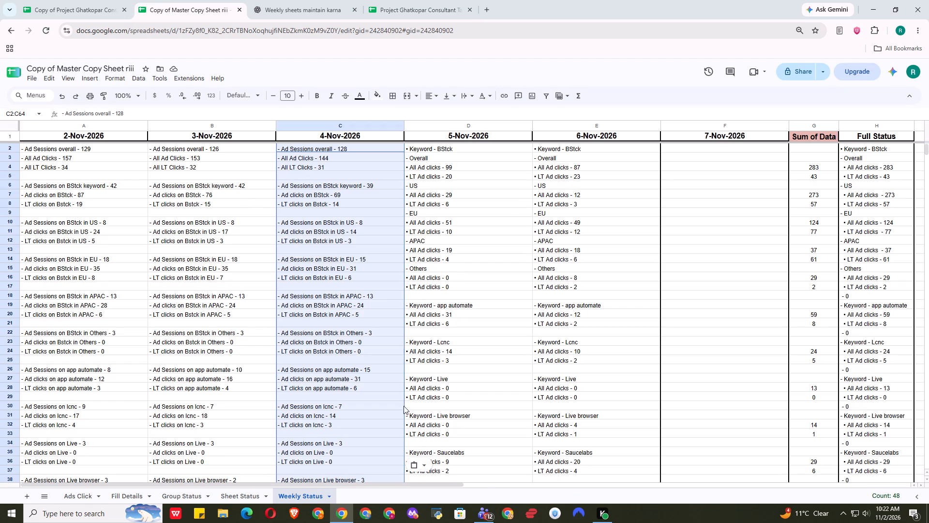
pyautogui.scroll(3, 613, 522)
pyautogui.click(52, 0)
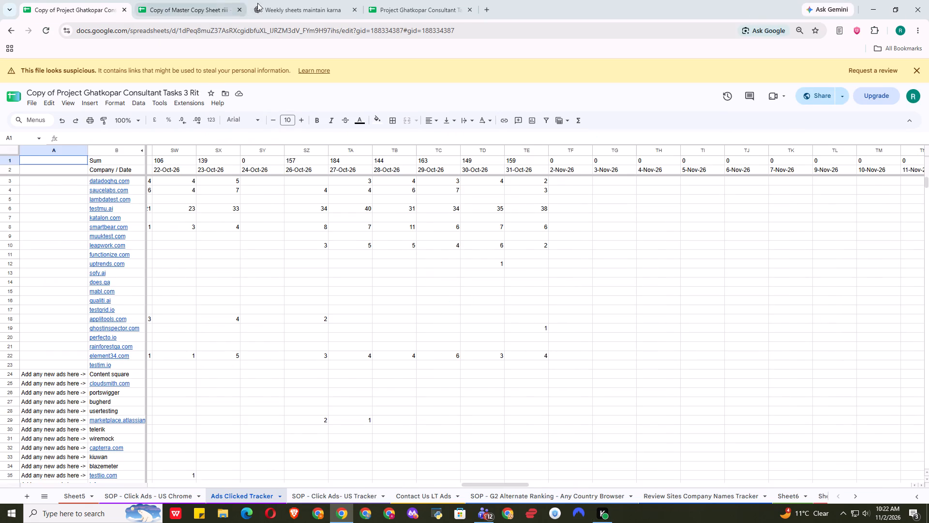
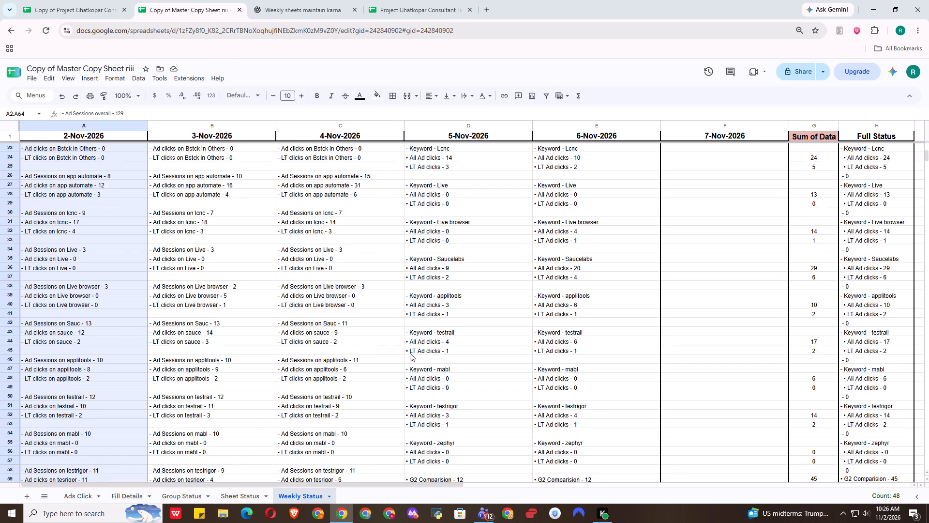
# Paste ChatGPT's converted 29 October status block into Weekly Status from B67 and check it against the source figures beside it.
pyautogui.scroll(-11, 410, 353)
pyautogui.scroll(4, 304, 354)
pyautogui.click(185, 261)
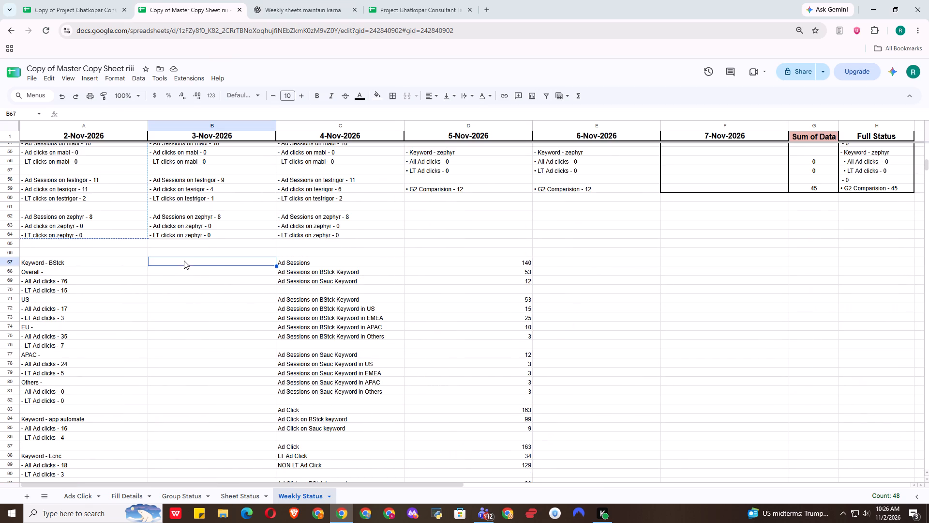
pyautogui.hotkey('ctrl', 'v')
pyautogui.scroll(-4, 241, 354)
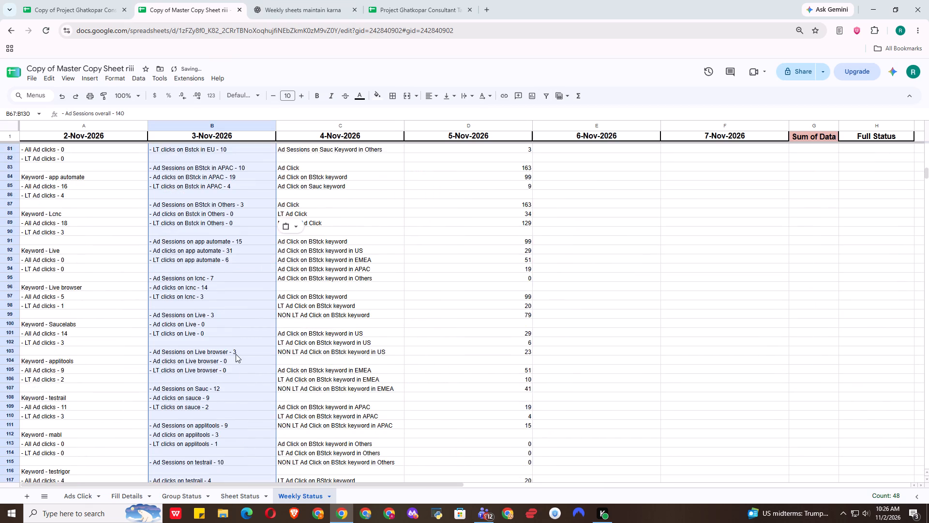
pyautogui.scroll(-7, 236, 354)
pyautogui.scroll(8, 250, 342)
pyautogui.scroll(2, 300, 292)
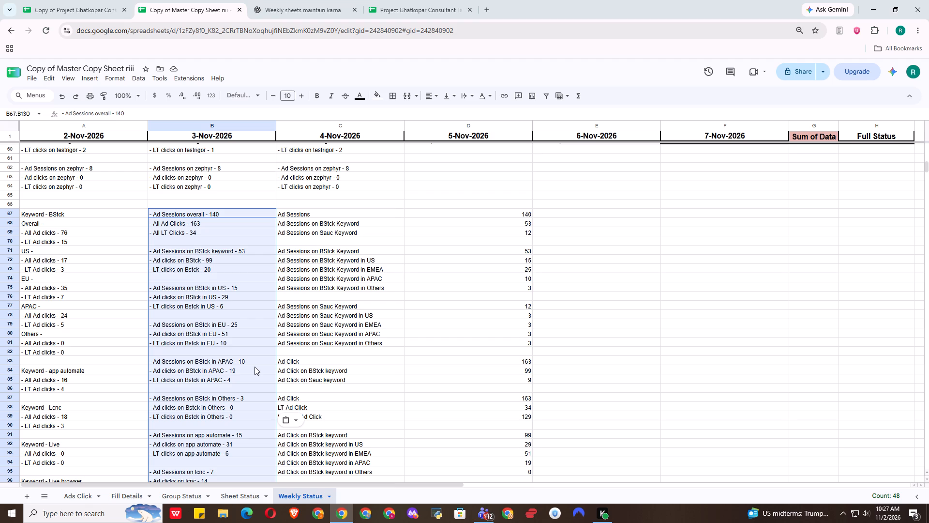
pyautogui.scroll(-1, 255, 367)
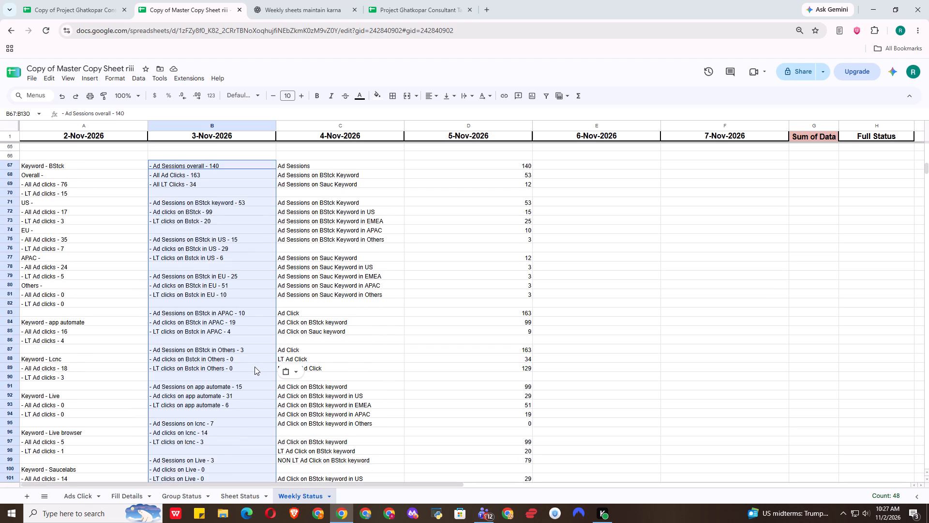
pyautogui.scroll(9, 277, 410)
pyautogui.scroll(3, 459, 336)
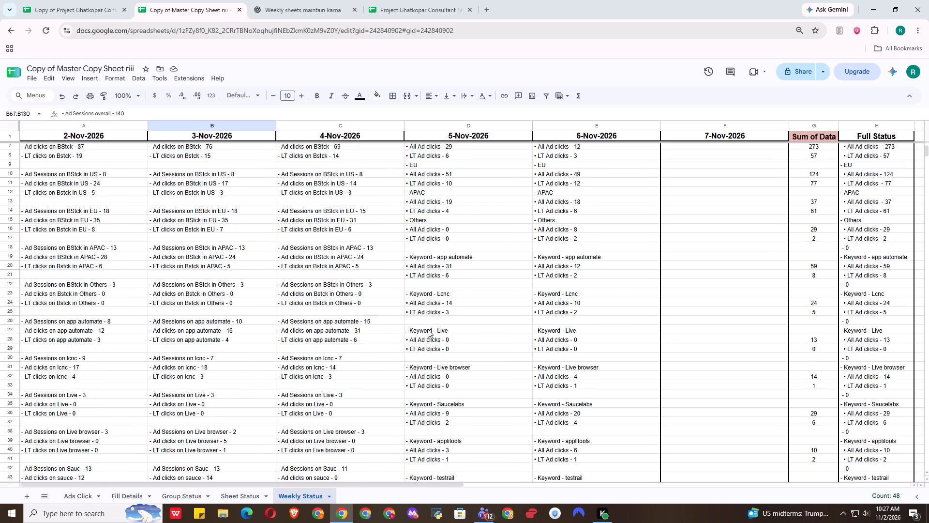
# Copy the 30 October 2026 column from DT2 down to row 1004 in ADs Clicks Summary of the Ghatkopar tasks sheet.
pyautogui.click(79, 4)
pyautogui.scroll(4, 360, 299)
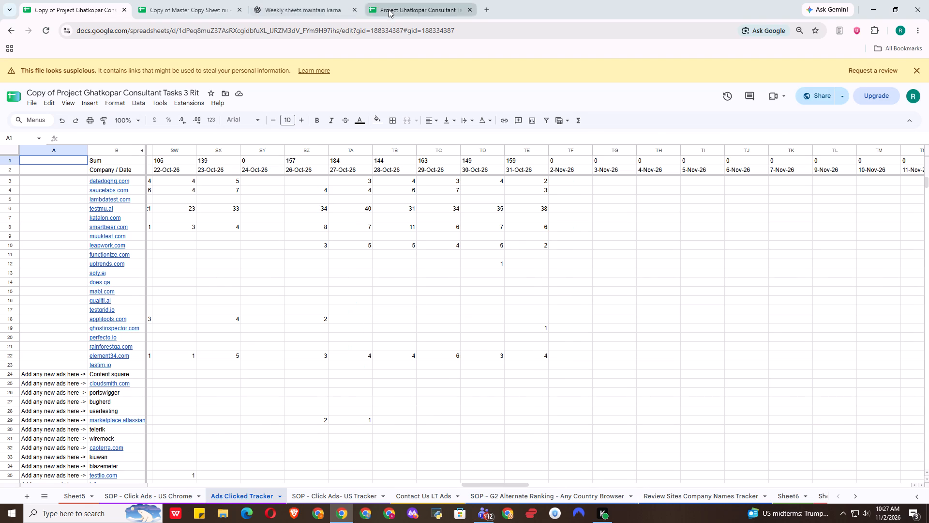
pyautogui.click(389, 9)
pyautogui.scroll(7, 531, 268)
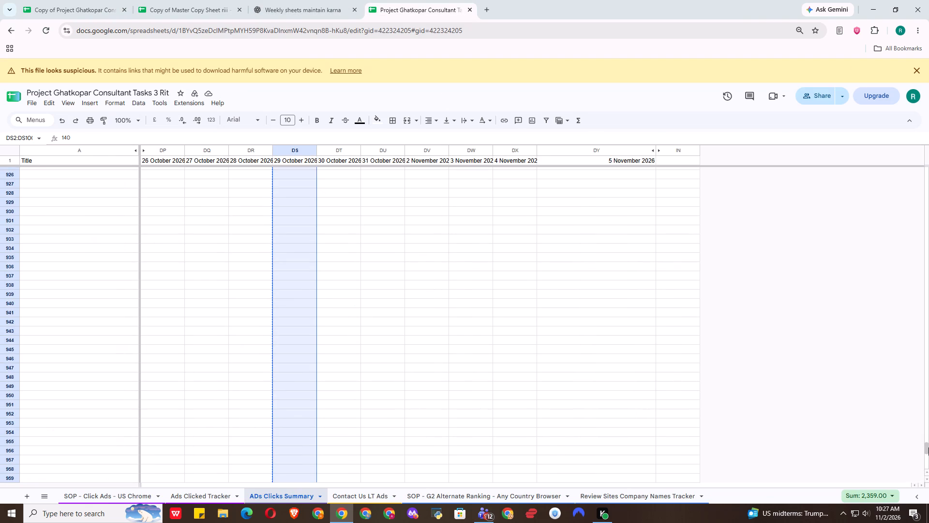
pyautogui.moveTo(928, 447); pyautogui.dragTo(886, 0)
pyautogui.click(338, 173)
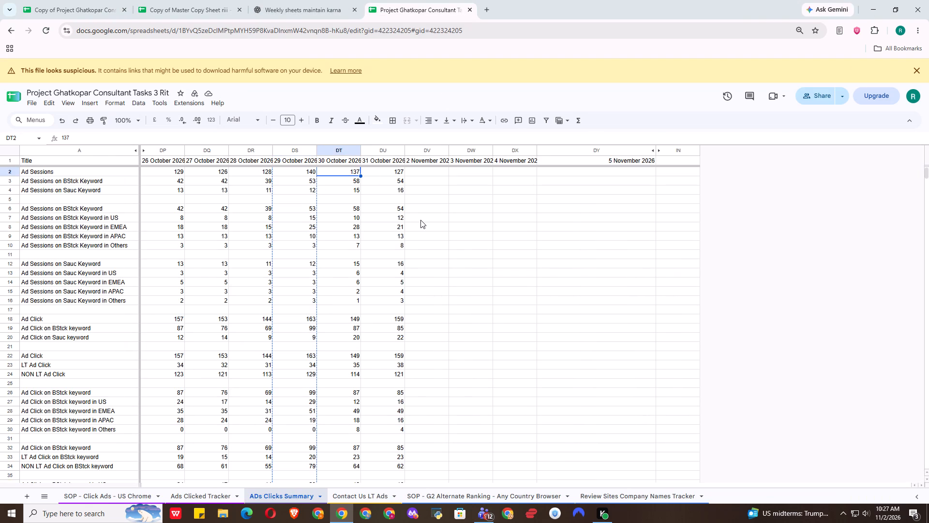
pyautogui.hotkey('ctrl', 'shift', 'Down')
pyautogui.hotkey('ctrl', 'shift', 'Down')
pyautogui.hotkey('ctrl', 'shift', 'Down')
pyautogui.hotkey('ctrl', 'shift', 'Down')
pyautogui.hotkey('ctrl', 'shift', 'Down')
pyautogui.hotkey('ctrl', 'shift', 'Down')
pyautogui.hotkey('ctrl', 'shift', 'Down')
pyautogui.hotkey('ctrl', 'shift', 'Down')
pyautogui.hotkey('ctrl', 'shift', 'Down')
pyautogui.hotkey('ctrl', 'shift', 'Down')
pyautogui.hotkey('ctrl', 'shift', 'Down')
pyautogui.hotkey('ctrl', 'shift', 'Down')
pyautogui.hotkey('ctrl', 'shift', 'Down')
pyautogui.hotkey('ctrl', 'shift', 'Down')
pyautogui.hotkey('ctrl', 'shift', 'Down')
pyautogui.hotkey('ctrl', 'shift', 'Down')
pyautogui.hotkey('ctrl', 'shift', 'Down')
pyautogui.hotkey('ctrl', 'shift', 'Down')
pyautogui.hotkey('ctrl', 'shift', 'Down')
pyautogui.hotkey('ctrl', 'shift', 'Down')
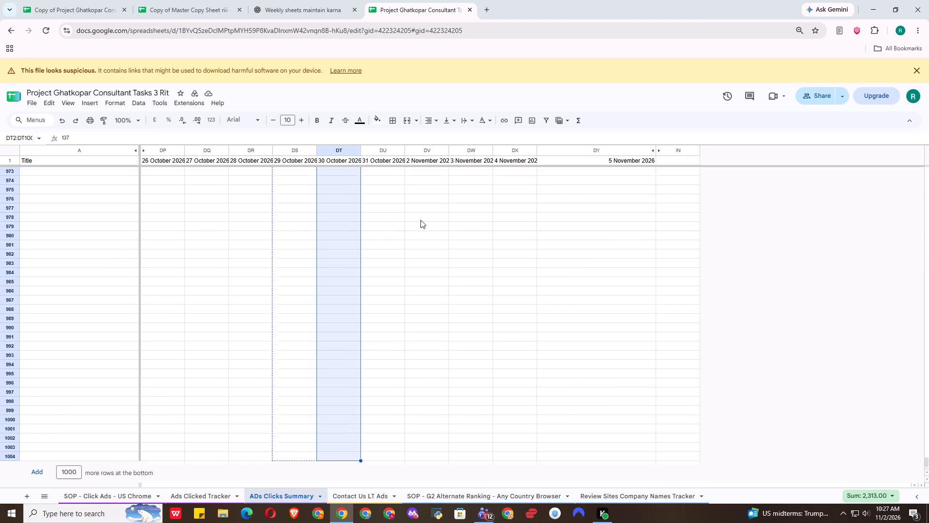
pyautogui.hotkey('ctrl', 'c')
# Paste the 30 October figures into Weekly Status of the Master Copy Sheet from D67, replacing the 29 October source figures.
pyautogui.click(321, 0)
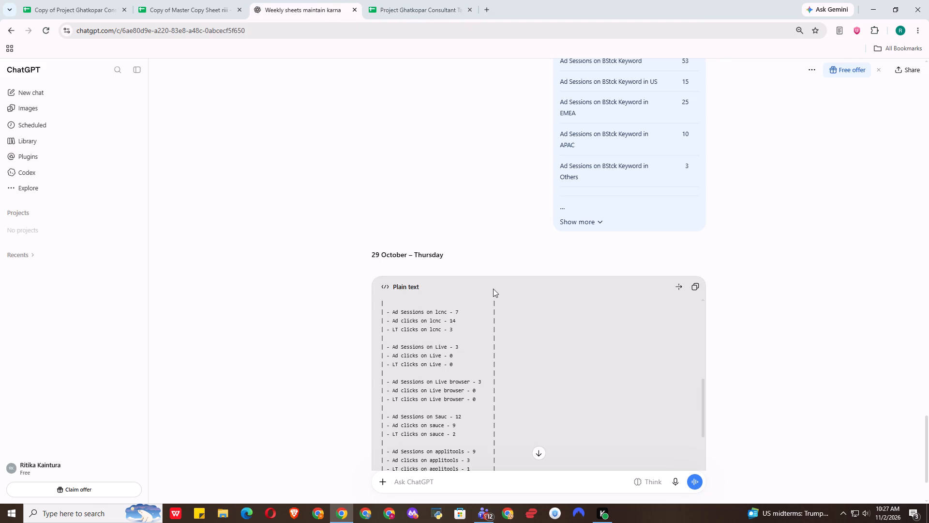
pyautogui.click(216, 1)
pyautogui.scroll(2, 448, 277)
pyautogui.click(412, 11)
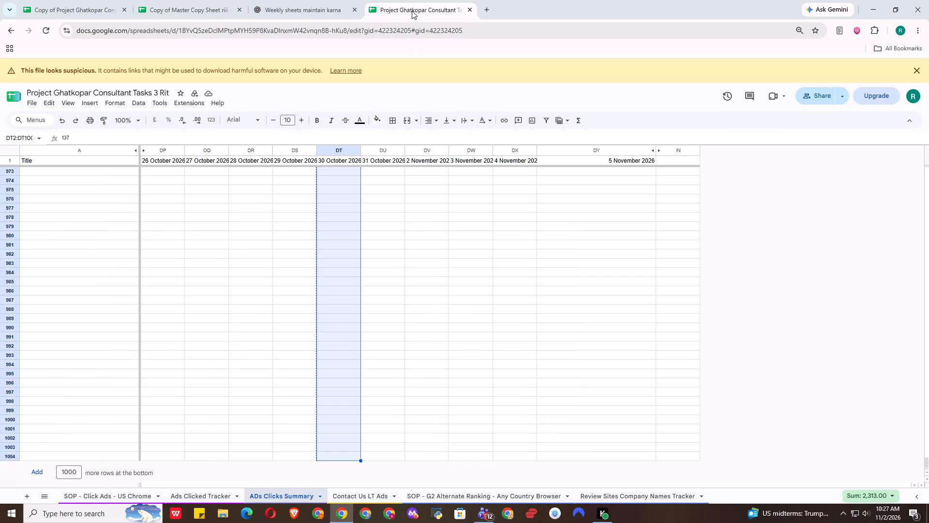
pyautogui.scroll(3, 367, 386)
pyautogui.click(183, 495)
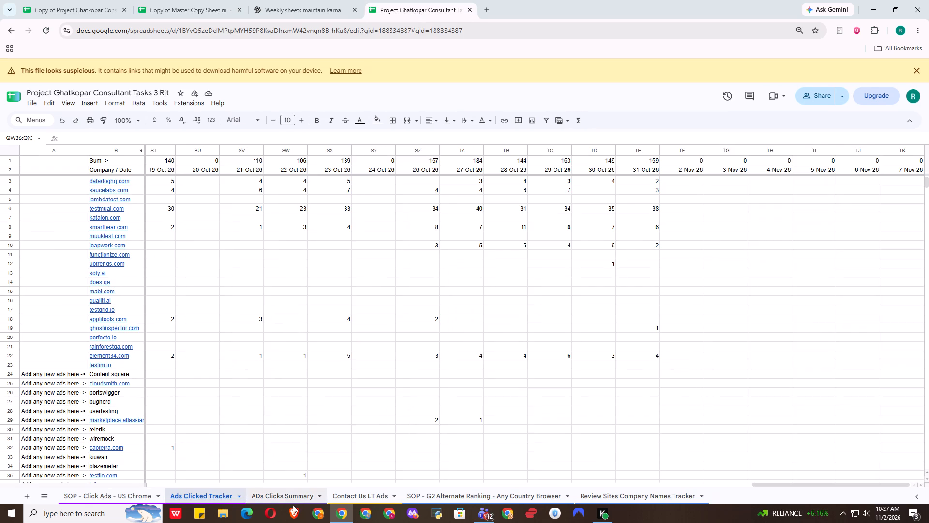
pyautogui.click(286, 492)
pyautogui.click(277, 1)
pyautogui.click(177, 0)
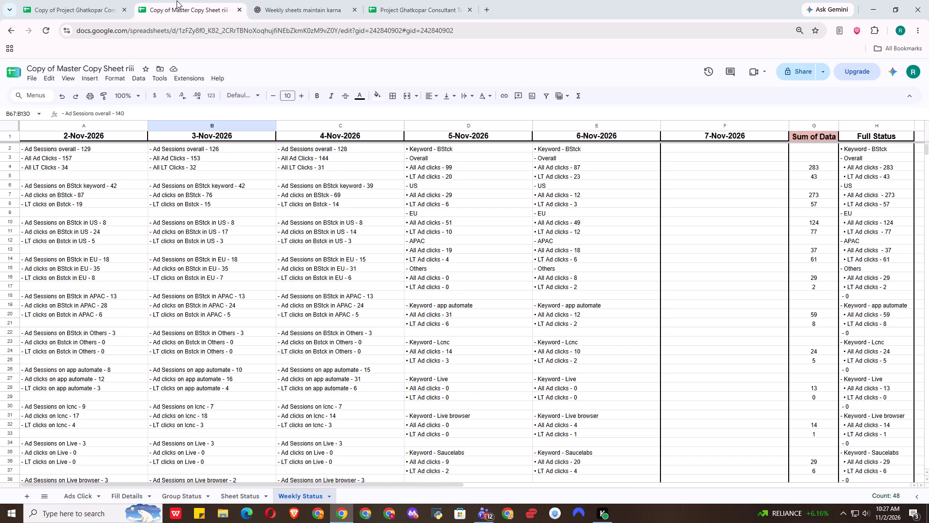
pyautogui.click(312, 0)
pyautogui.click(181, 8)
pyautogui.scroll(2, 456, 261)
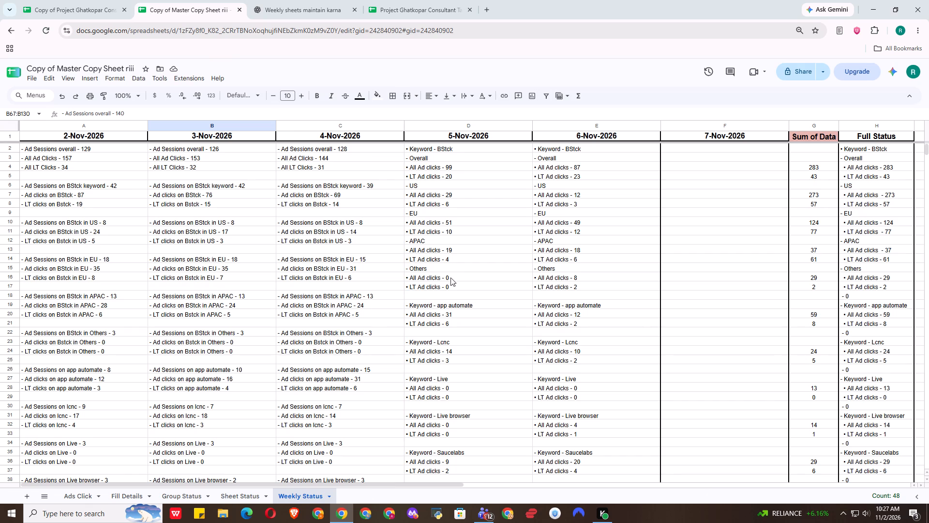
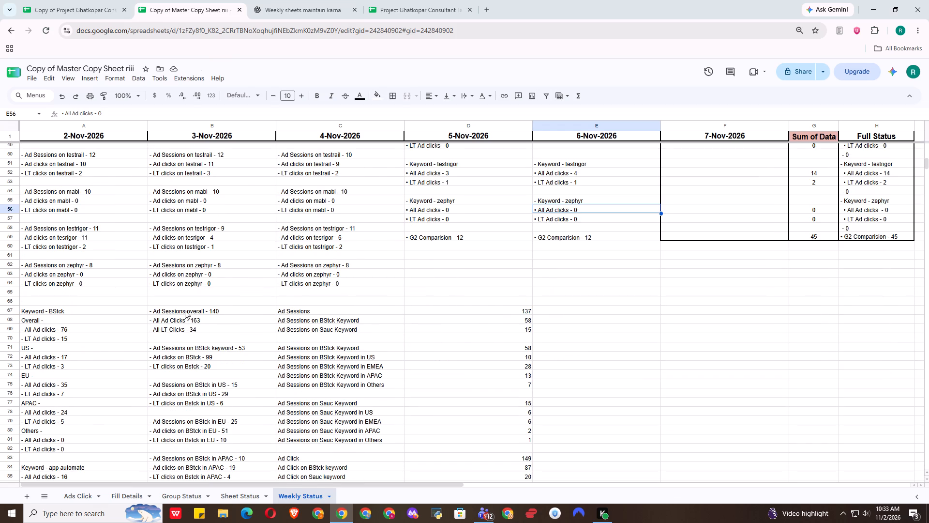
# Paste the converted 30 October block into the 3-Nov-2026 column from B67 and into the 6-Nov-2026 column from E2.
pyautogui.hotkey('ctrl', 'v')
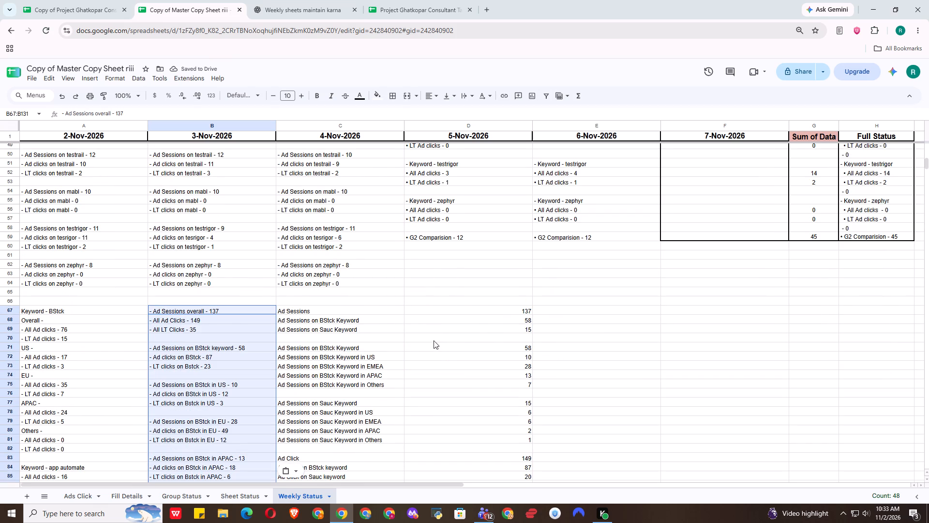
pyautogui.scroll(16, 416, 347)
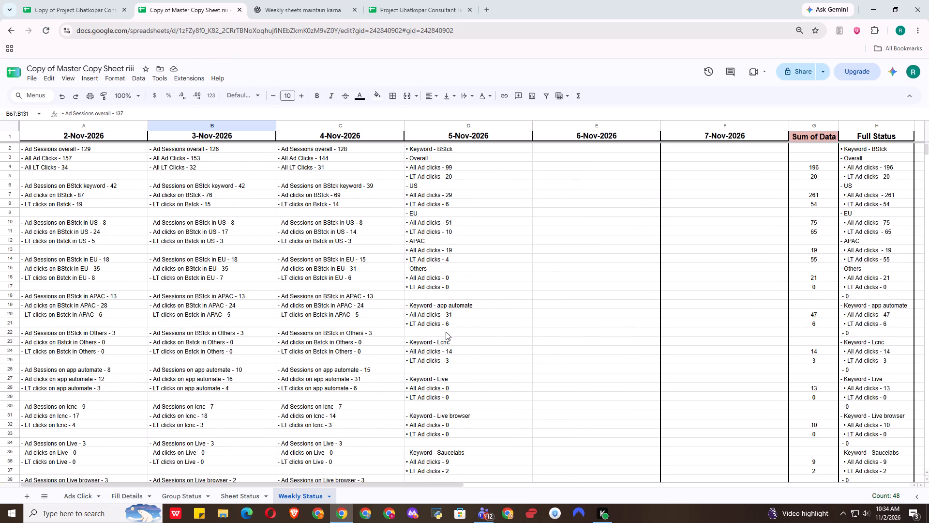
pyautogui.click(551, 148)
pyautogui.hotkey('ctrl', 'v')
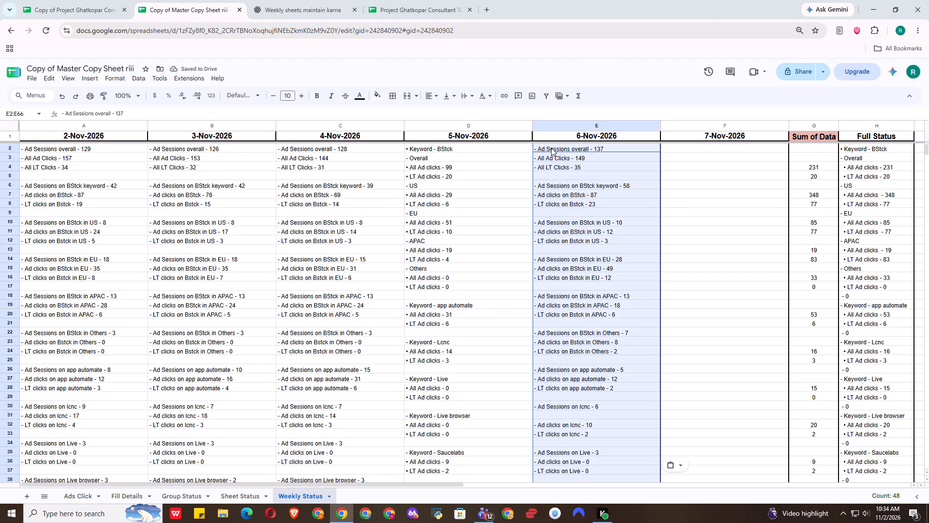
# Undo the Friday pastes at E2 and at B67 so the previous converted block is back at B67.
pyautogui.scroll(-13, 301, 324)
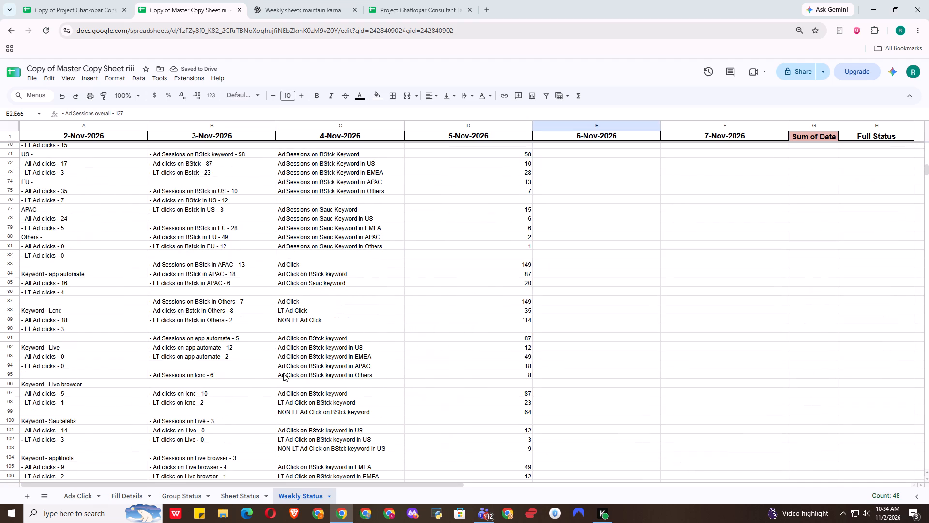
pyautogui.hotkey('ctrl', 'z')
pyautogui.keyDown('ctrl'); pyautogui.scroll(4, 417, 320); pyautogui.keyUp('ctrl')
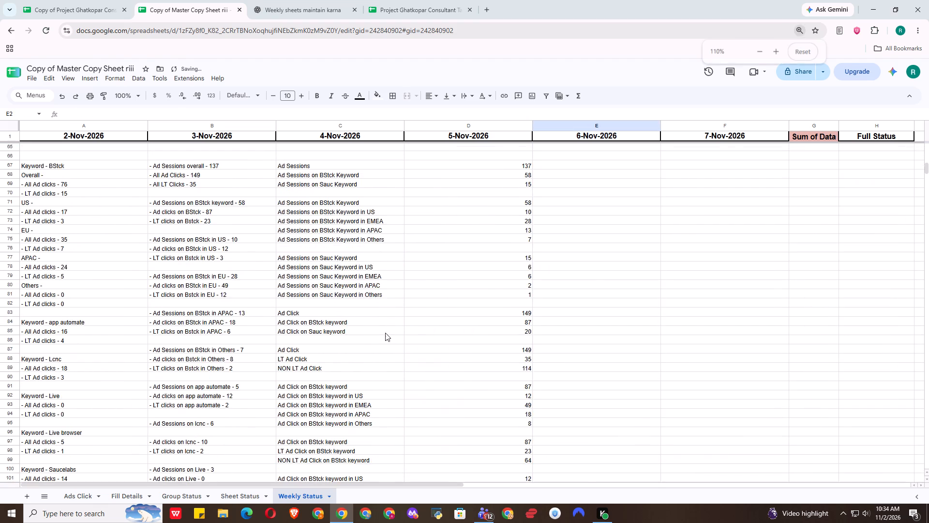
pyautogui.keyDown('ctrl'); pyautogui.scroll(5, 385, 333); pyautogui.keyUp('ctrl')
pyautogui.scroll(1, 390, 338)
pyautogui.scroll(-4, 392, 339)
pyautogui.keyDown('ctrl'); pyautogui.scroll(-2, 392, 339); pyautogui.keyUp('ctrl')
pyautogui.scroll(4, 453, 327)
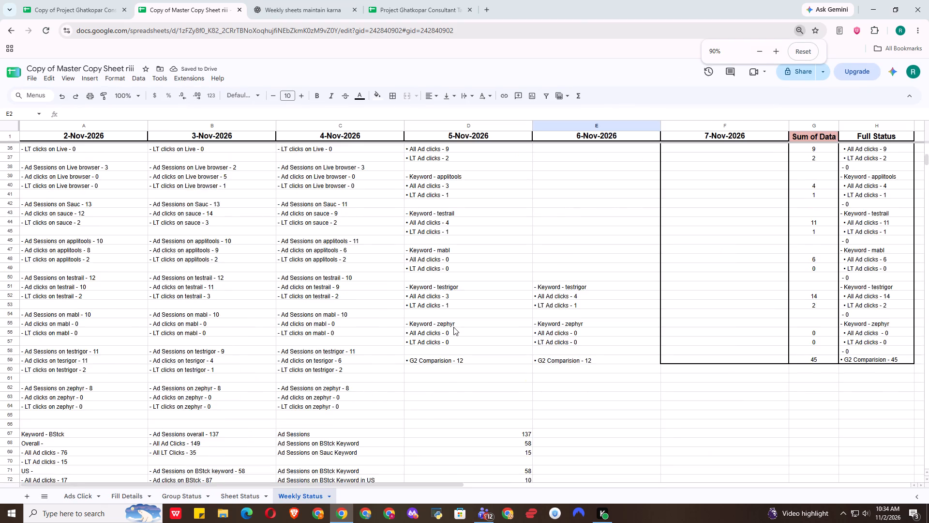
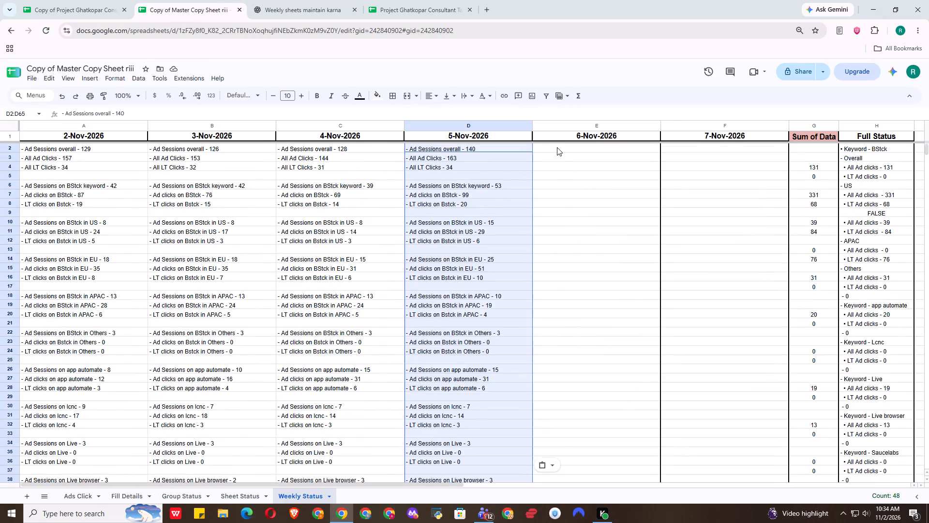
# Paste the converted 30 October block into the 6-Nov-2026 column from E2.
pyautogui.click(557, 147)
pyautogui.hotkey('ctrl', 'v')
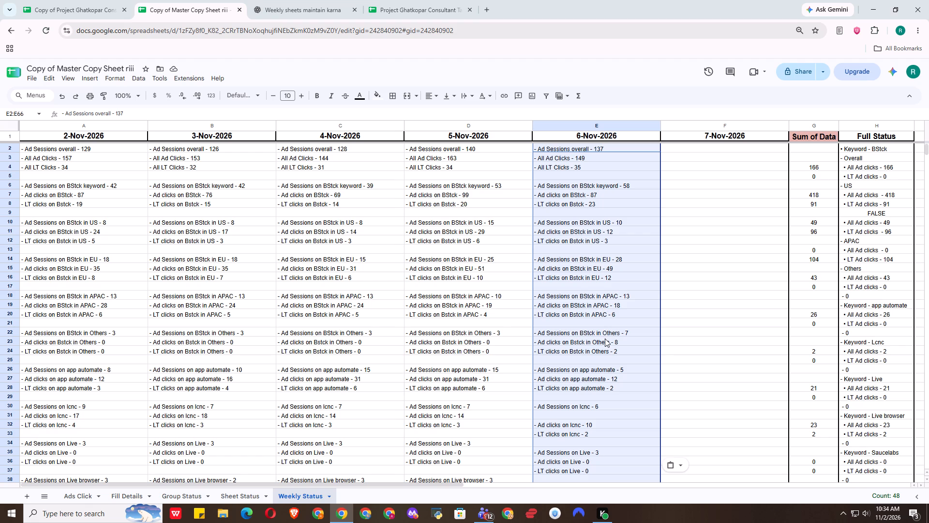
# Close gaps in the 6-Nov-2026 column by moving the mabl LT clicks row to E57 and the testrigor and zephyr rows to start at E59.
pyautogui.scroll(-7, 605, 338)
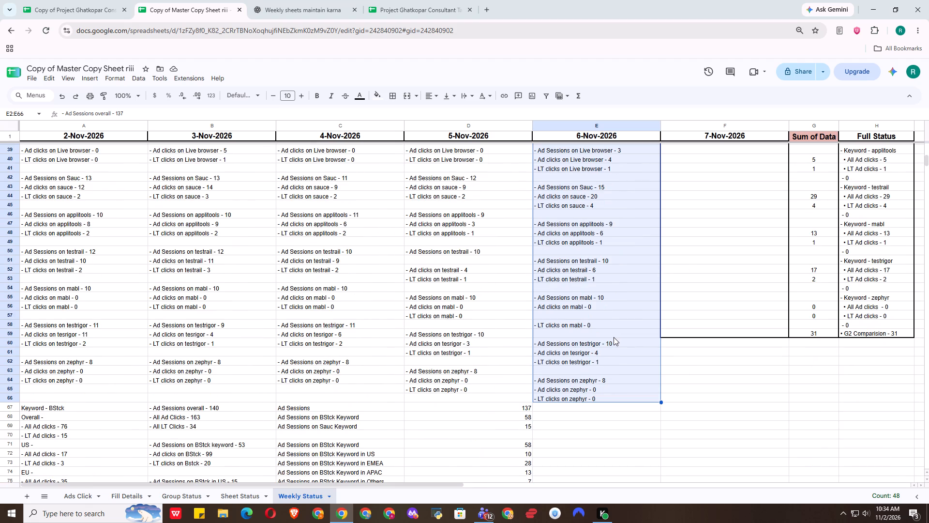
pyautogui.click(609, 362)
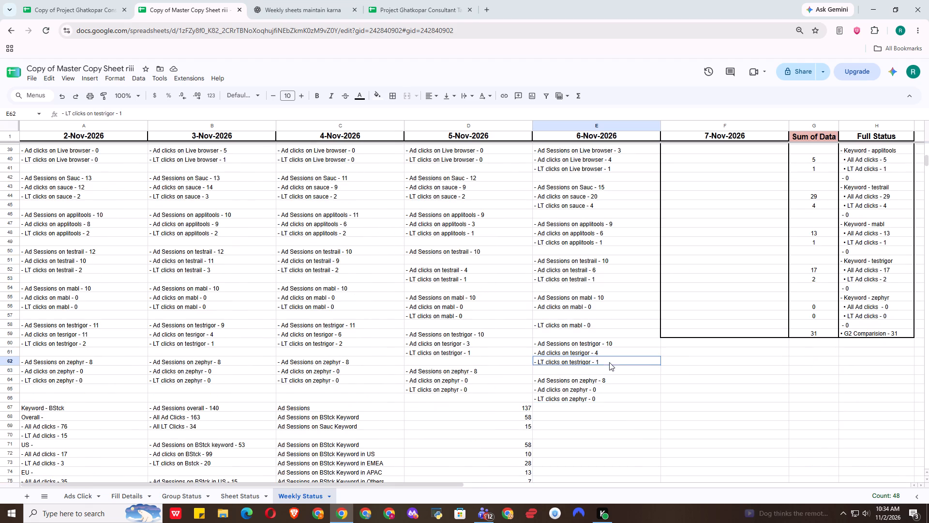
pyautogui.moveTo(565, 327); pyautogui.dragTo(610, 323)
pyautogui.hotkey('ctrl', 'x')
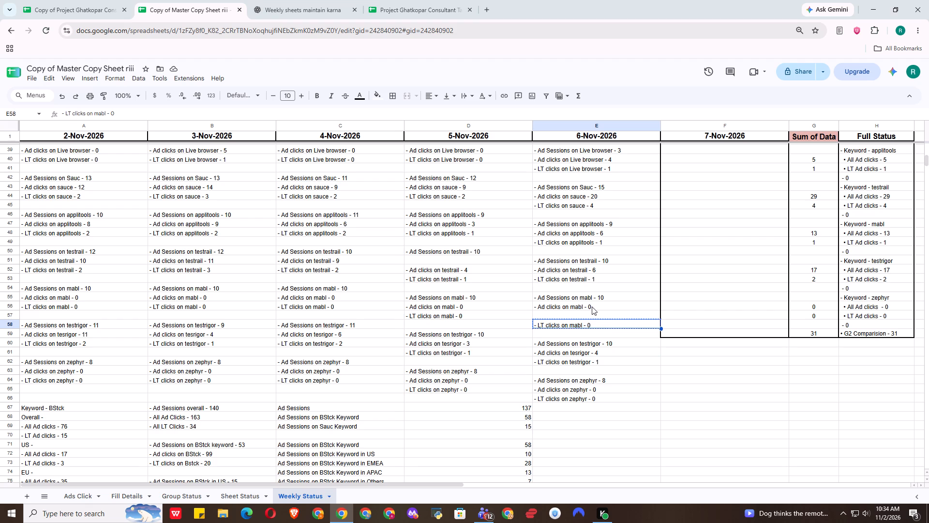
pyautogui.click(583, 311)
pyautogui.hotkey('ctrl', 'v')
pyautogui.moveTo(570, 345); pyautogui.dragTo(570, 345)
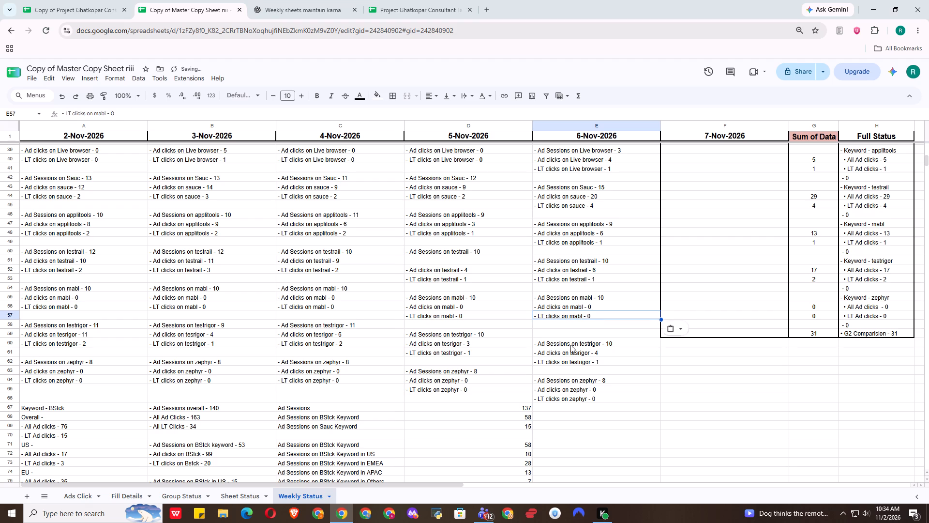
pyautogui.moveTo(570, 345); pyautogui.dragTo(605, 396)
pyautogui.hotkey('ctrl', 'x')
pyautogui.click(569, 334)
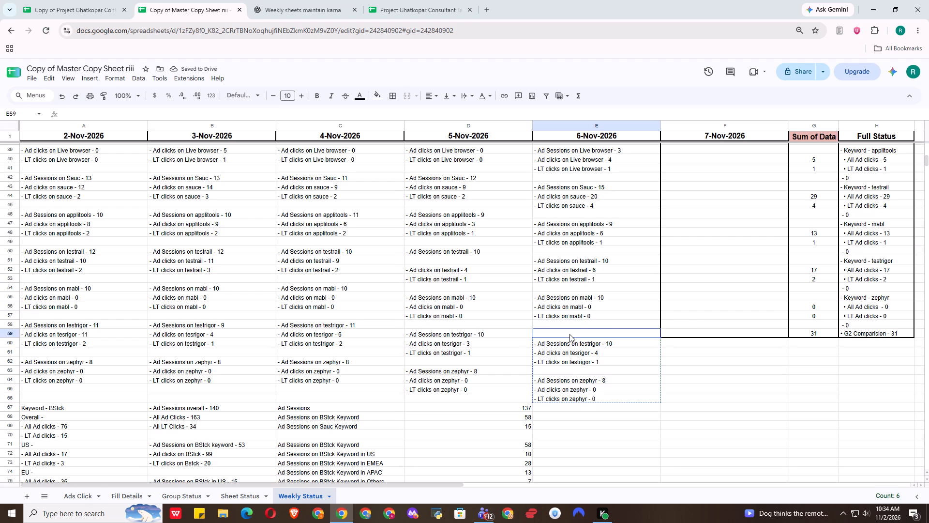
pyautogui.hotkey('ctrl', 'v')
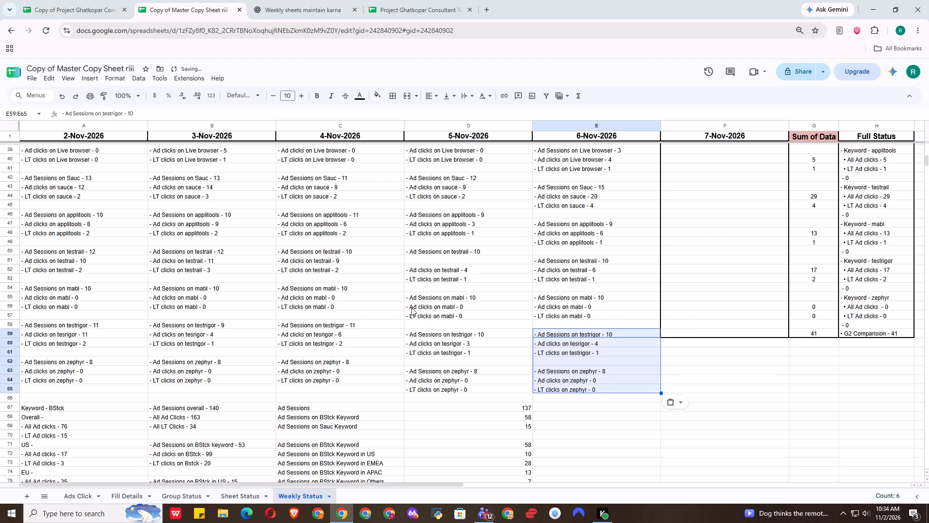
# In the 5-Nov-2026 column, move the testrail click rows up to D51 and the mabl-to-zephyr rows up to D54.
pyautogui.moveTo(419, 269); pyautogui.dragTo(467, 279)
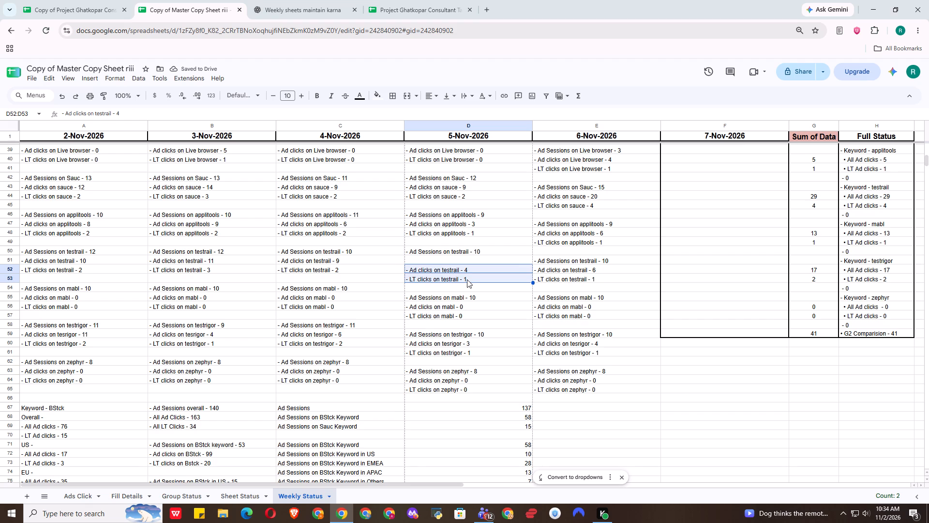
pyautogui.hotkey('ctrl', 'x')
pyautogui.click(458, 259)
pyautogui.hotkey('ctrl', 'v')
pyautogui.moveTo(461, 301); pyautogui.dragTo(500, 392)
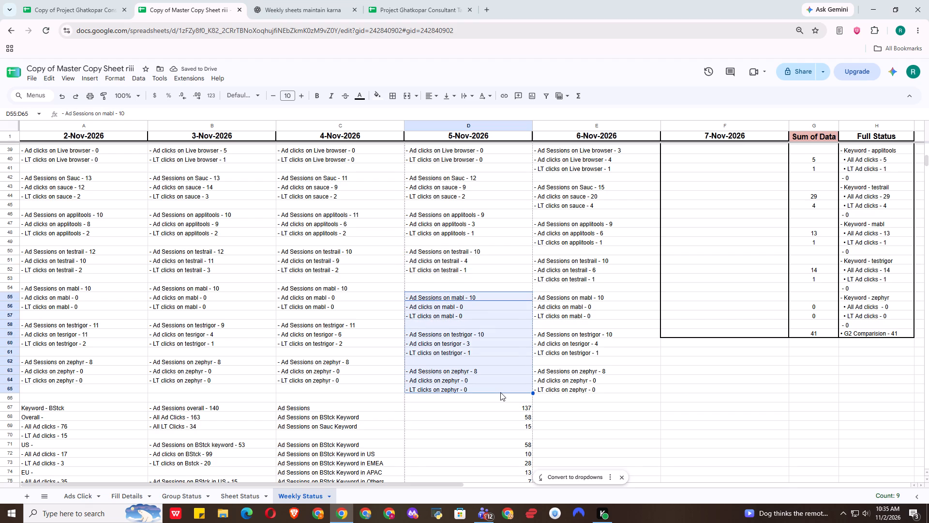
pyautogui.hotkey('ctrl', 'x')
pyautogui.click(447, 286)
pyautogui.hotkey('ctrl', 'v')
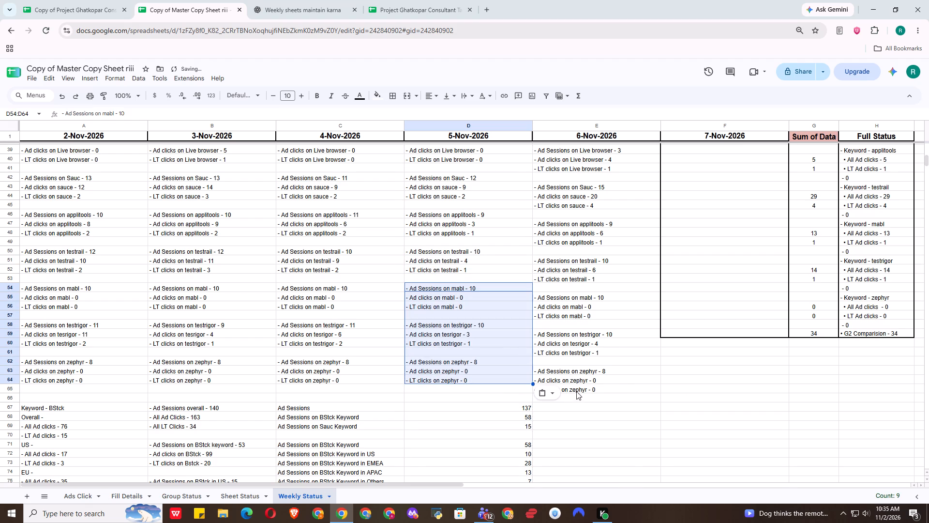
# In the 6-Nov-2026 column, move the lcnc click rows up to E31 and the Live-to-zephyr rows up to E34.
pyautogui.scroll(3, 587, 289)
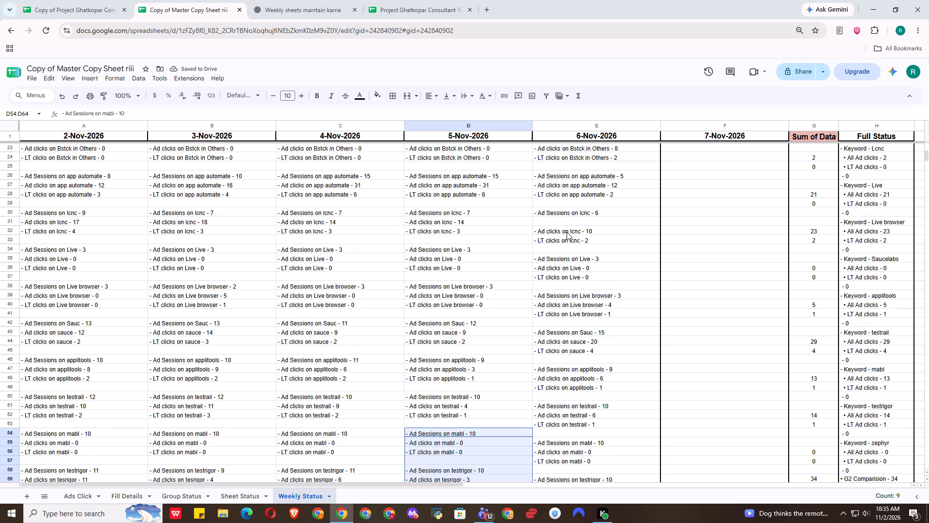
pyautogui.moveTo(567, 232); pyautogui.dragTo(588, 239)
pyautogui.hotkey('ctrl', 'x')
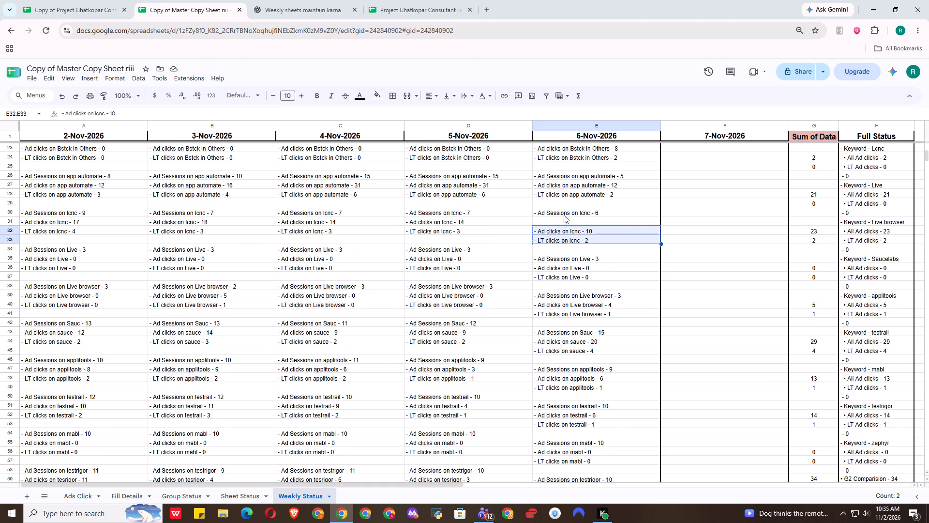
pyautogui.click(567, 223)
pyautogui.hotkey('ctrl', 'v')
pyautogui.moveTo(564, 261); pyautogui.dragTo(648, 416)
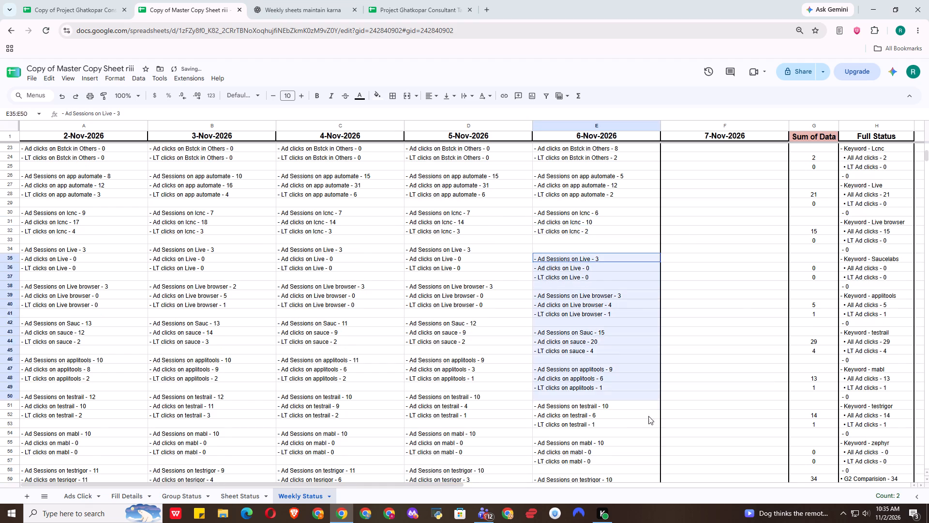
pyautogui.moveTo(648, 416); pyautogui.dragTo(626, 316)
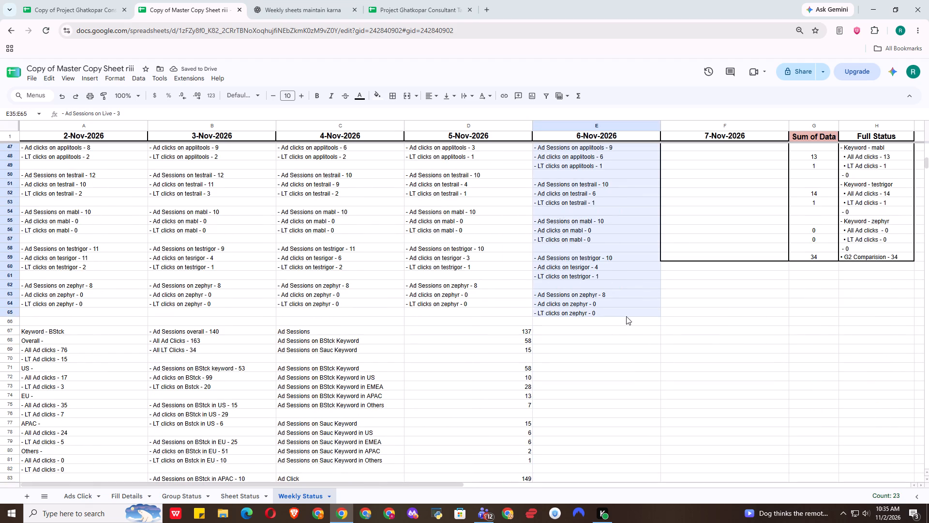
pyautogui.moveTo(626, 316); pyautogui.dragTo(627, 318)
pyautogui.hotkey('ctrl', 'x')
pyautogui.scroll(5, 623, 318)
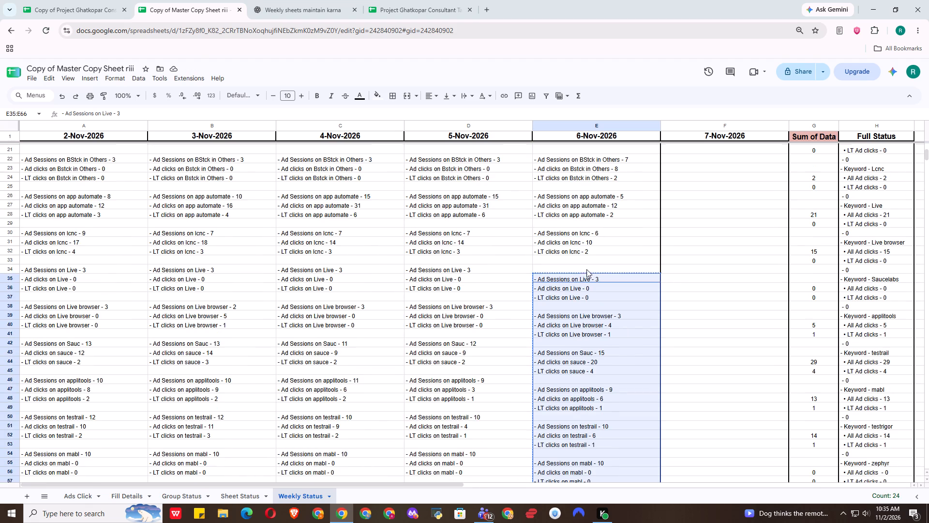
pyautogui.click(582, 267)
pyautogui.hotkey('ctrl', 'v')
pyautogui.scroll(-3, 614, 327)
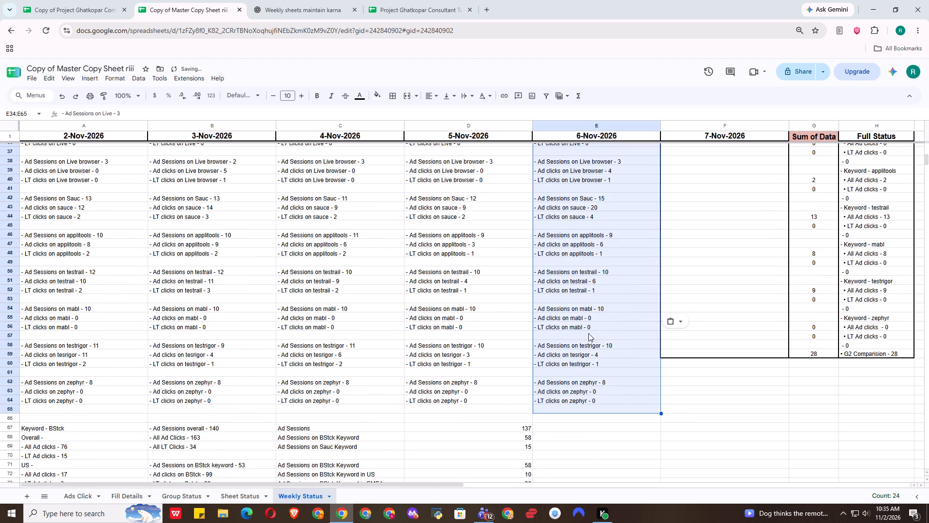
# Copy the 31 October 2026 column from DU2 to the bottom of the ADs Clicks Summary sheet in Project Ghatkopar Consultant Tasks.
pyautogui.click(55, 0)
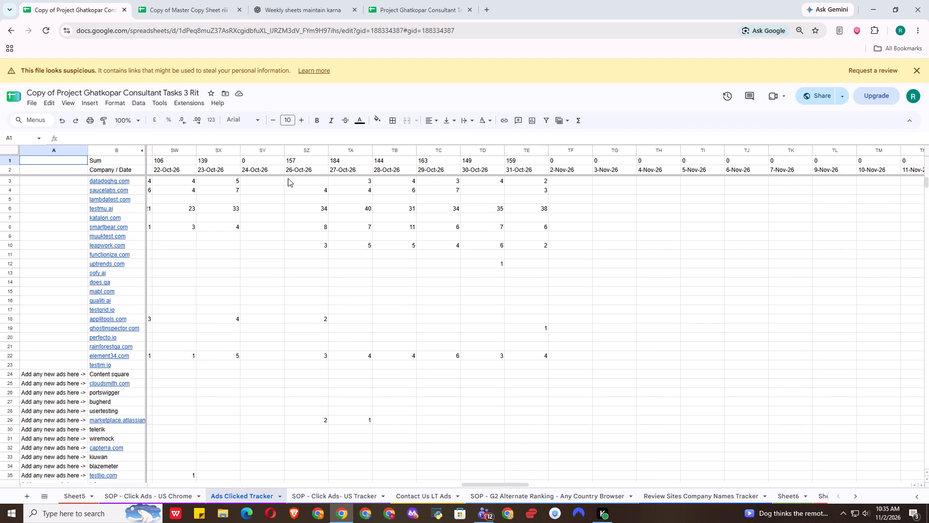
pyautogui.click(177, 0)
pyautogui.scroll(5, 345, 245)
pyautogui.click(393, 0)
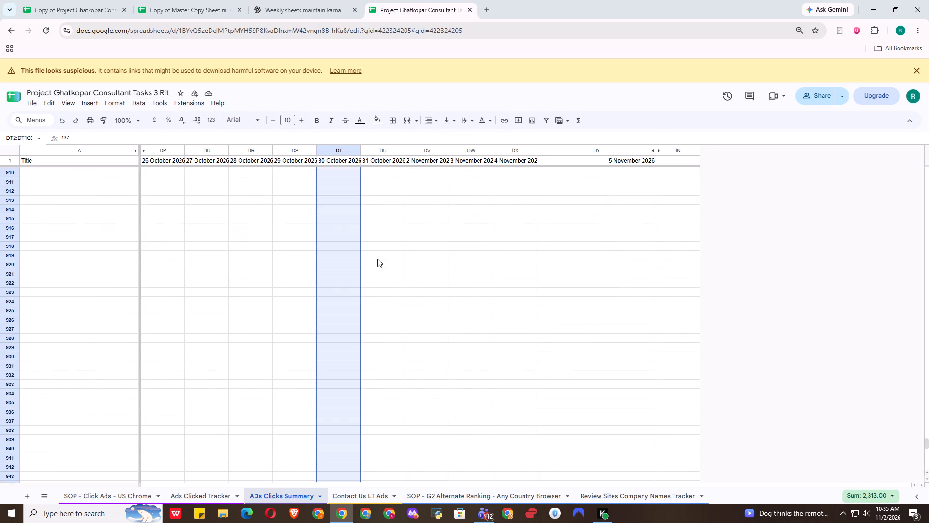
pyautogui.scroll(3, 377, 259)
pyautogui.moveTo(927, 441); pyautogui.dragTo(927, 0)
pyautogui.click(391, 172)
pyautogui.hotkey('ctrl', 'shift', 'Down')
pyautogui.hotkey('ctrl', 'shift', 'Down')
pyautogui.hotkey('ctrl', 'shift', 'Down')
pyautogui.hotkey('ctrl', 'shift', 'Down')
pyautogui.hotkey('ctrl', 'shift', 'Down')
pyautogui.hotkey('ctrl', 'shift', 'Down')
pyautogui.hotkey('ctrl', 'shift', 'Down')
pyautogui.hotkey('ctrl', 'shift', 'Down')
pyautogui.hotkey('ctrl', 'shift', 'Down')
pyautogui.hotkey('ctrl', 'shift', 'Down')
pyautogui.hotkey('ctrl', 'shift', 'Down')
pyautogui.hotkey('ctrl', 'shift', 'Down')
pyautogui.hotkey('ctrl', 'shift', 'Down')
pyautogui.hotkey('ctrl', 'shift', 'Down')
pyautogui.hotkey('ctrl', 'shift', 'Down')
pyautogui.hotkey('ctrl', 'shift', 'Down')
pyautogui.hotkey('ctrl', 'shift', 'Down')
pyautogui.hotkey('ctrl', 'shift', 'Down')
pyautogui.hotkey('ctrl', 'shift', 'Down')
pyautogui.hotkey('ctrl', 'shift', 'Down')
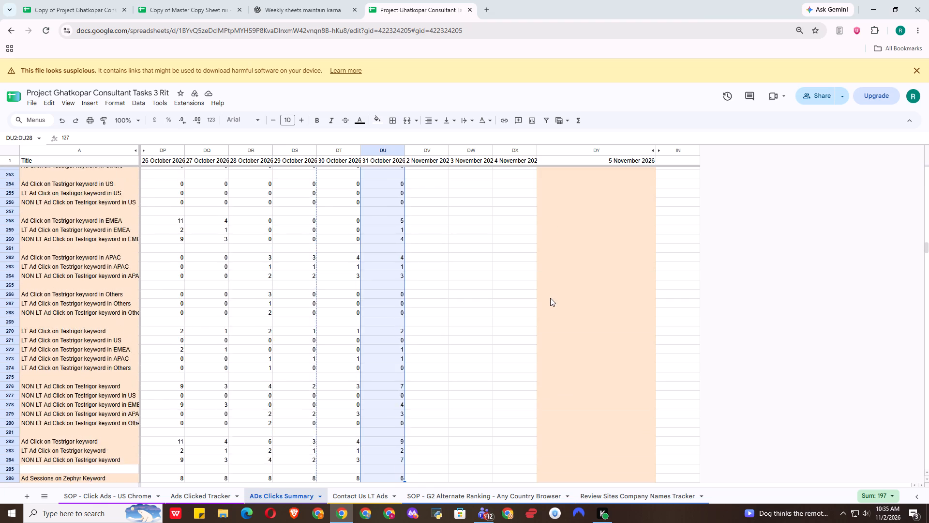
pyautogui.hotkey('ctrl', 'c')
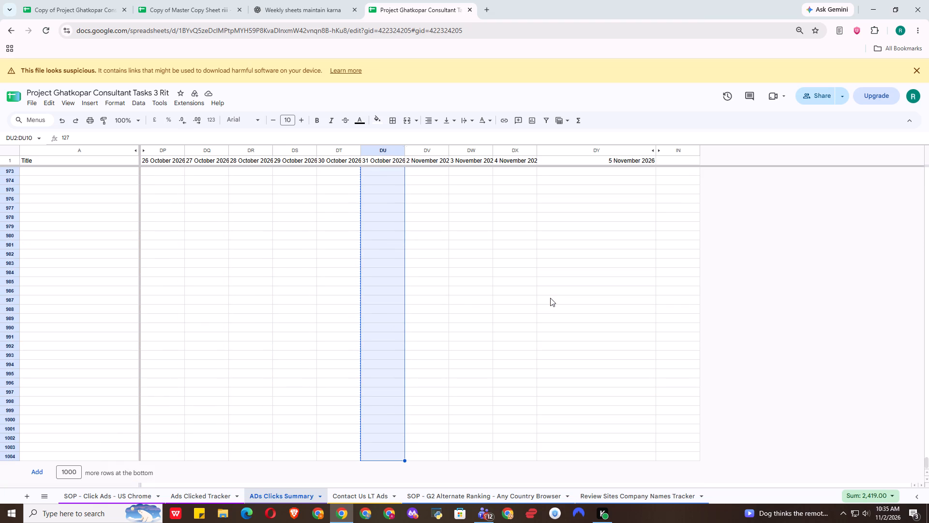
# Paste the 31 October values over the raw figures from D67 in the master copy's Weekly Status sheet.
pyautogui.click(163, 15)
pyautogui.scroll(3, 488, 279)
pyautogui.scroll(-2, 345, 284)
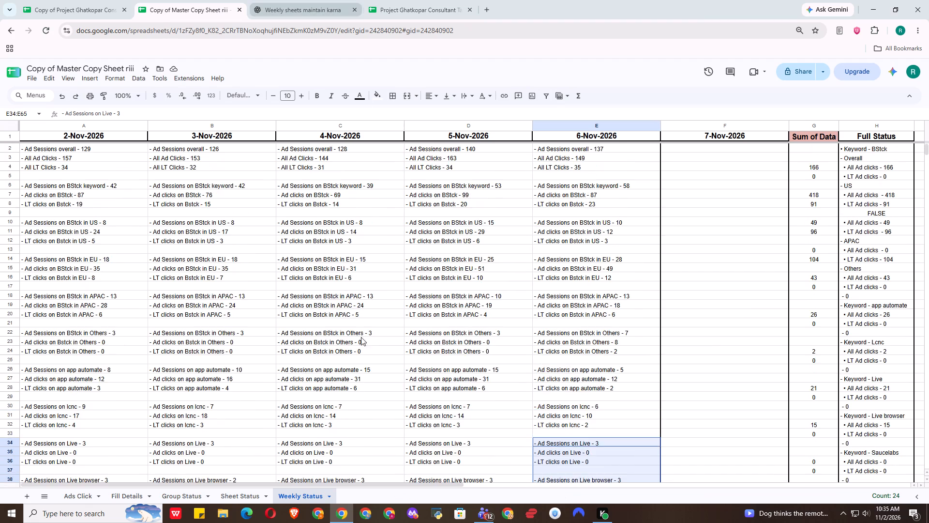
pyautogui.scroll(-9, 361, 337)
pyautogui.click(512, 219)
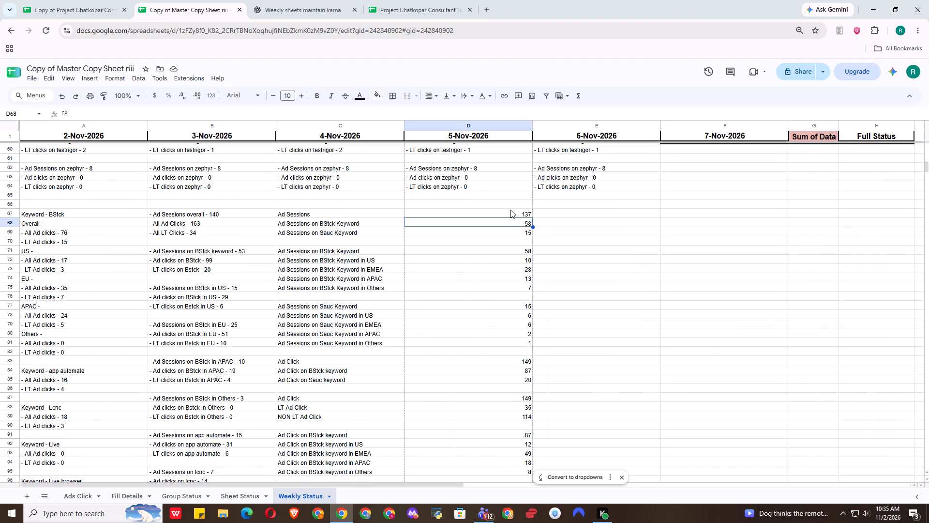
pyautogui.click(511, 211)
pyautogui.hotkey('ctrl', 'v')
pyautogui.moveTo(337, 213); pyautogui.dragTo(337, 213)
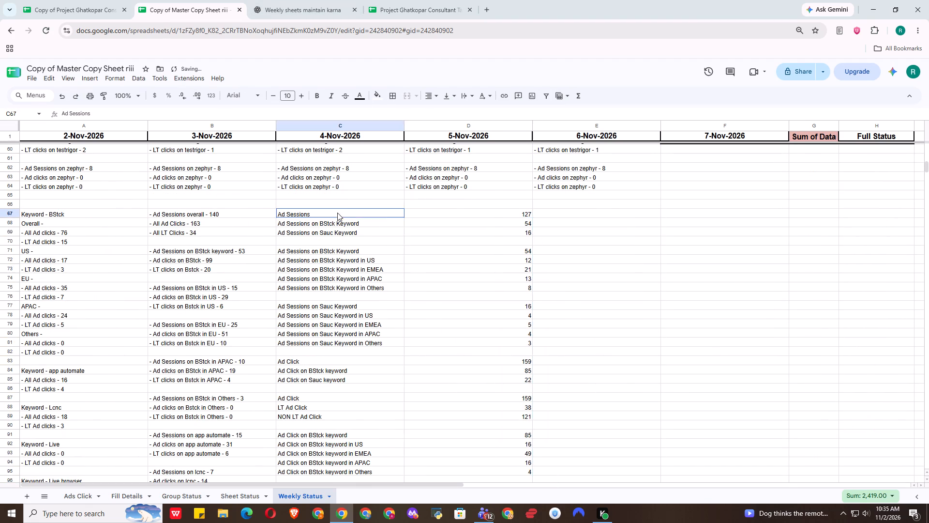
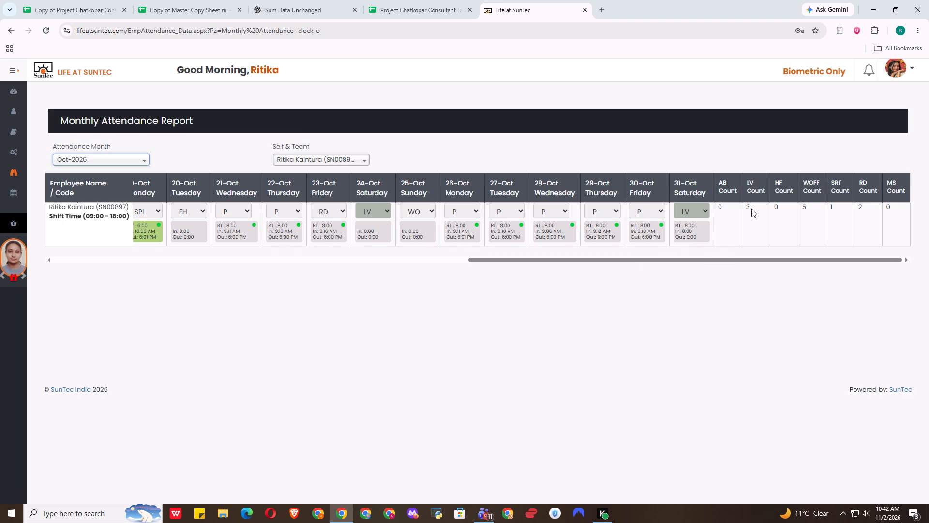
# Review the Oct-2026 monthly attendance report, checking the LV, SRT and RD summary counts against the daily entries from 1 October onward.
pyautogui.moveTo(751, 209); pyautogui.dragTo(747, 206)
pyautogui.moveTo(832, 207); pyautogui.dragTo(831, 207)
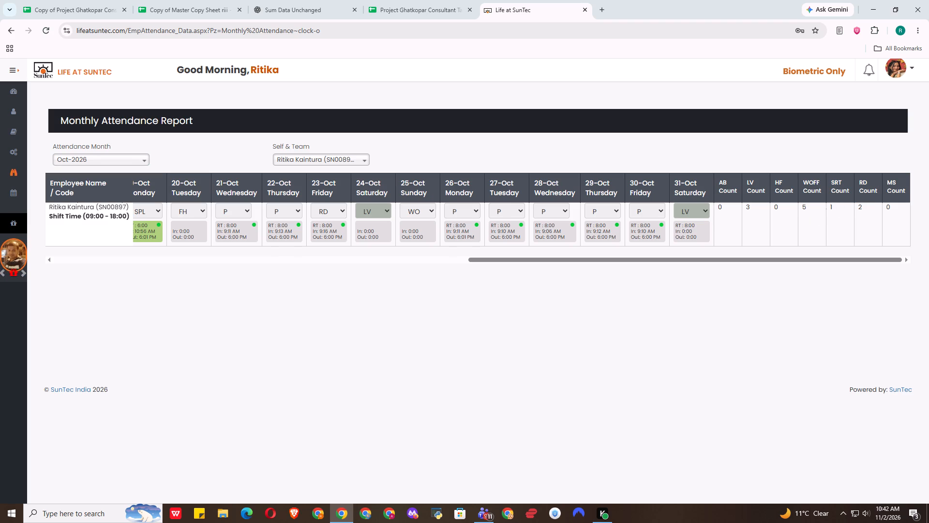
pyautogui.moveTo(831, 207); pyautogui.dragTo(826, 209)
pyautogui.moveTo(869, 205); pyautogui.dragTo(847, 206)
pyautogui.moveTo(725, 261); pyautogui.dragTo(562, 308)
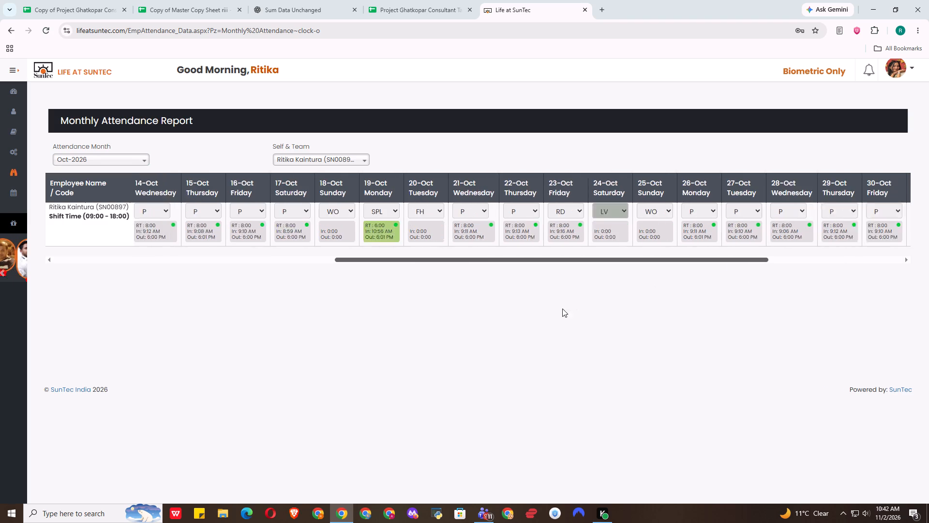
pyautogui.moveTo(562, 308); pyautogui.dragTo(334, 323)
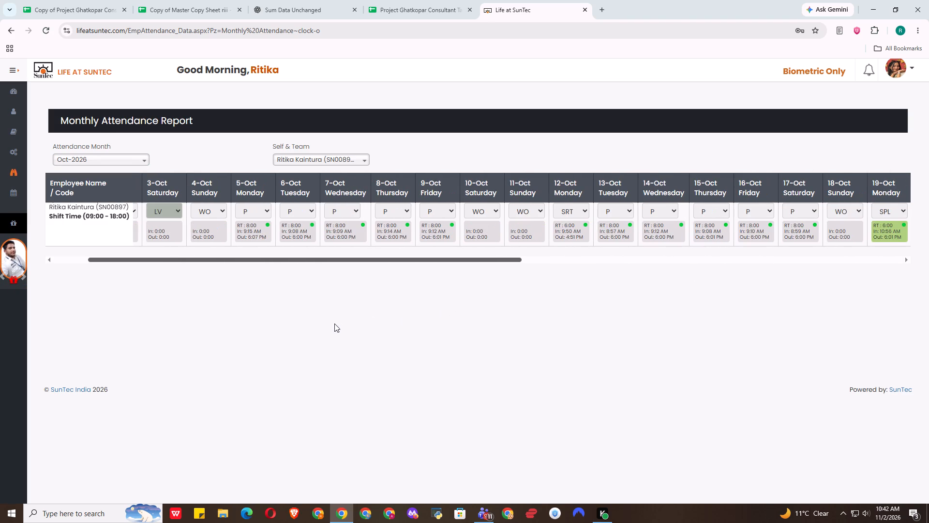
pyautogui.moveTo(334, 323); pyautogui.dragTo(151, 346)
pyautogui.moveTo(605, 257); pyautogui.dragTo(159, 298)
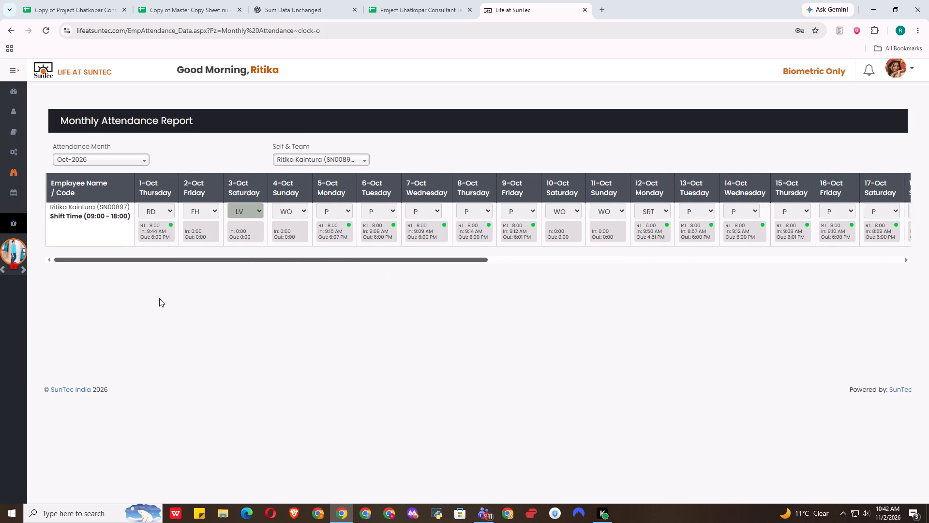
pyautogui.moveTo(159, 298); pyautogui.dragTo(159, 298)
pyautogui.moveTo(159, 298); pyautogui.dragTo(277, 308)
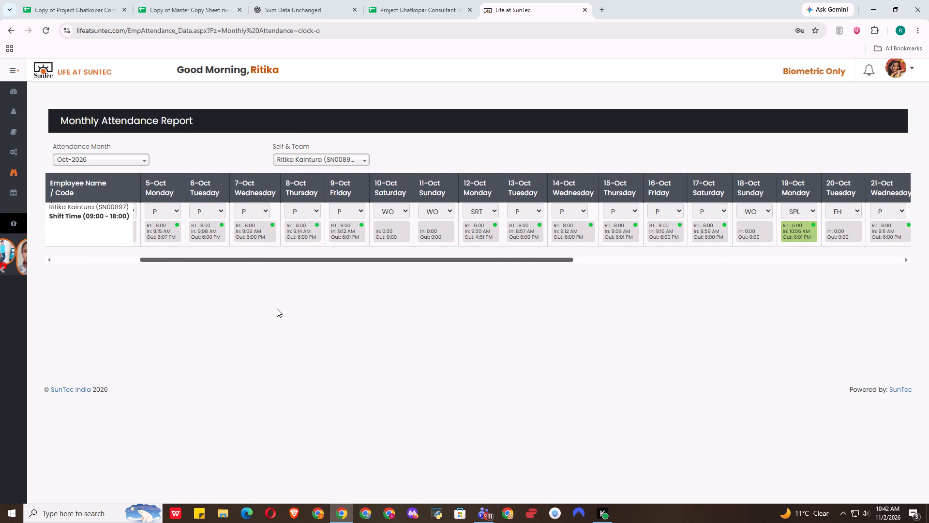
pyautogui.moveTo(277, 308); pyautogui.dragTo(409, 314)
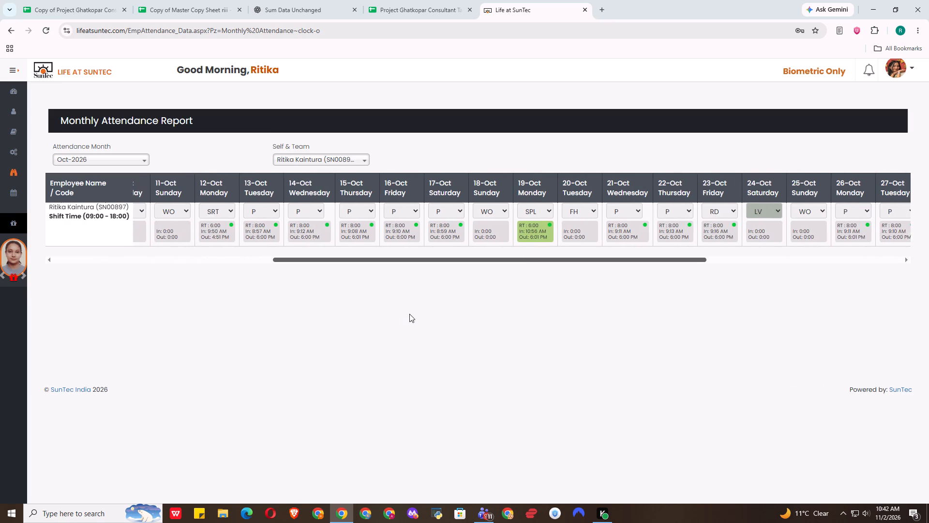
pyautogui.moveTo(409, 314); pyautogui.dragTo(422, 314)
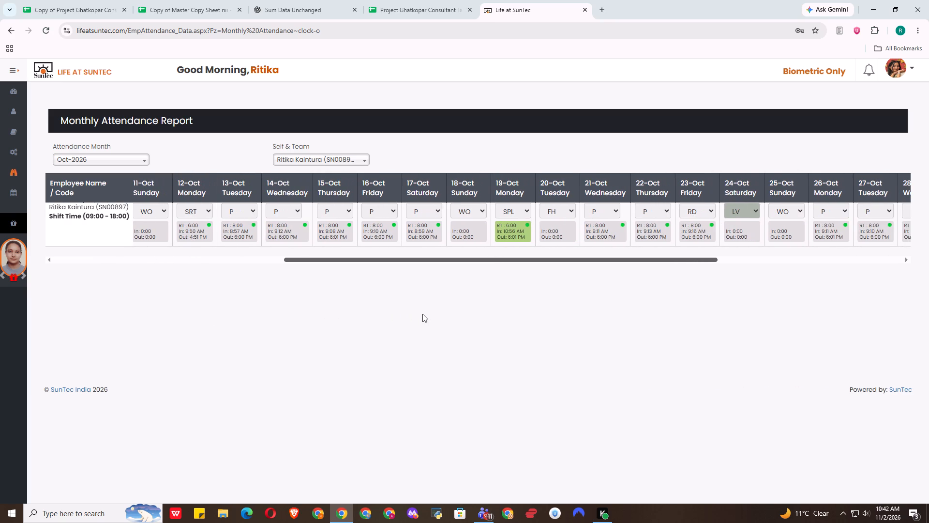
pyautogui.moveTo(422, 314); pyautogui.dragTo(443, 315)
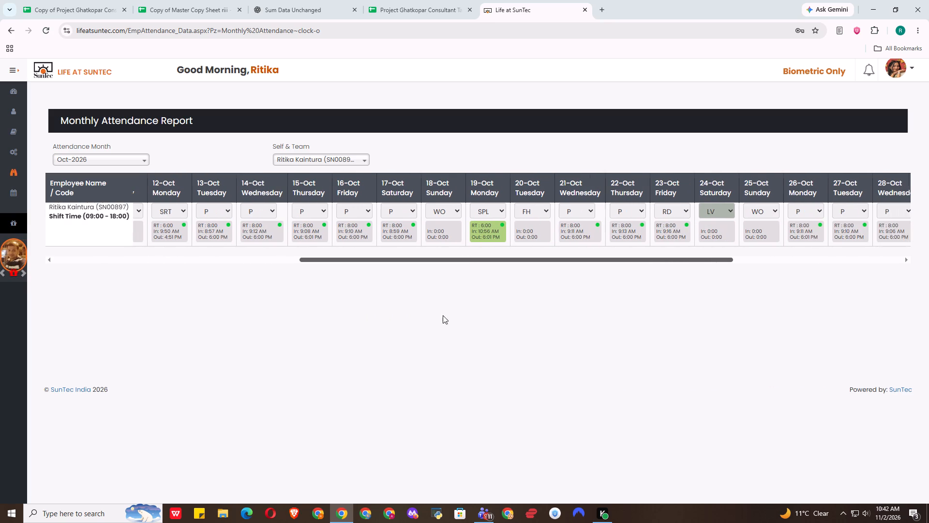
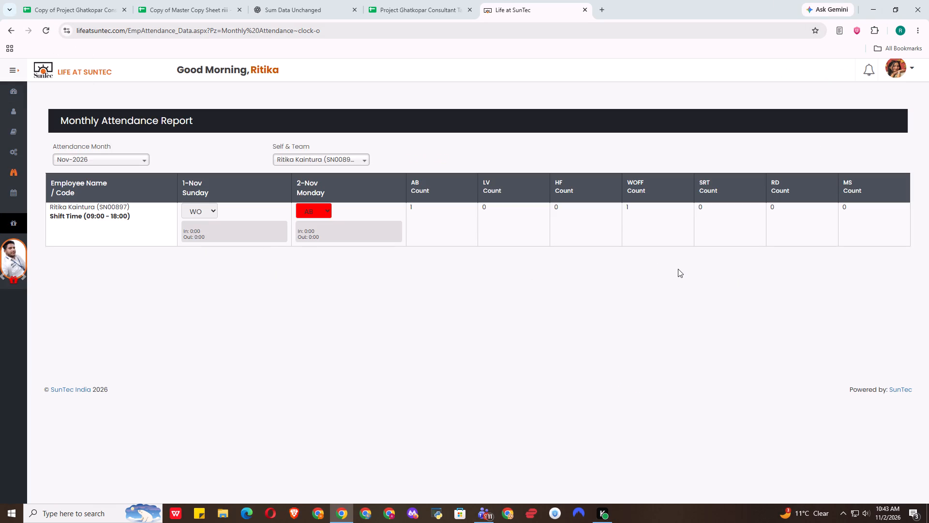
# Check the late-October entries and summary counts in the Oct-2026 monthly attendance report, and close the attendance page.
pyautogui.click(120, 158)
pyautogui.click(115, 197)
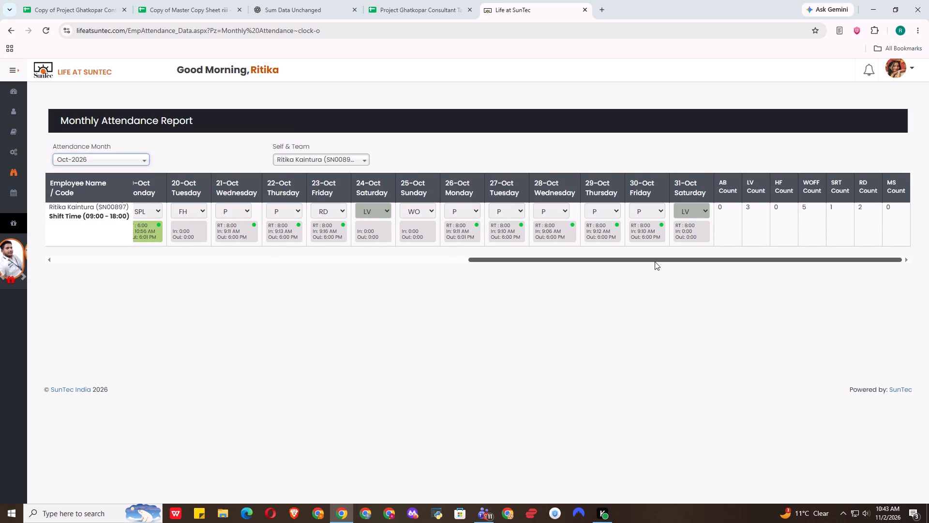
pyautogui.scroll(1, 714, 178)
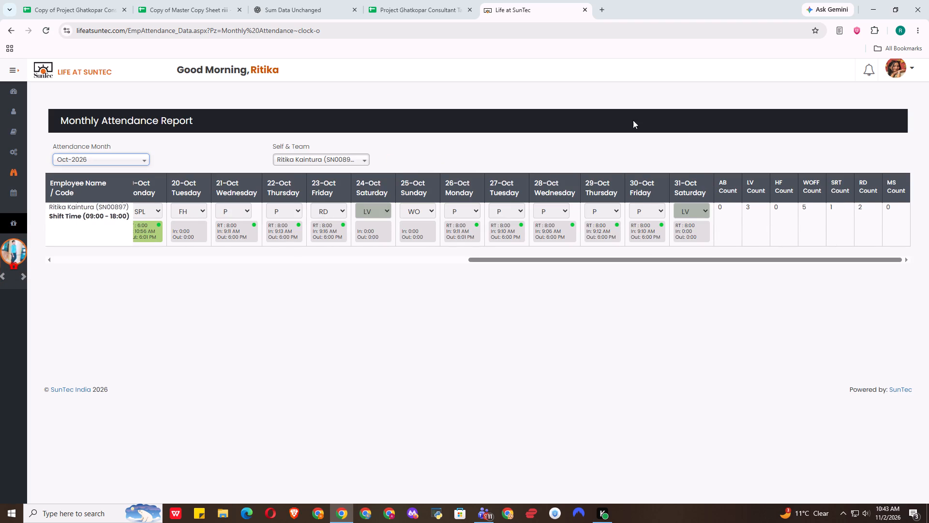
pyautogui.click(587, 9)
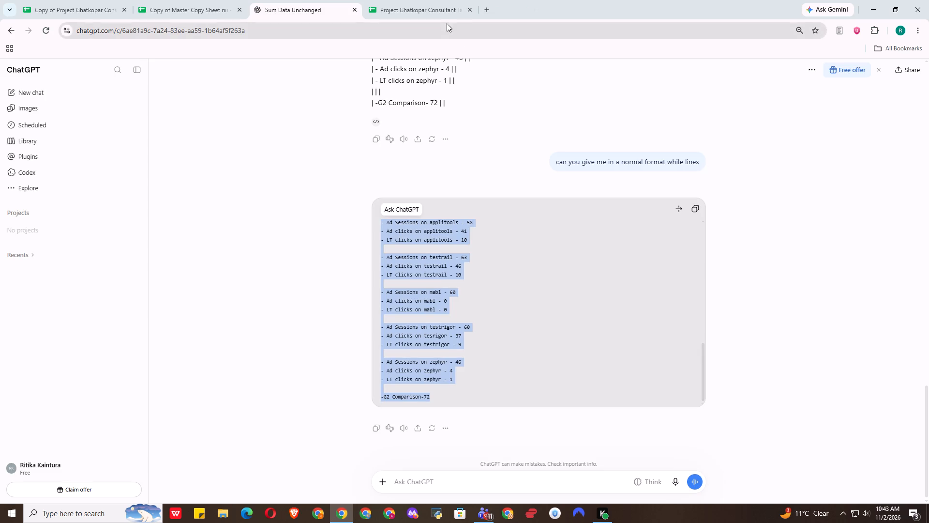
# Return to the Weekly Status sheet in Copy of Master Copy Sheet riii.
pyautogui.click(210, 0)
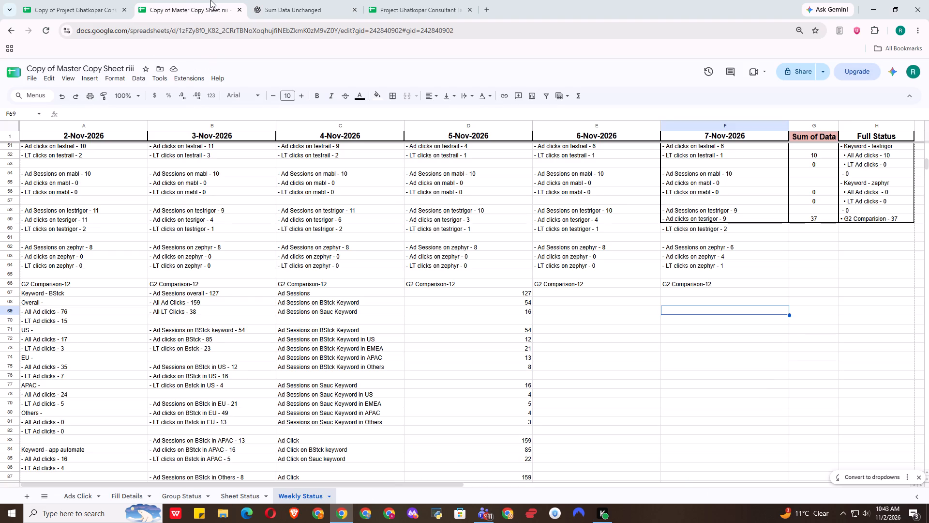
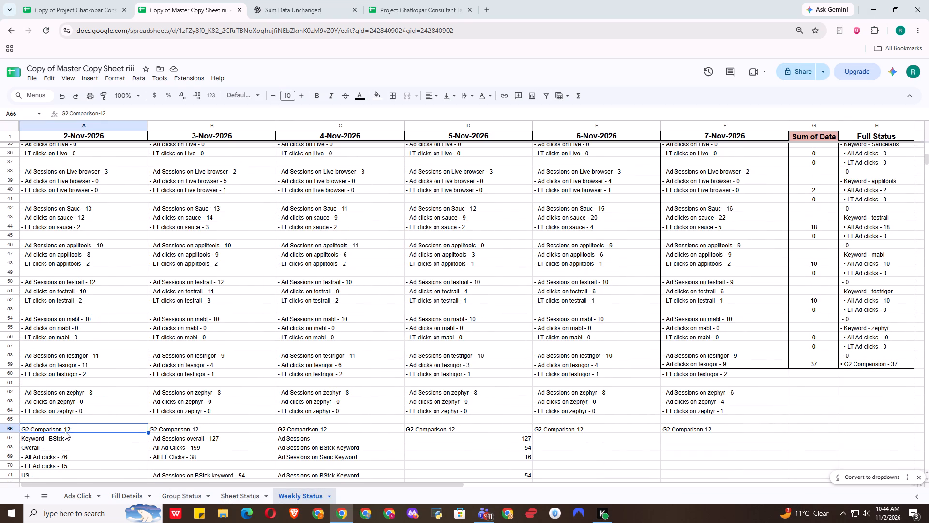
# Move the ad session and click summary in columns C and D from row 67 down to start at C71.
pyautogui.scroll(-5, 341, 418)
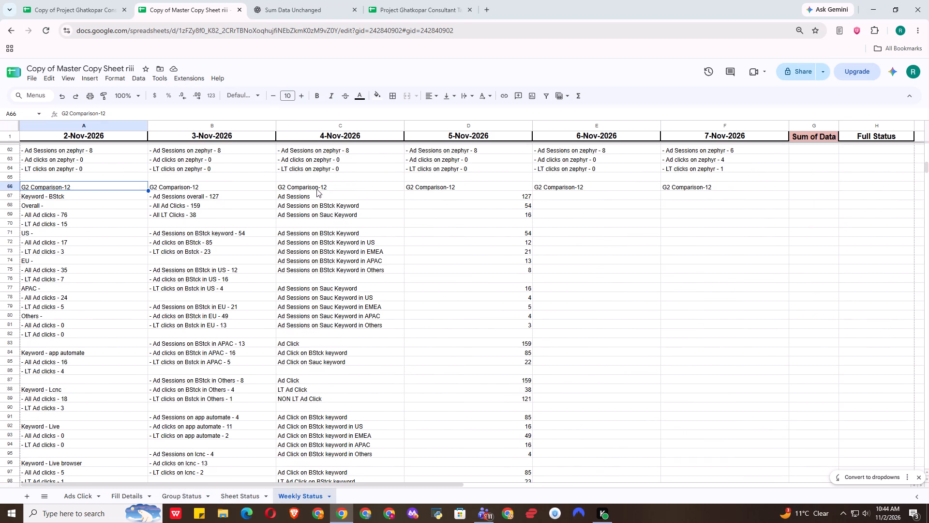
pyautogui.moveTo(334, 196); pyautogui.dragTo(577, 522)
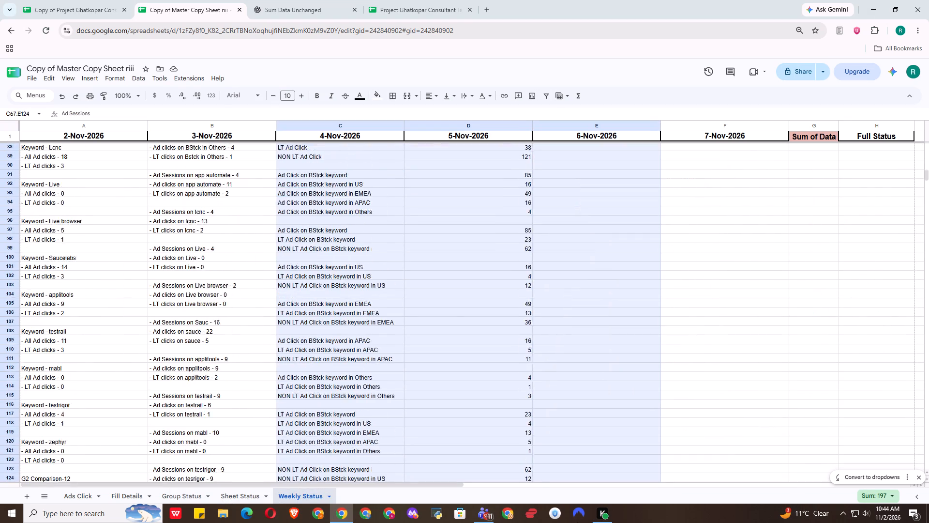
pyautogui.moveTo(577, 522); pyautogui.dragTo(523, 522)
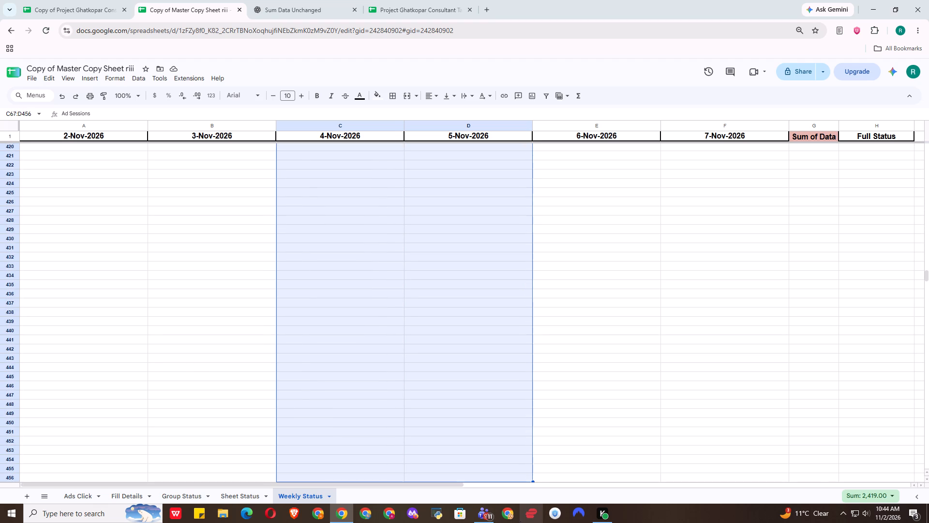
pyautogui.hotkey('ctrl', 'x')
pyautogui.click(599, 247)
pyautogui.hotkey('ctrl', 'Up')
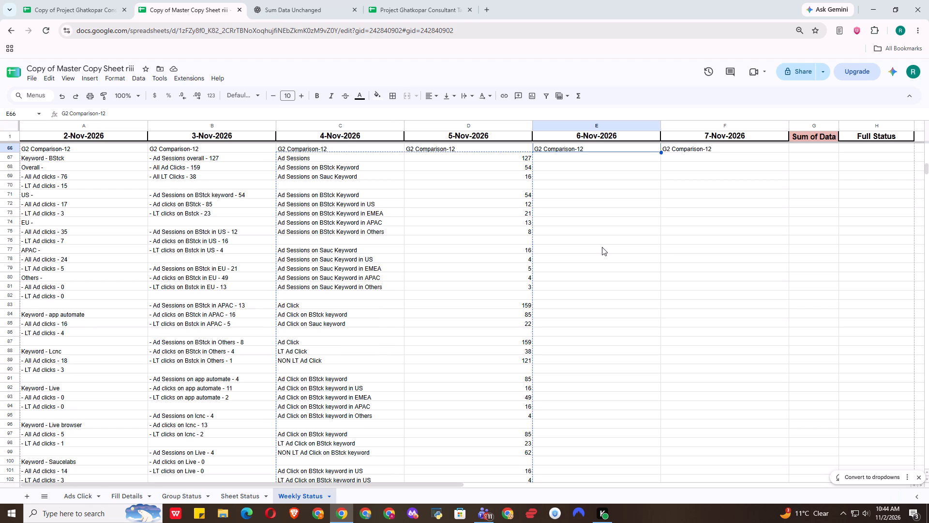
pyautogui.click(336, 195)
pyautogui.hotkey('ctrl', 'v')
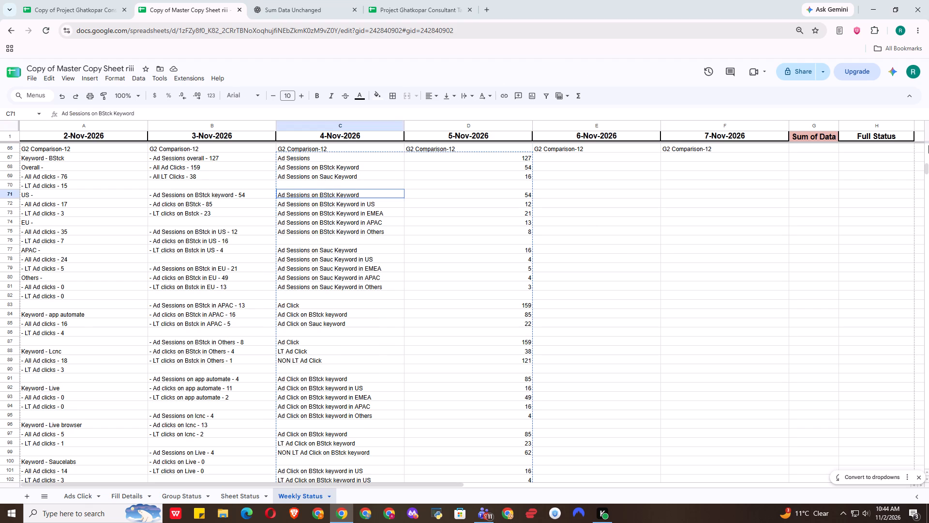
# Delete the leftover keyword and ad click text in columns A and B from row 67 downward.
pyautogui.scroll(1, 105, 180)
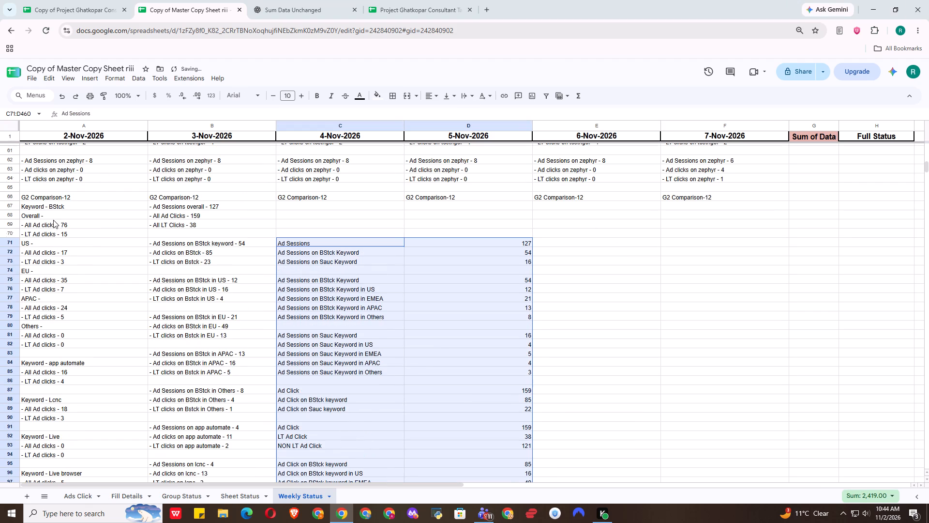
pyautogui.moveTo(42, 206); pyautogui.dragTo(256, 522)
pyautogui.scroll(7, 350, 351)
pyautogui.press('BackSpace')
pyautogui.click(490, 296)
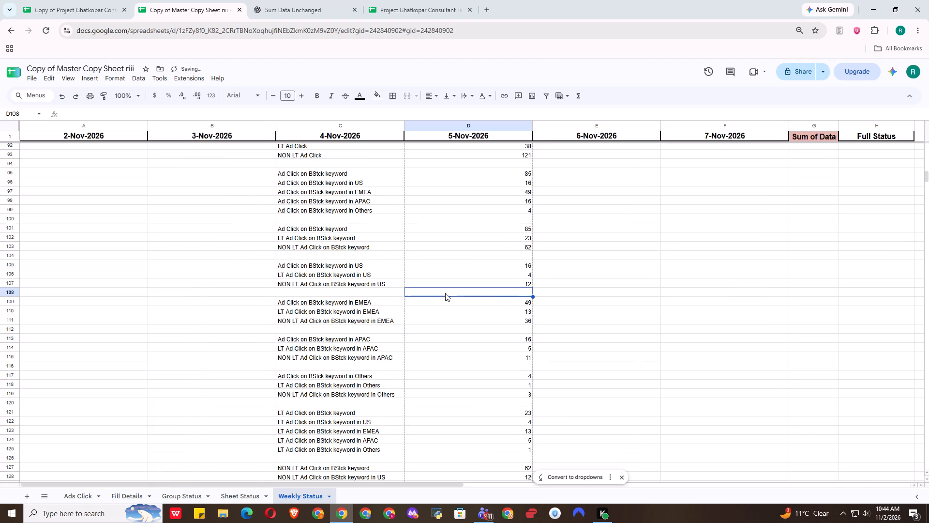
# Examine the Sum of Data and Full Status columns, including the contents of G2 and the formula in G10.
pyautogui.scroll(20, 441, 291)
pyautogui.scroll(4, 441, 291)
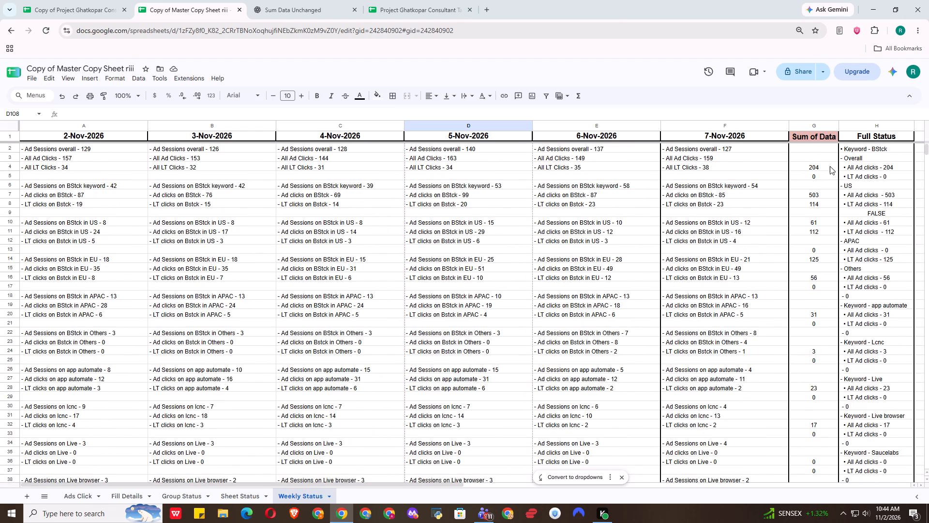
pyautogui.doubleClick(810, 151)
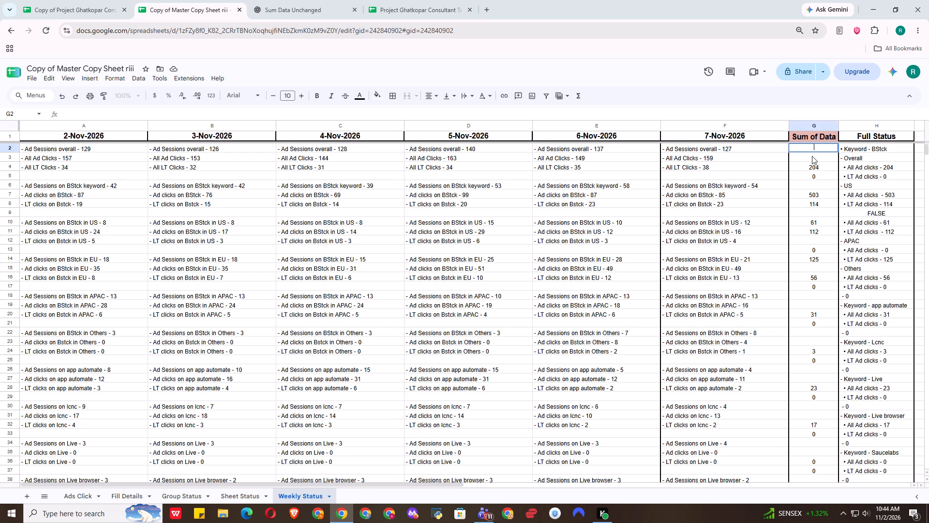
pyautogui.click(823, 224)
pyautogui.scroll(-3, 873, 256)
pyautogui.scroll(1, 871, 261)
pyautogui.scroll(-8, 871, 261)
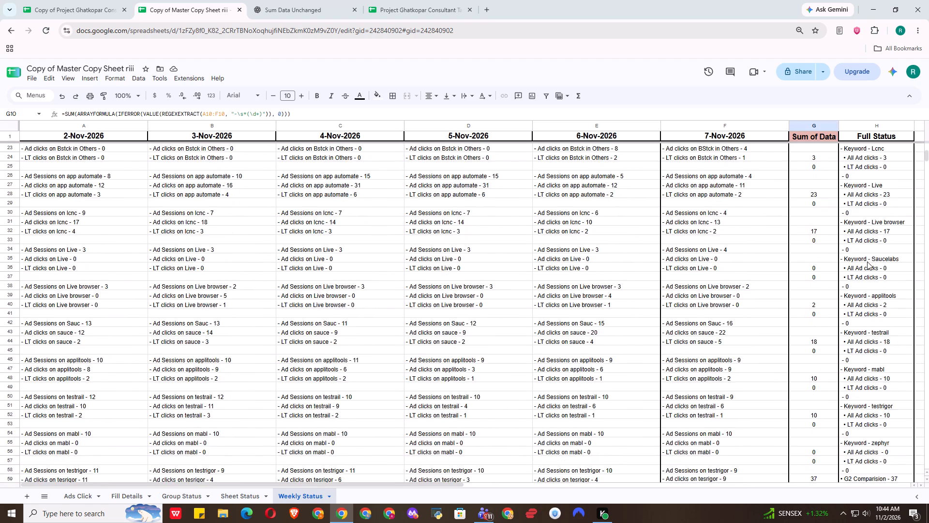
pyautogui.scroll(-3, 867, 261)
pyautogui.scroll(15, 867, 267)
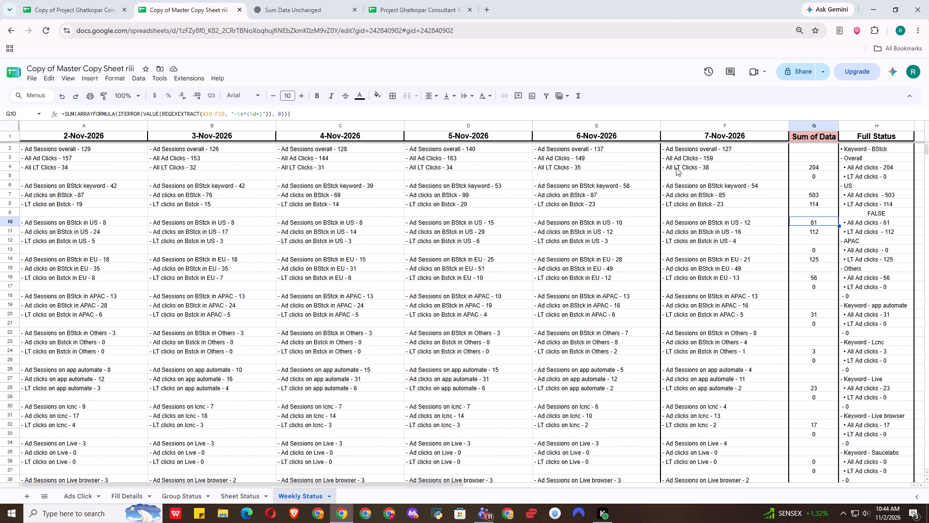
# Clear all borders from the 7-Nov-2026 column cells F2:F59.
pyautogui.moveTo(668, 148); pyautogui.dragTo(669, 159)
pyautogui.click(699, 211)
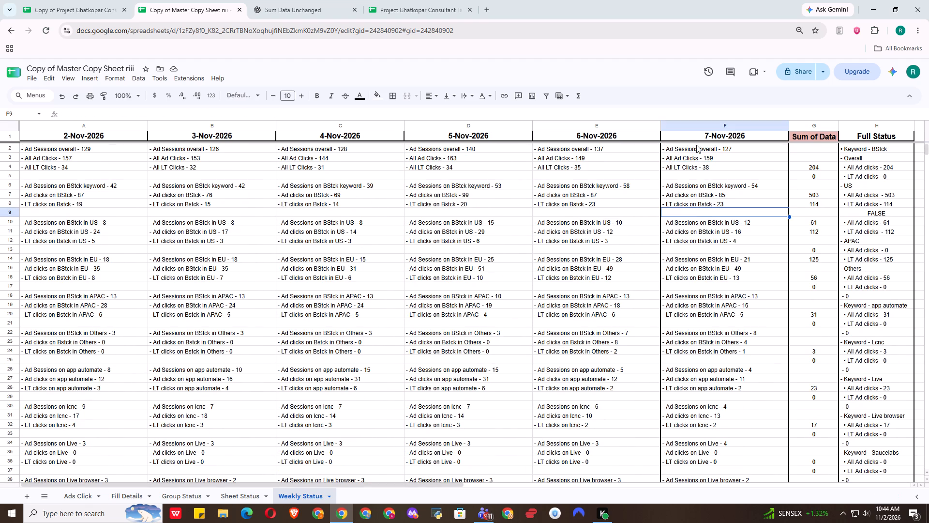
pyautogui.moveTo(696, 145); pyautogui.dragTo(711, 320)
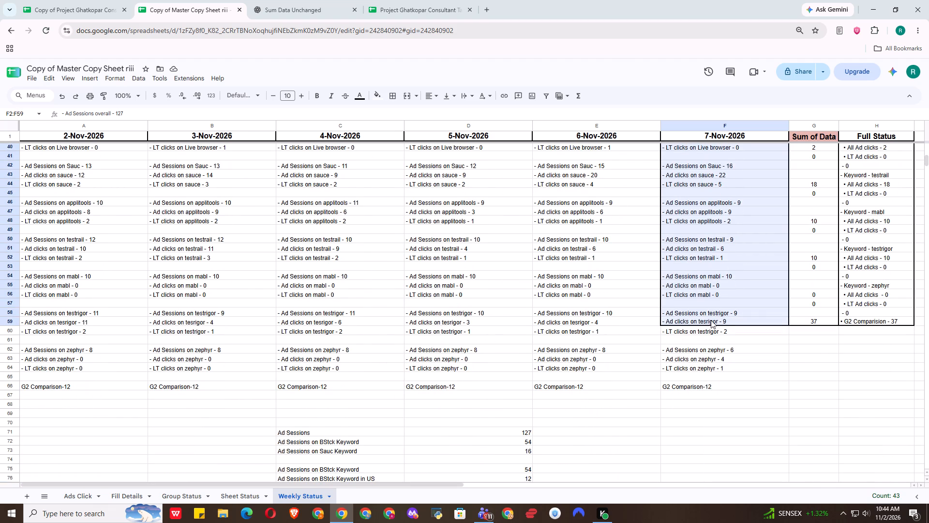
pyautogui.moveTo(711, 320); pyautogui.dragTo(711, 321)
pyautogui.click(390, 95)
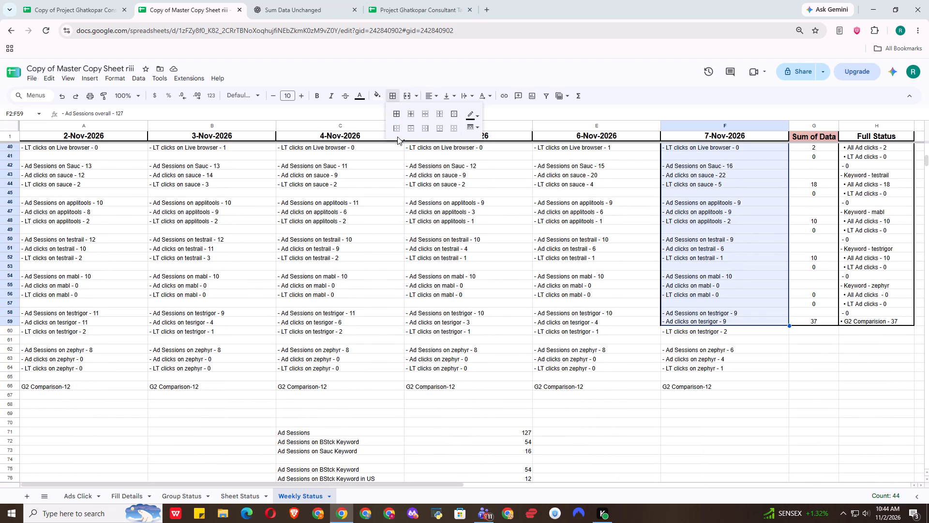
pyautogui.click(427, 115)
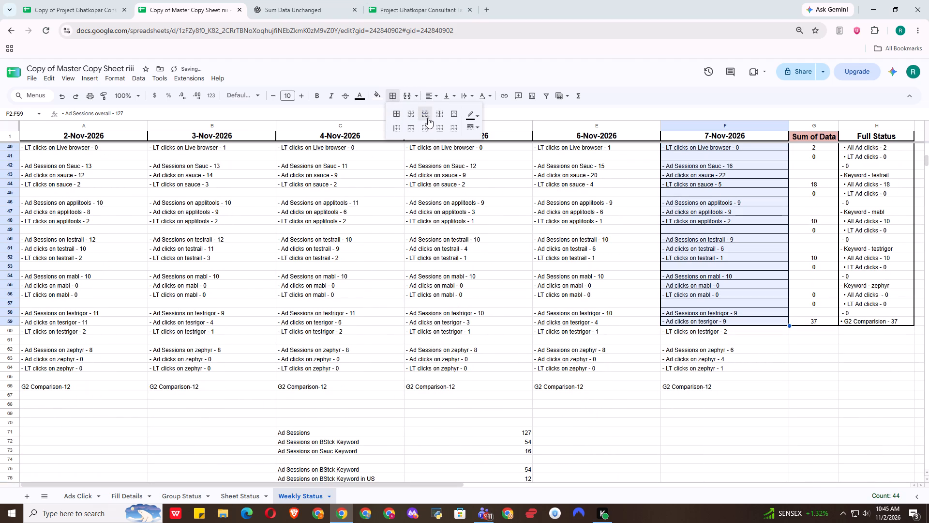
pyautogui.click(450, 131)
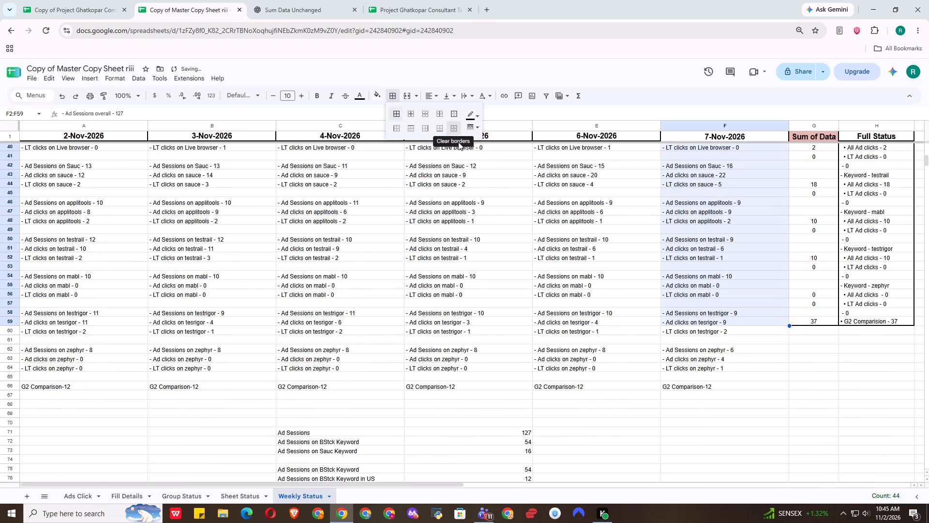
pyautogui.click(771, 381)
# Clear all borders from the Sum of Data cells G2:G59.
pyautogui.scroll(11, 777, 360)
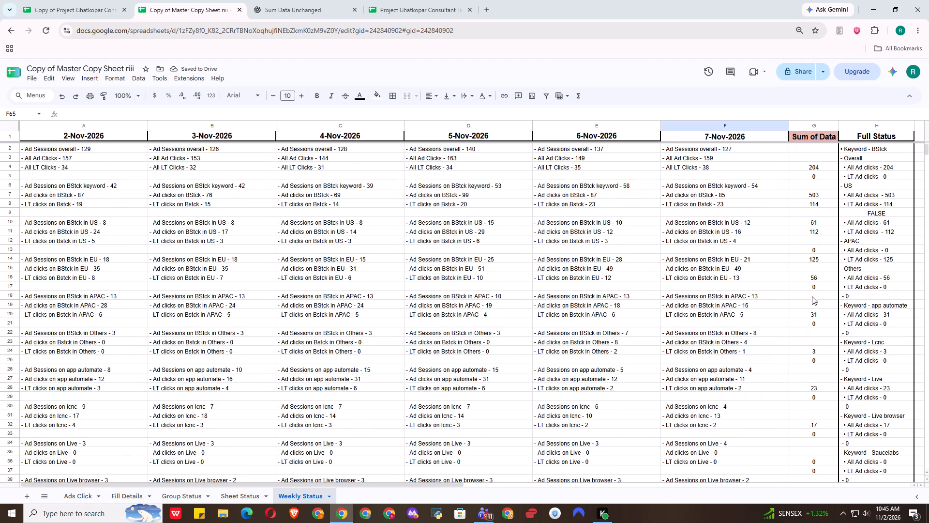
pyautogui.scroll(2, 812, 296)
pyautogui.moveTo(818, 150); pyautogui.dragTo(858, 194)
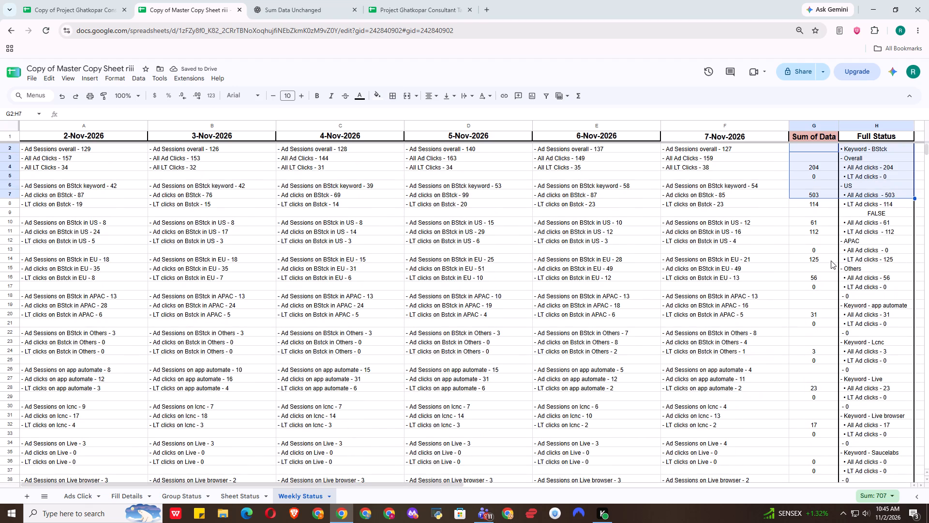
pyautogui.click(831, 261)
pyautogui.moveTo(823, 159); pyautogui.dragTo(839, 425)
pyautogui.moveTo(827, 146); pyautogui.dragTo(841, 249)
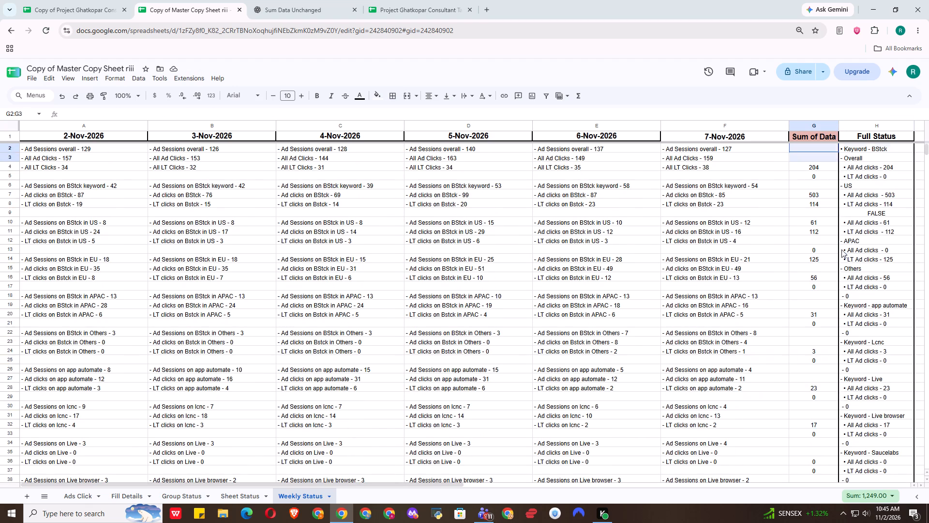
pyautogui.moveTo(841, 249); pyautogui.dragTo(834, 269)
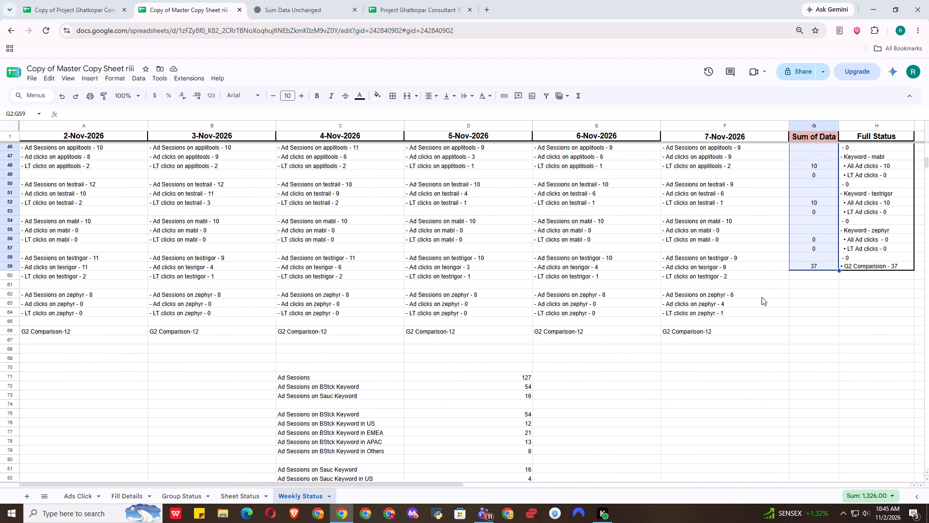
pyautogui.click(431, 94)
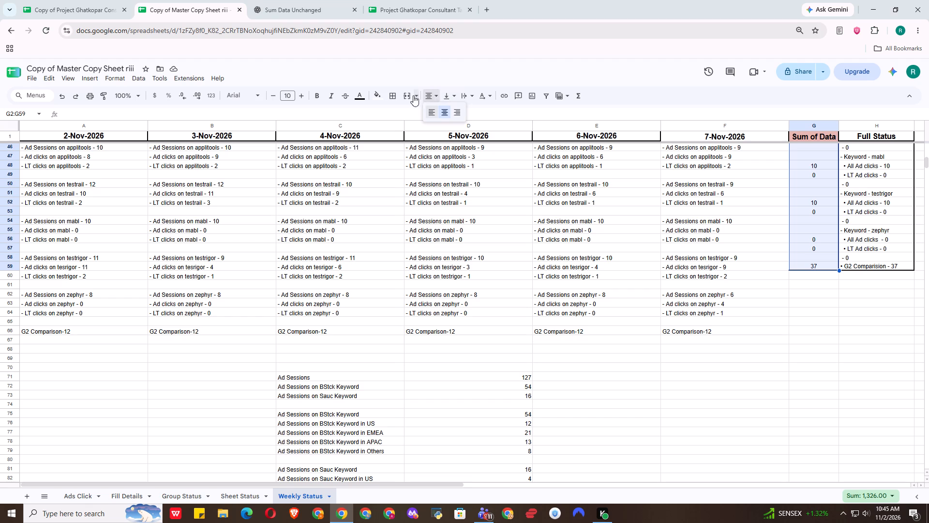
pyautogui.click(391, 93)
pyautogui.click(460, 132)
pyautogui.click(781, 307)
# Enter the formula =sum(A2,B2,C2,D2,E2,F2) in G2 to total the overall ad sessions across the six dates.
pyautogui.scroll(2, 862, 270)
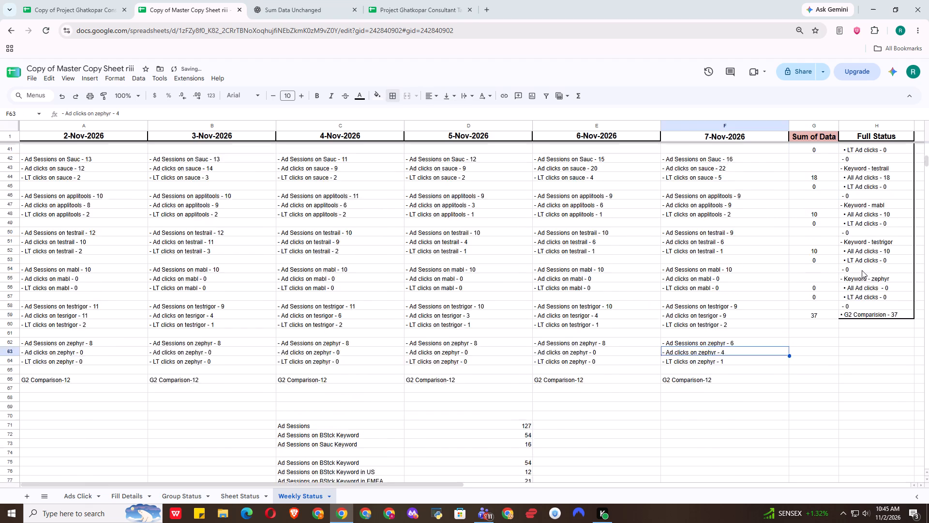
pyautogui.scroll(20, 862, 270)
pyautogui.scroll(2, 862, 270)
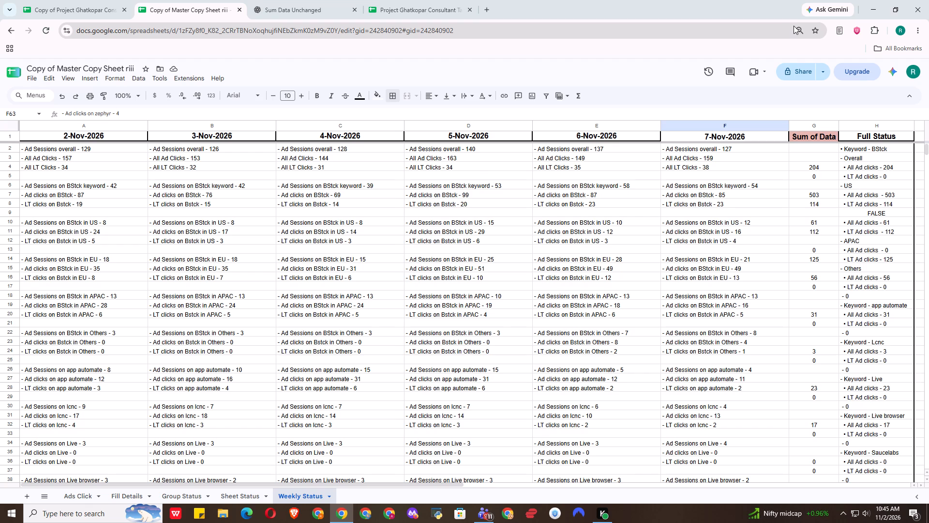
pyautogui.doubleClick(807, 152)
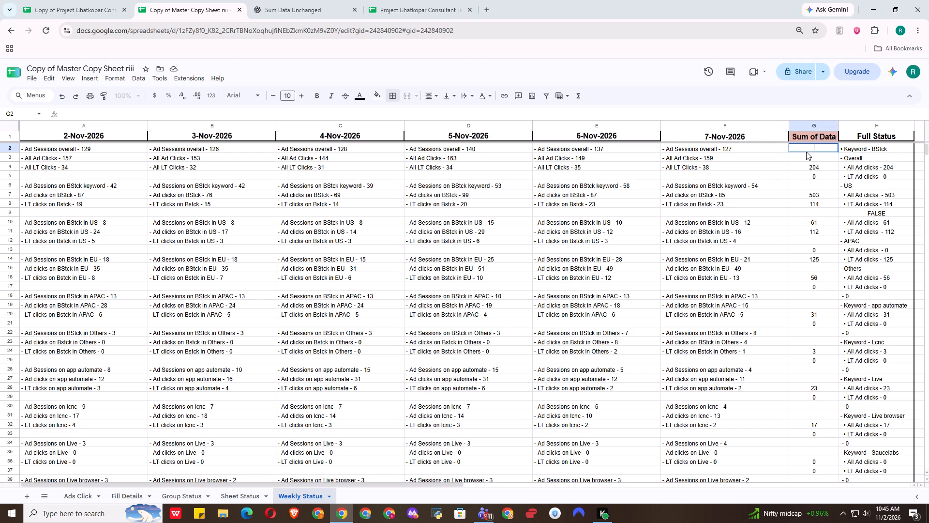
pyautogui.write('=sum')
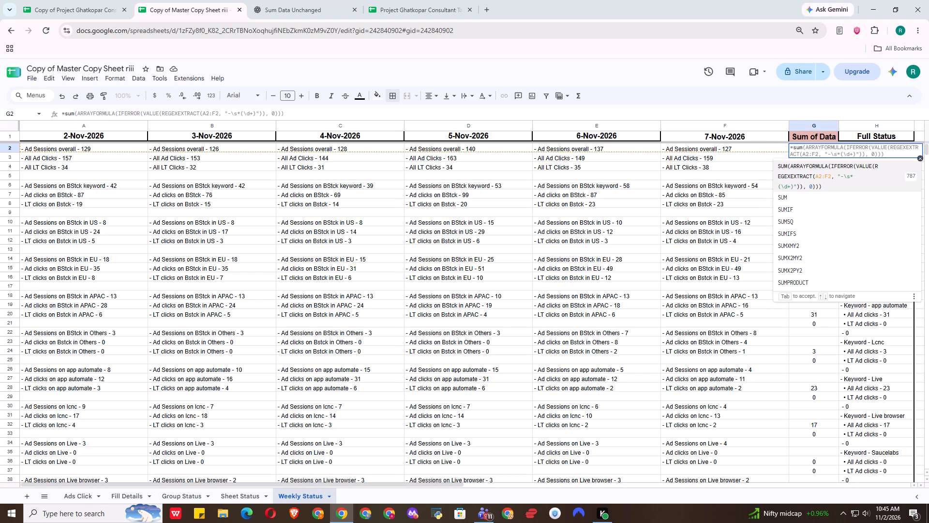
pyautogui.hotkey('shift', '(')
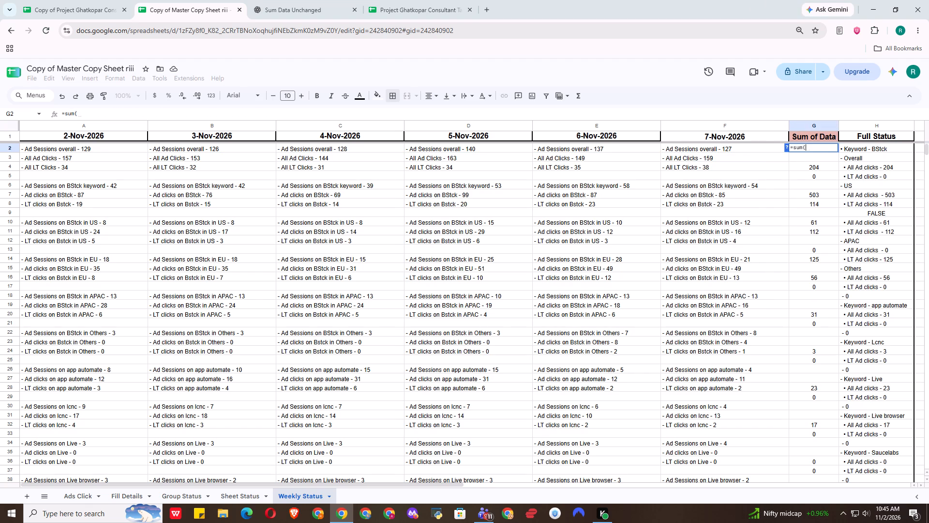
pyautogui.keyDown('ctrl'); pyautogui.click(89, 151); pyautogui.keyUp('ctrl')
pyautogui.keyDown('ctrl'); pyautogui.click(201, 143); pyautogui.keyUp('ctrl')
pyautogui.keyDown('ctrl'); pyautogui.click(210, 150); pyautogui.keyUp('ctrl')
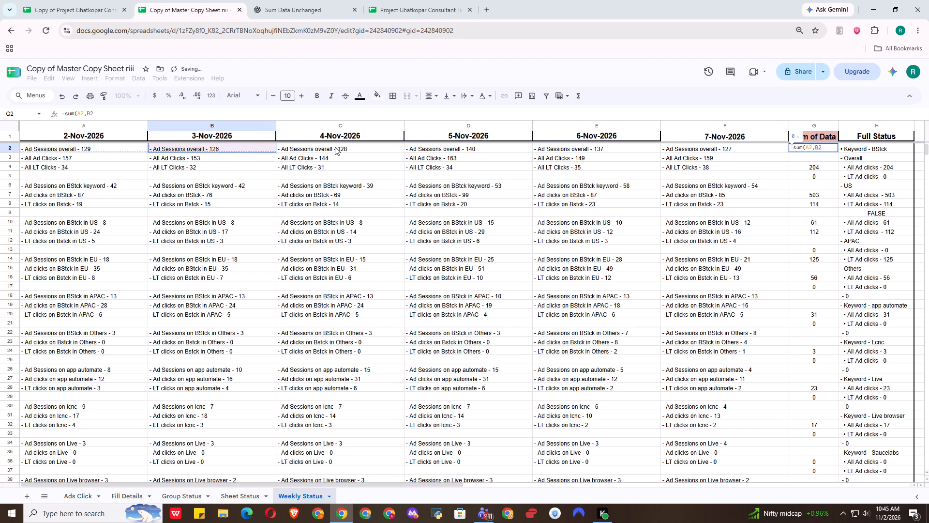
pyautogui.keyDown('ctrl'); pyautogui.click(335, 147); pyautogui.keyUp('ctrl')
pyautogui.keyDown('ctrl'); pyautogui.click(460, 148); pyautogui.keyUp('ctrl')
pyautogui.keyDown('ctrl'); pyautogui.click(570, 151); pyautogui.keyUp('ctrl')
pyautogui.keyDown('ctrl'); pyautogui.click(715, 153); pyautogui.keyUp('ctrl')
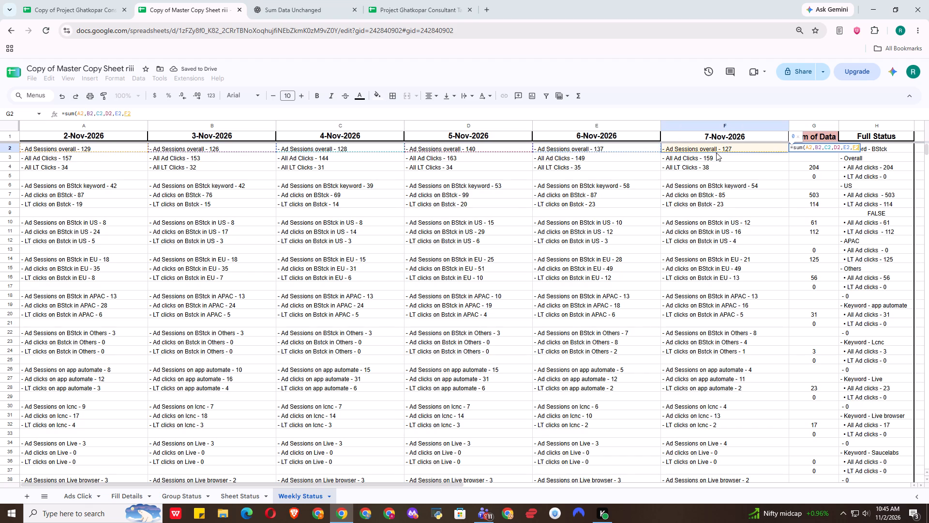
pyautogui.hotkey('shift', ')')
pyautogui.press('Return')
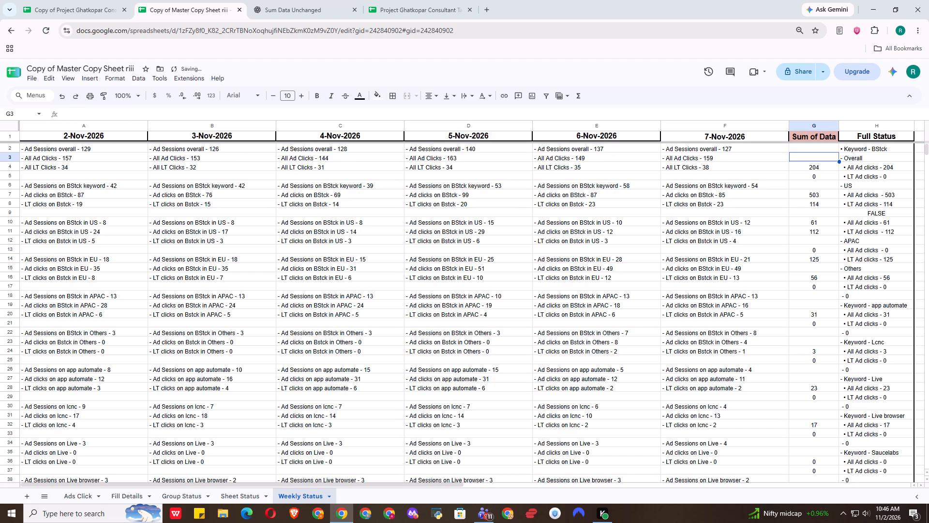
# Check the sum formula in G2 against the existing formula in G5.
pyautogui.doubleClick(793, 150)
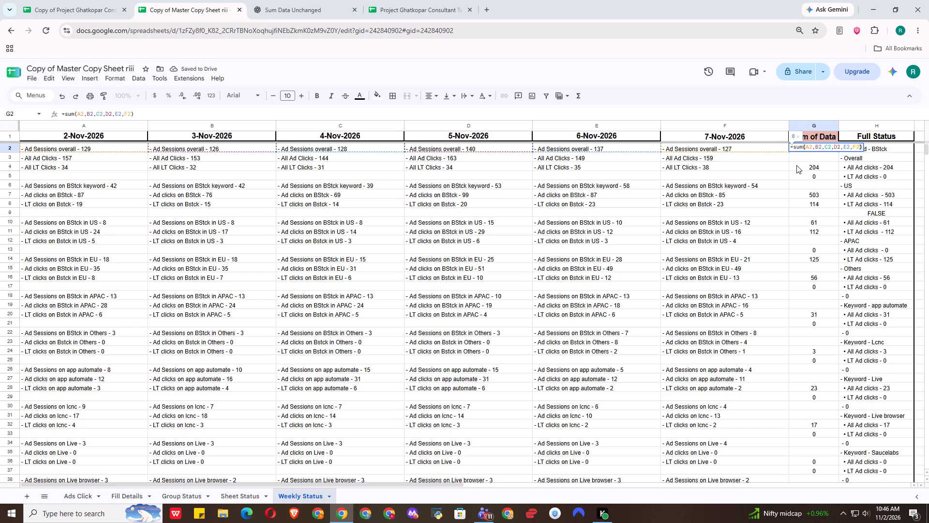
pyautogui.click(807, 174)
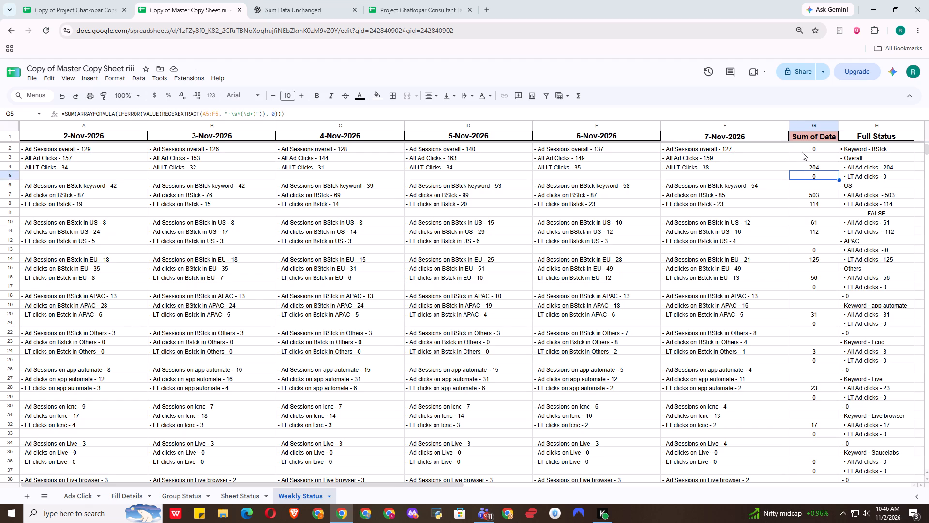
pyautogui.click(802, 151)
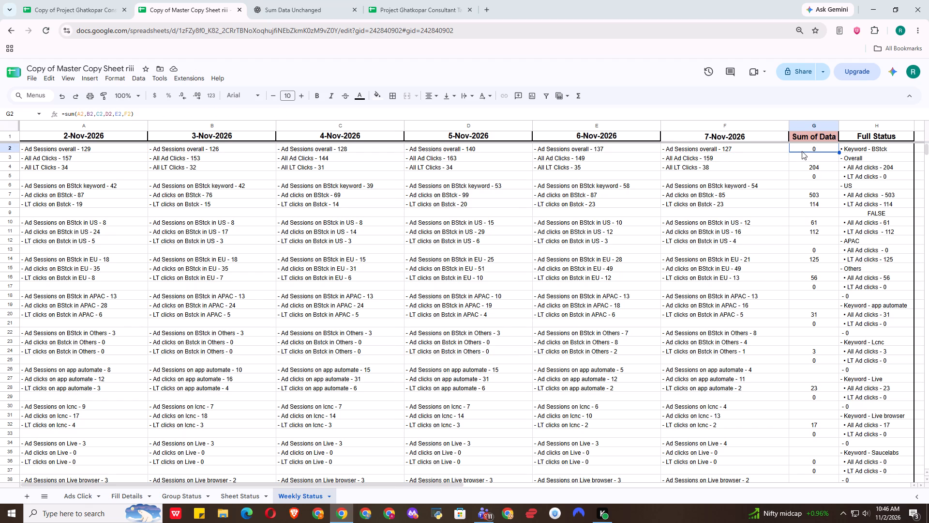
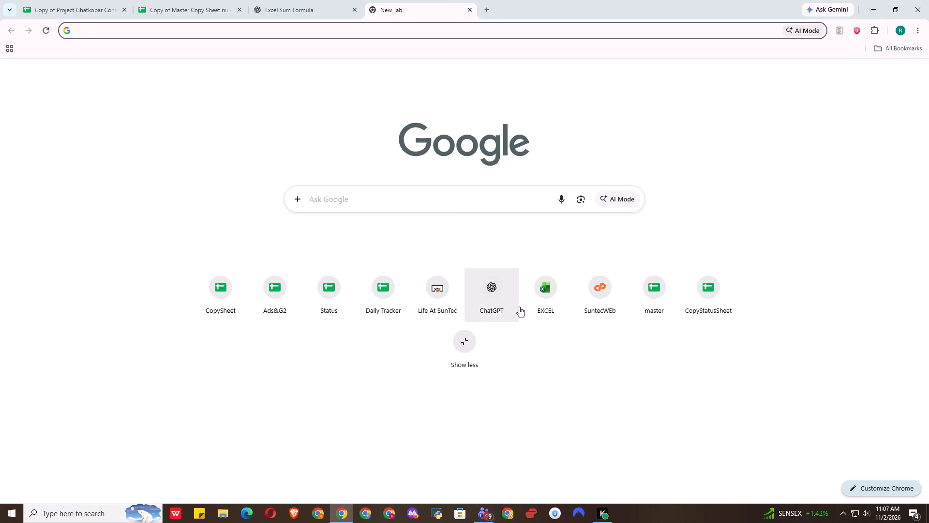
# Open the E225 Tracking Sheet from the Daily Tracker shortcut and go to the last filled Volume / Units entry in Shift Tracker.
pyautogui.keyDown('ctrl'); pyautogui.click(375, 311); pyautogui.keyUp('ctrl')
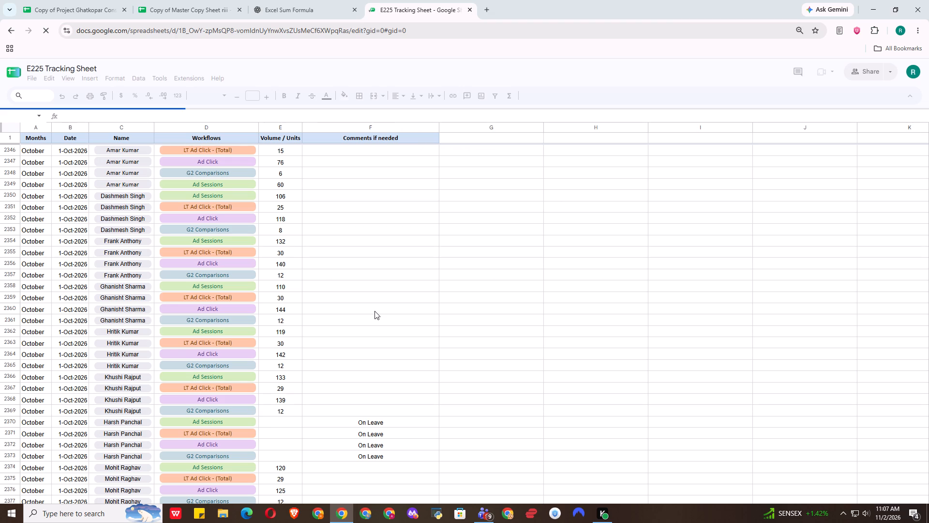
pyautogui.keyDown('ctrl'); pyautogui.scroll(-3, 340, 436); pyautogui.keyUp('ctrl')
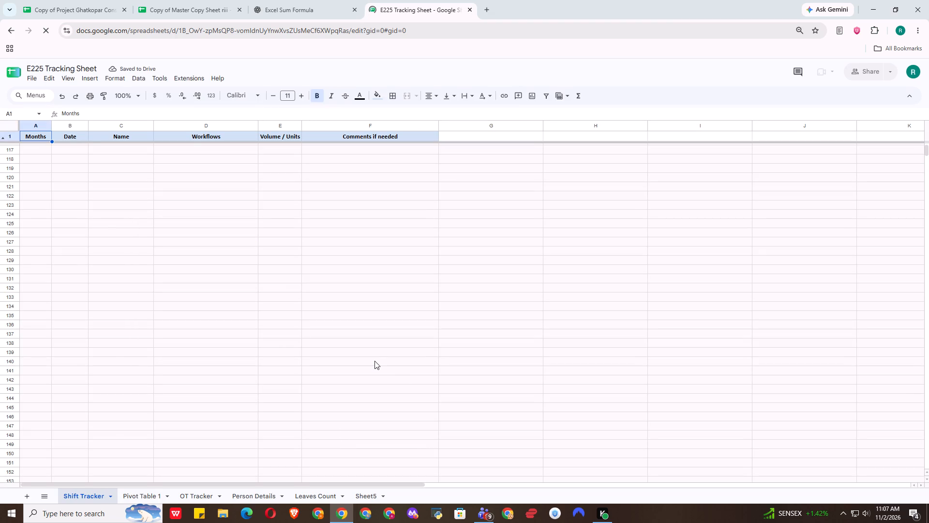
pyautogui.keyDown('ctrl'); pyautogui.click(375, 361); pyautogui.keyUp('ctrl')
pyautogui.keyDown('ctrl'); pyautogui.click(401, 260); pyautogui.keyUp('ctrl')
pyautogui.keyDown('ctrl'); pyautogui.scroll(-3, 406, 351); pyautogui.keyUp('ctrl')
pyautogui.keyDown('ctrl'); pyautogui.click(388, 386); pyautogui.keyUp('ctrl')
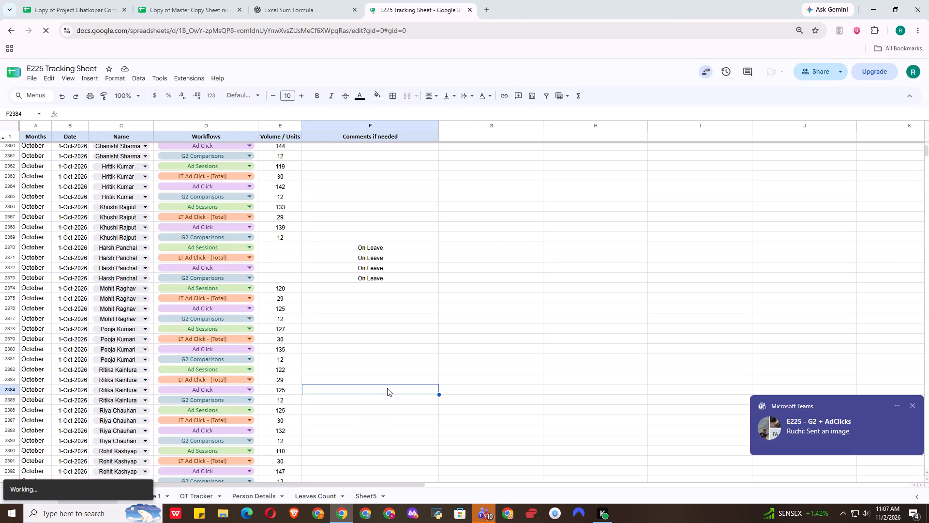
pyautogui.hotkey('ctrl', 'Down')
pyautogui.hotkey('ctrl', 'Down')
pyautogui.hotkey('ctrl', 'Down')
pyautogui.hotkey('ctrl', 'Down')
pyautogui.hotkey('ctrl', 'Down')
pyautogui.hotkey('ctrl', 'Down')
pyautogui.hotkey('ctrl', 'Down')
pyautogui.hotkey('ctrl', 'Down')
pyautogui.hotkey('ctrl', 'Down')
pyautogui.hotkey('ctrl', 'Down')
pyautogui.hotkey('ctrl', 'Down')
pyautogui.hotkey('ctrl', 'Down')
pyautogui.hotkey('ctrl', 'Down')
pyautogui.hotkey('ctrl', 'Down')
pyautogui.hotkey('ctrl', 'Down')
pyautogui.hotkey('ctrl', 'Down')
pyautogui.hotkey('ctrl', 'Down')
pyautogui.hotkey('ctrl', 'Down')
pyautogui.hotkey('ctrl', 'Down')
pyautogui.hotkey('ctrl', 'Down')
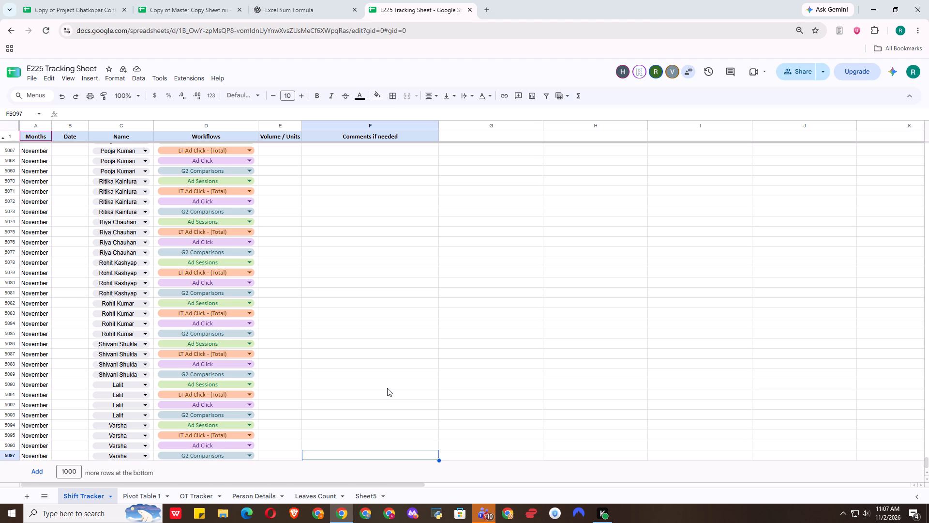
pyautogui.press('Left')
pyautogui.hotkey('ctrl', 'Up')
# Look through the late-October Shift Tracker rows for the unfilled 30-Oct-2026 entries and select cell E3790.
pyautogui.scroll(3, 381, 386)
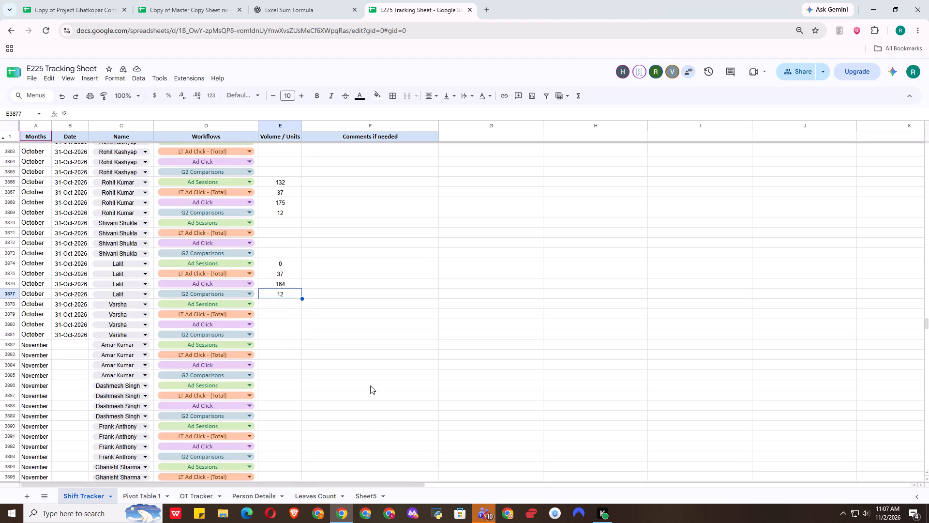
pyautogui.scroll(18, 345, 388)
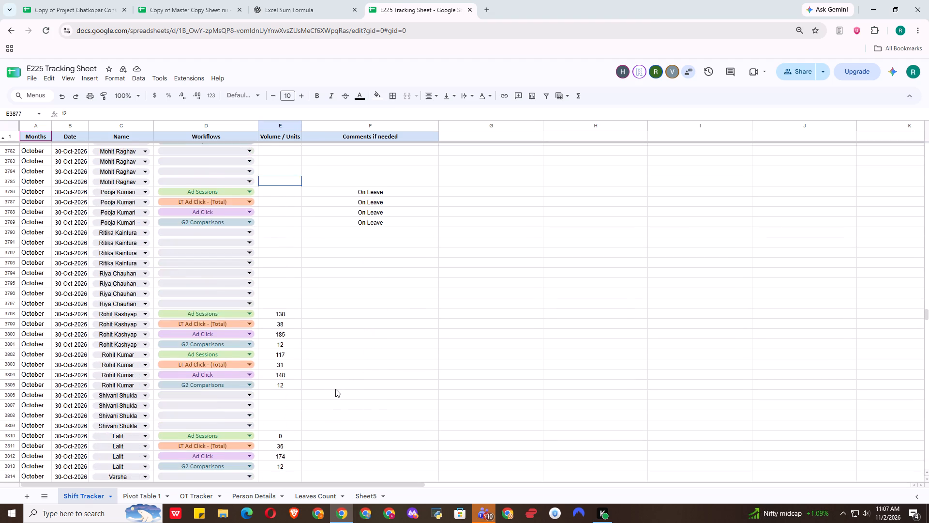
pyautogui.scroll(10, 335, 389)
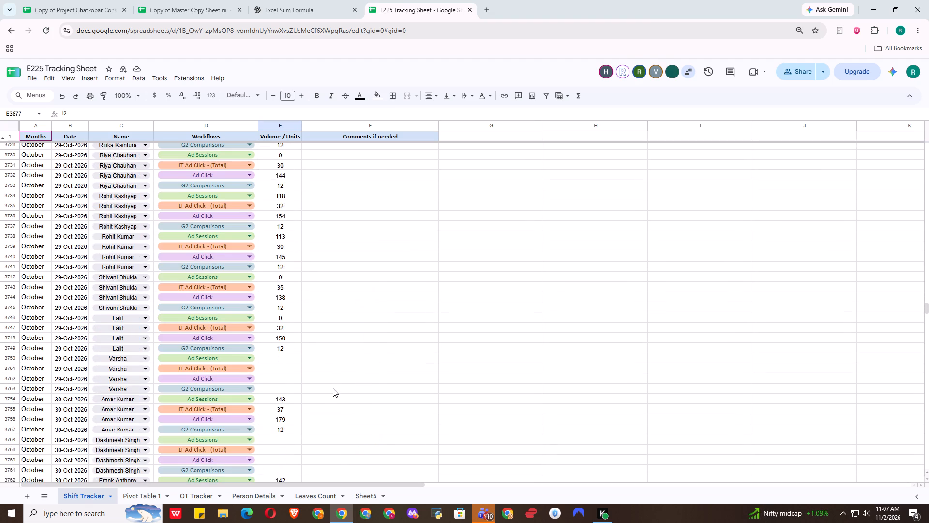
pyautogui.scroll(15, 333, 388)
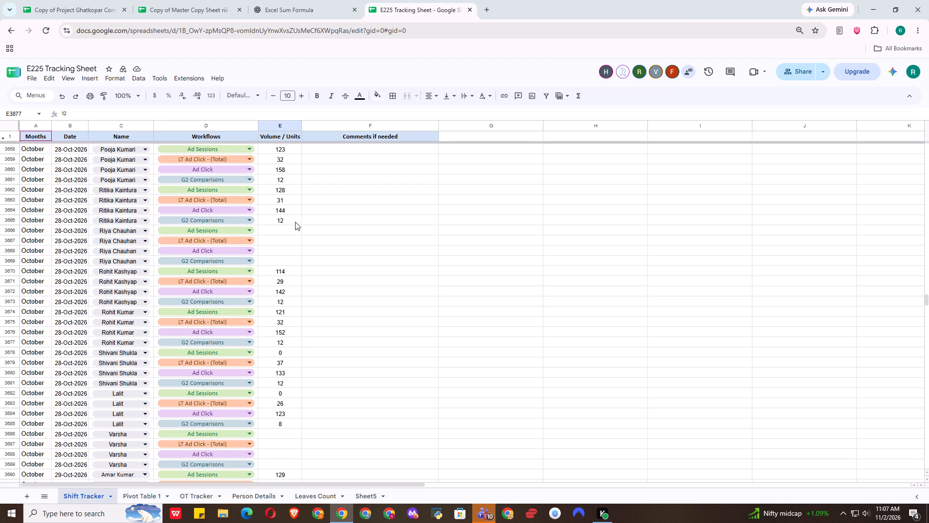
pyautogui.scroll(-10, 289, 323)
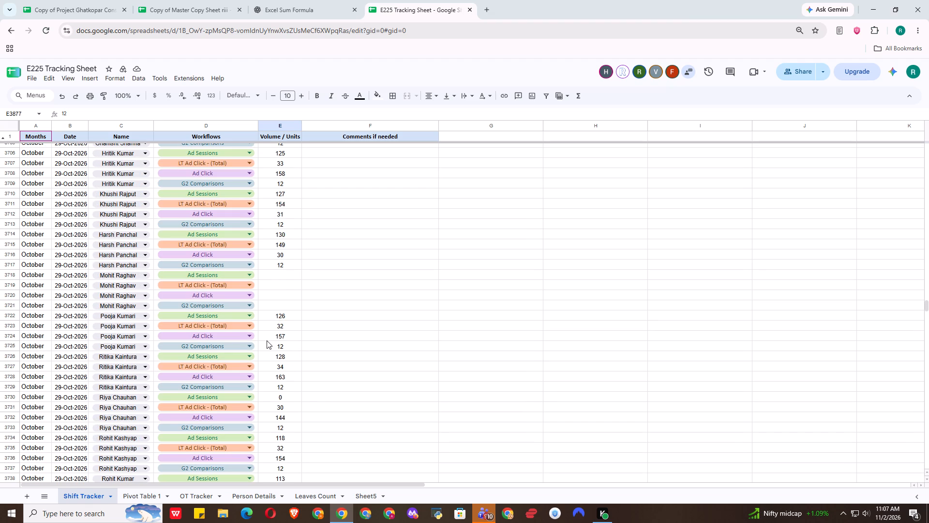
pyautogui.scroll(-10, 291, 402)
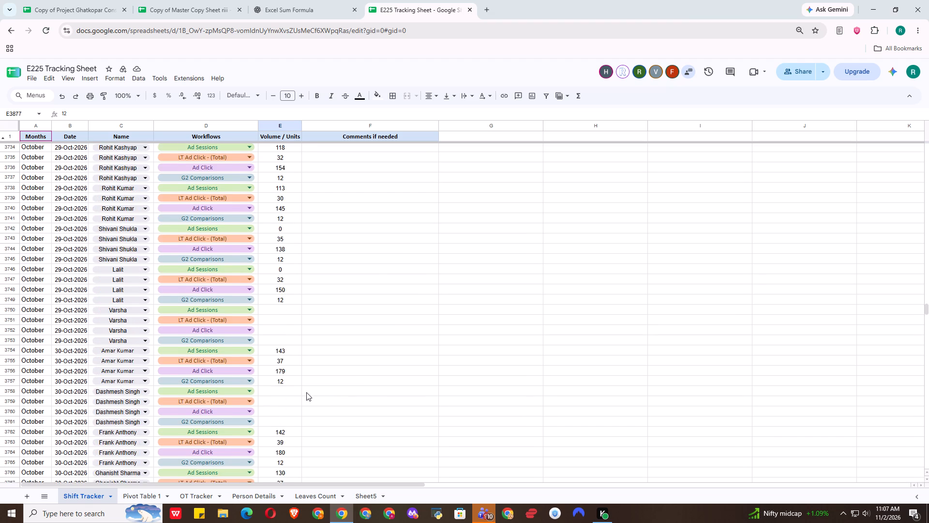
pyautogui.scroll(-6, 306, 392)
pyautogui.scroll(2, 305, 390)
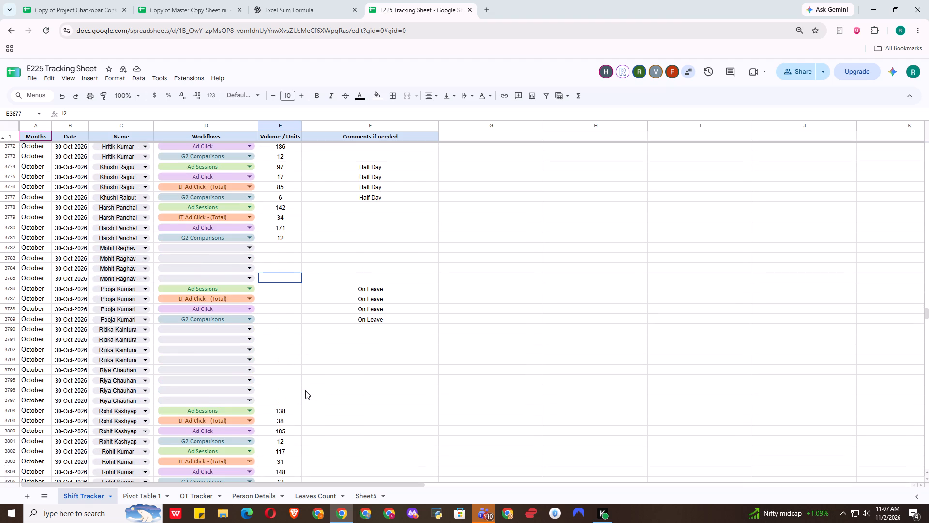
pyautogui.click(285, 329)
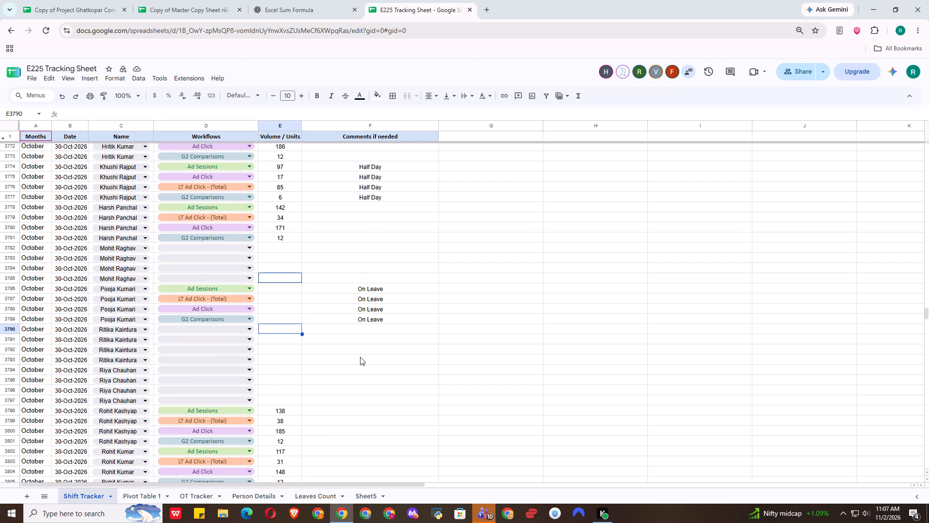
# Compare the daily figures in the Master Copy's Sheet2 with the tracker's 30-Oct-2026 rows, checking 30 October in the system calendar.
pyautogui.click(161, 8)
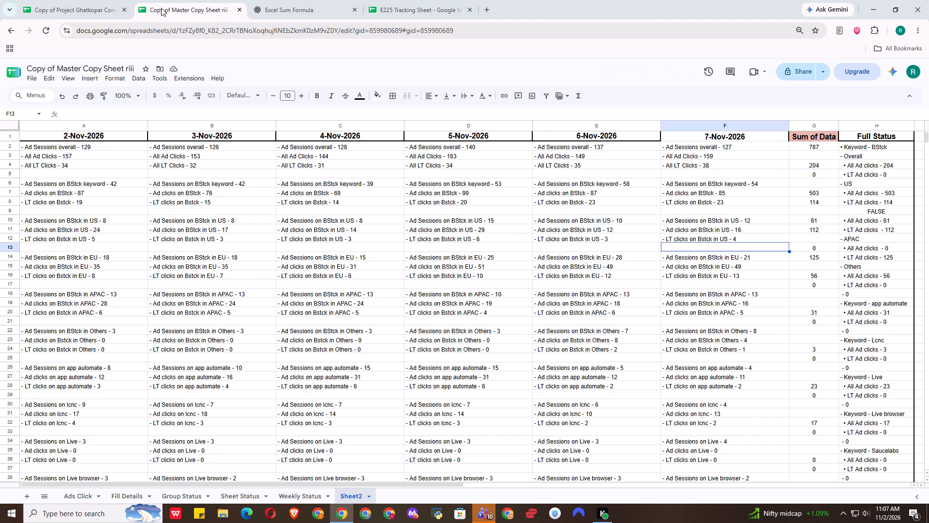
pyautogui.scroll(3, 418, 248)
pyautogui.click(431, 0)
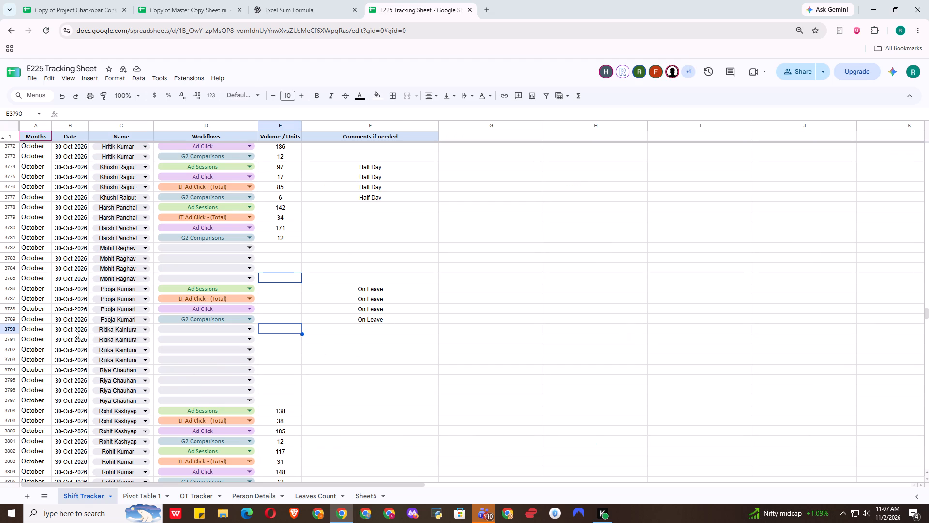
pyautogui.click(276, 332)
pyautogui.click(894, 516)
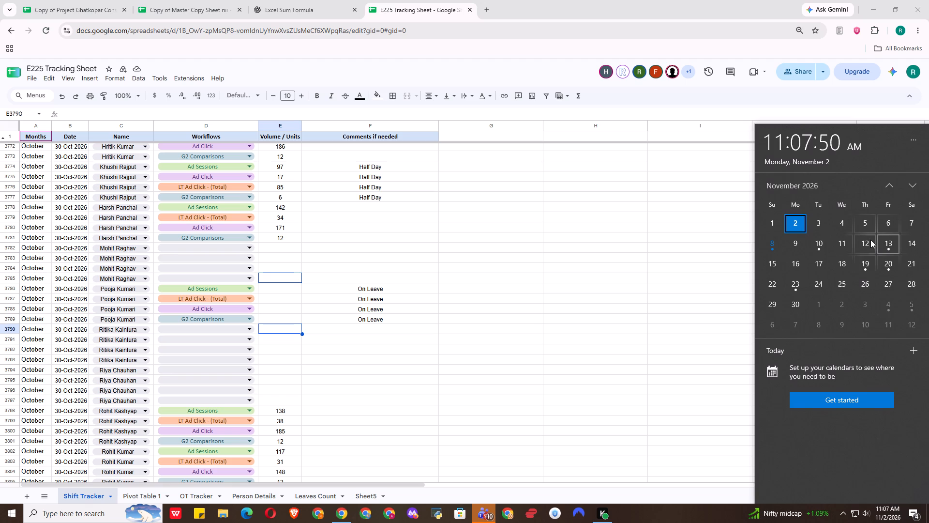
pyautogui.click(885, 187)
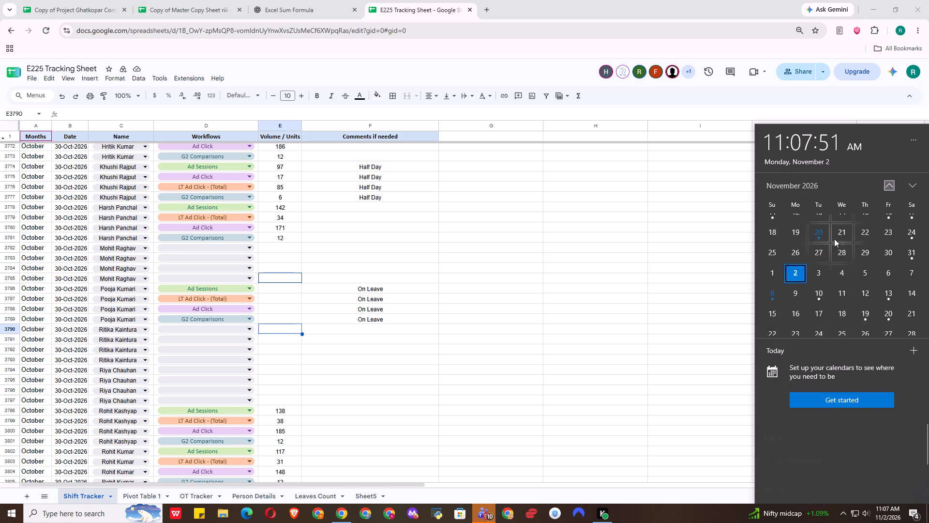
pyautogui.click(894, 309)
pyautogui.click(573, 321)
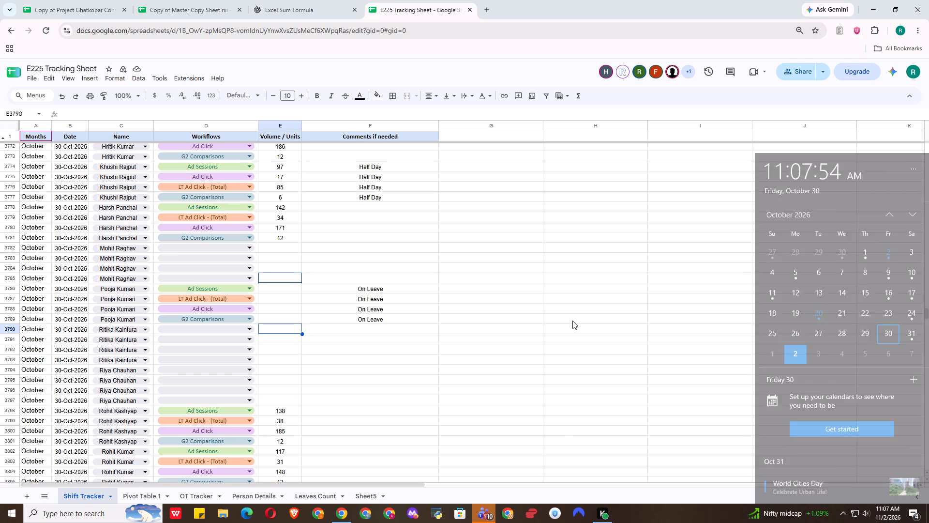
pyautogui.click(281, 0)
pyautogui.click(414, 2)
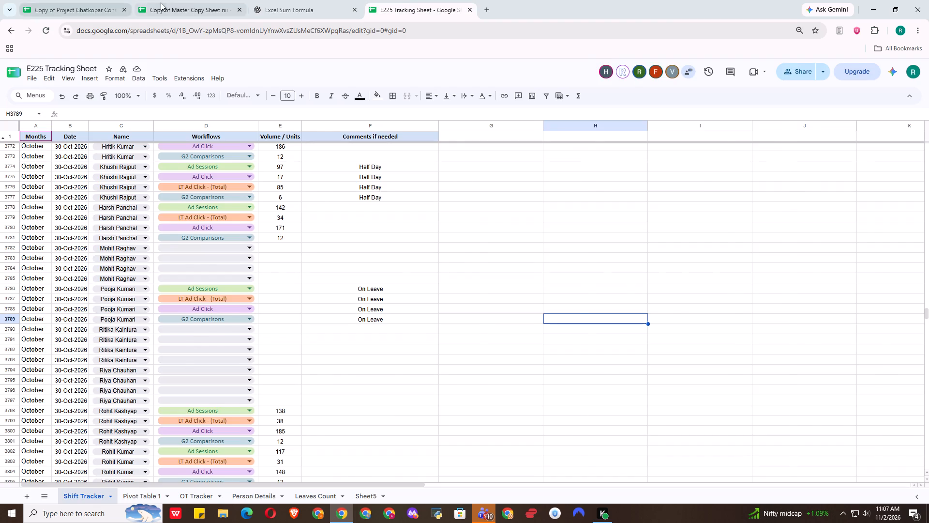
pyautogui.click(161, 2)
pyautogui.scroll(2, 562, 248)
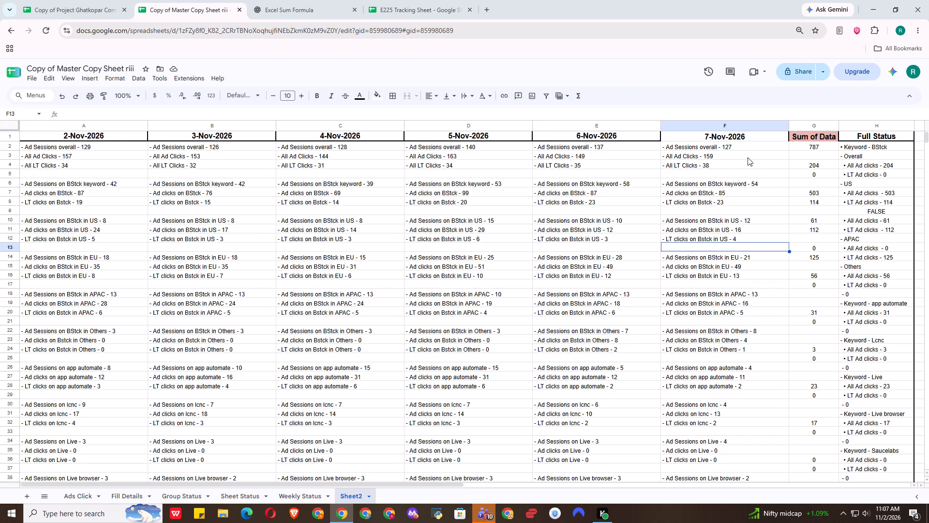
pyautogui.click(417, 9)
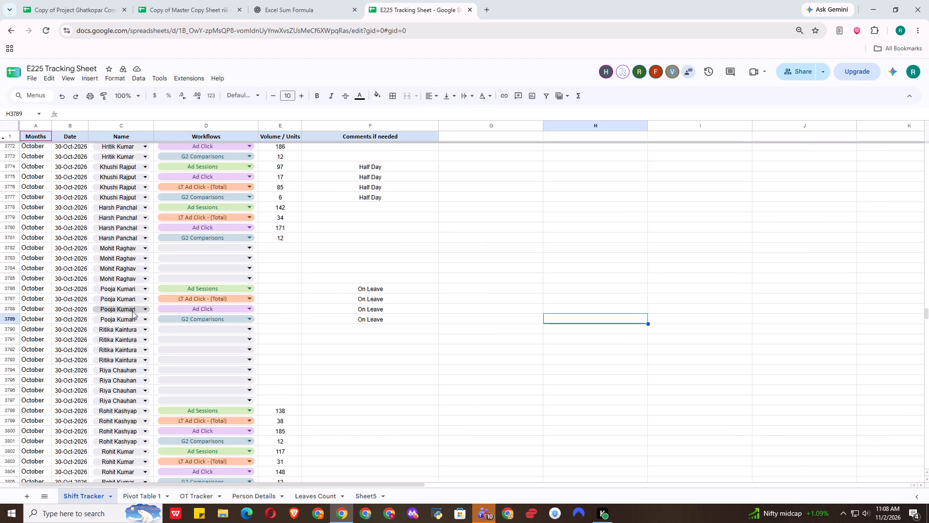
# Enter a volume of 137 in cell E3790 of Shift Tracker and set that row's workflow to Ad Sessions.
pyautogui.click(281, 330)
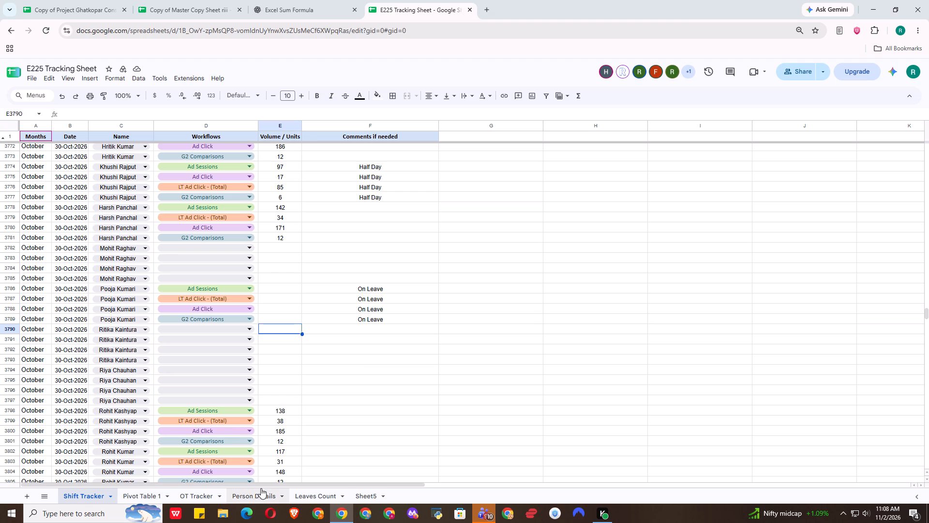
pyautogui.moveTo(263, 485); pyautogui.dragTo(148, 487)
pyautogui.press('1')
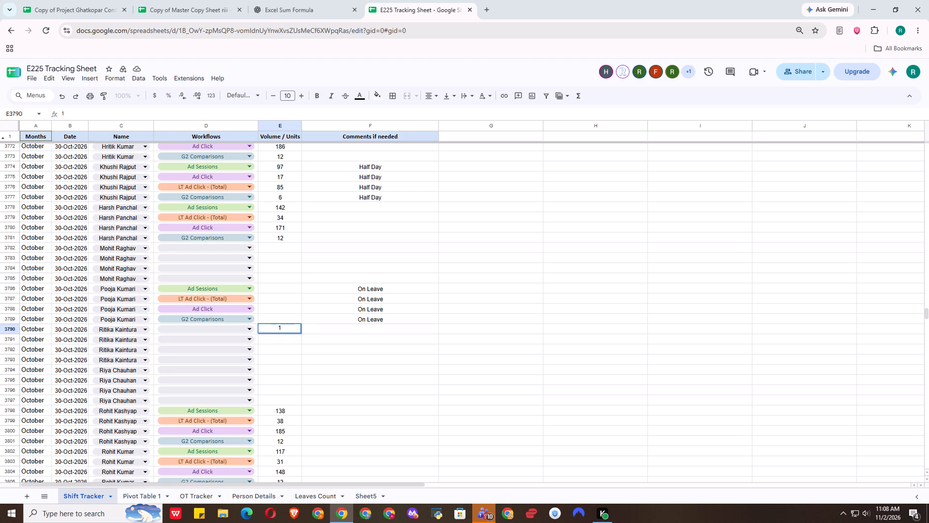
pyautogui.write('37')
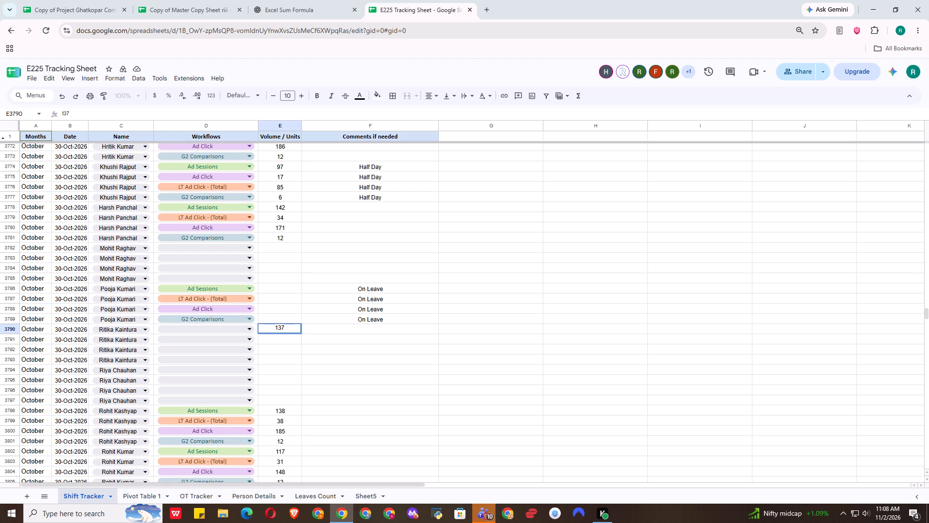
pyautogui.click(230, 330)
pyautogui.click(173, 341)
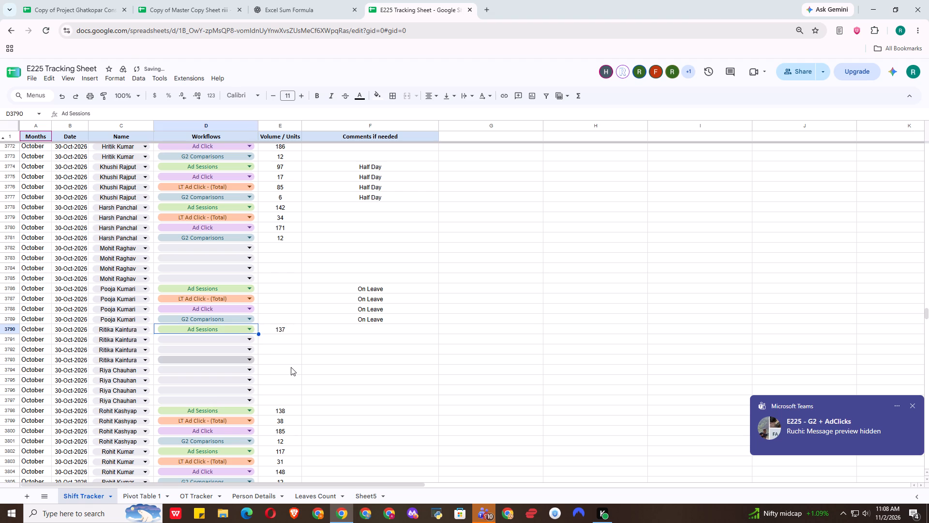
pyautogui.click(291, 367)
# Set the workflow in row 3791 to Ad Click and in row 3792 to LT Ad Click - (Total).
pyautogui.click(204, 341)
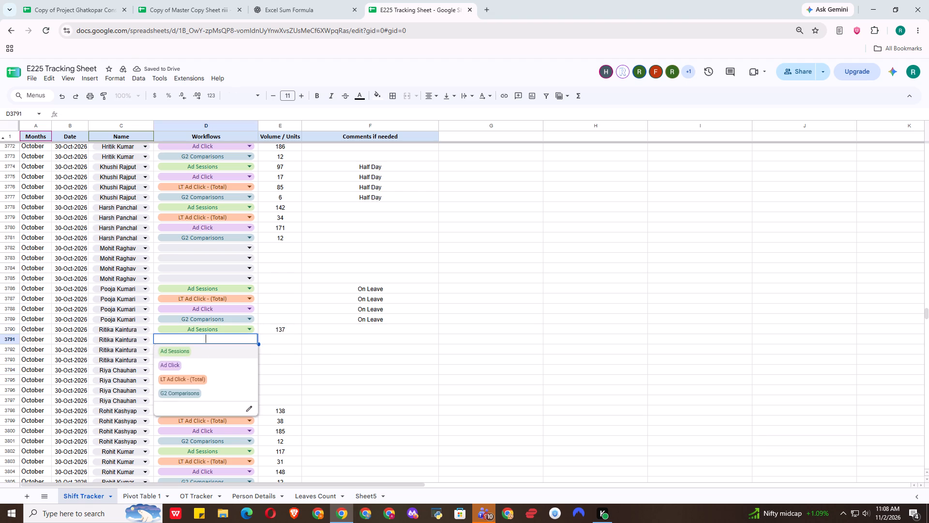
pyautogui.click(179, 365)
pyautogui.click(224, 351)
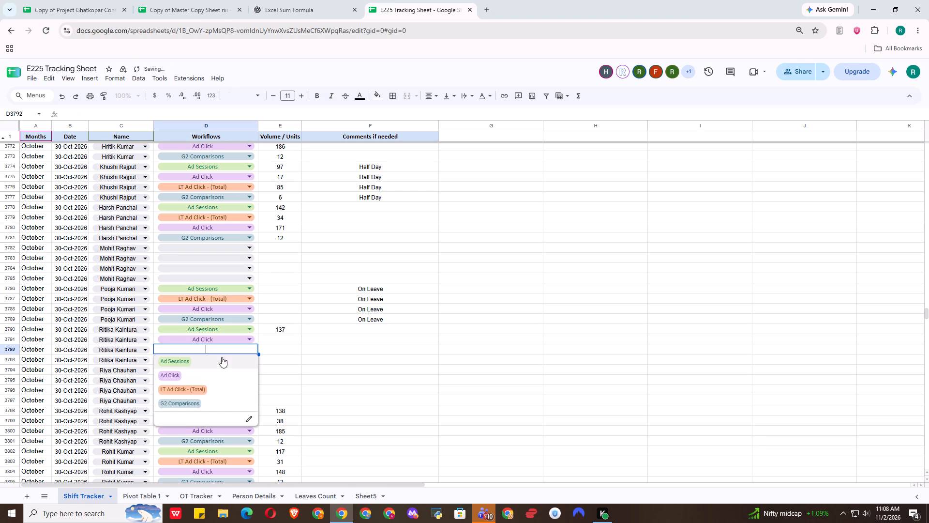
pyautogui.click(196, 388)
# Set the workflows in rows 3791, 3792 and 3793 to LT Ad Click - (Total), Ad Click and G2 Comparisons respectively.
pyautogui.click(222, 338)
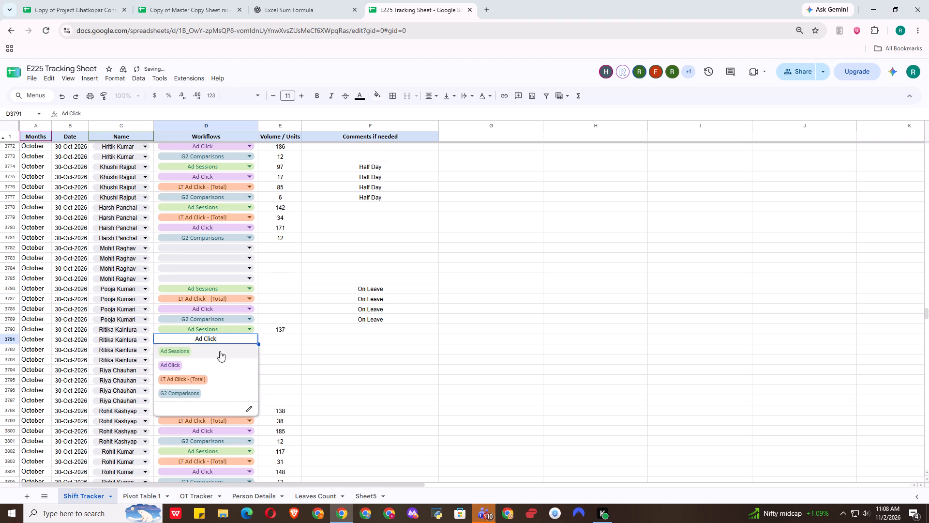
pyautogui.click(197, 376)
pyautogui.click(233, 351)
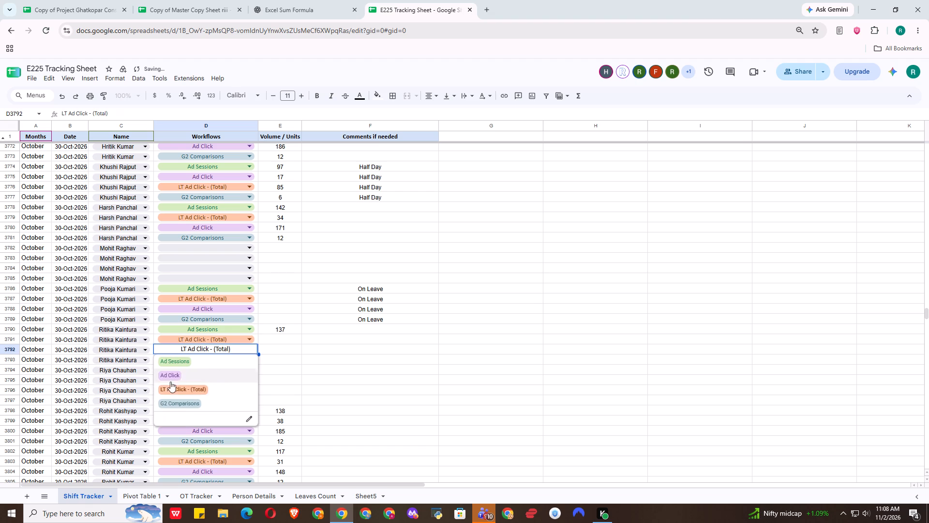
pyautogui.click(168, 374)
pyautogui.click(235, 357)
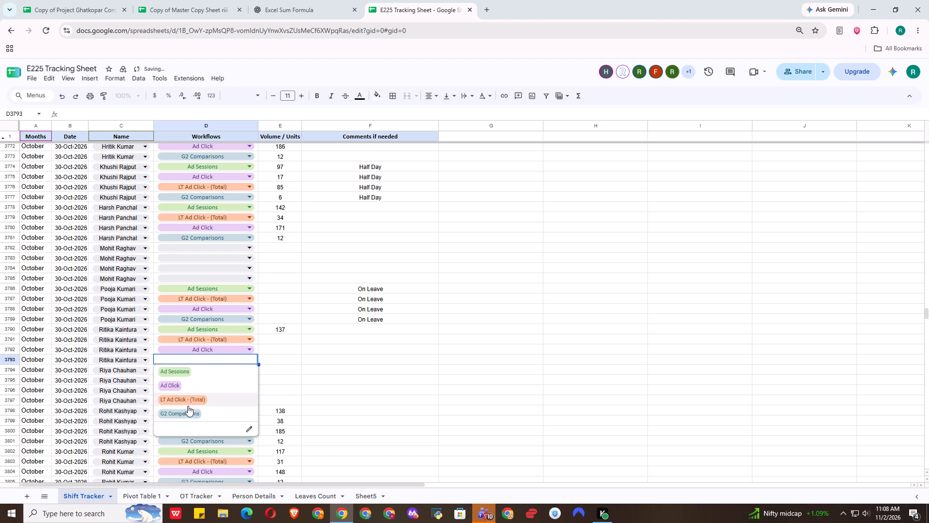
pyautogui.click(189, 410)
# Enter a volume of 12 in cell E3793 for the G2 Comparisons row.
pyautogui.click(270, 358)
pyautogui.press('1')
pyautogui.press('2')
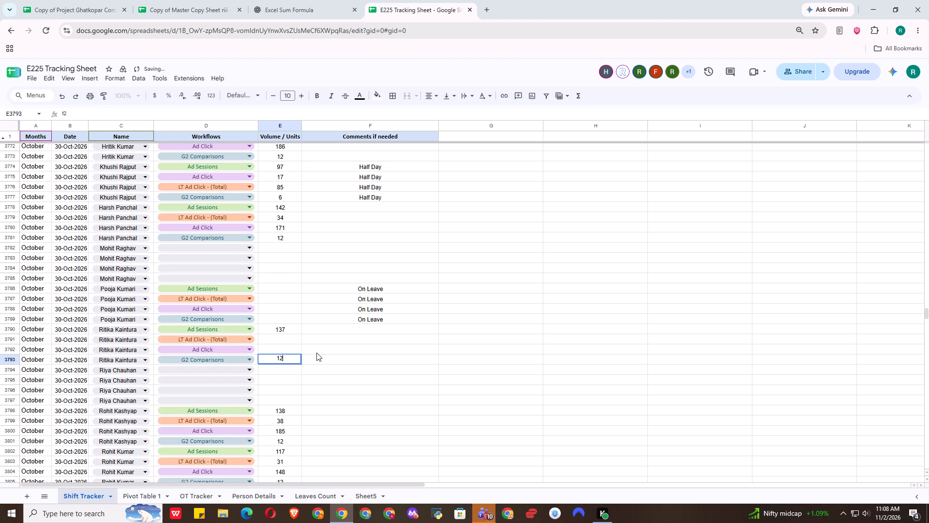
pyautogui.click(316, 353)
pyautogui.click(279, 342)
pyautogui.click(189, 4)
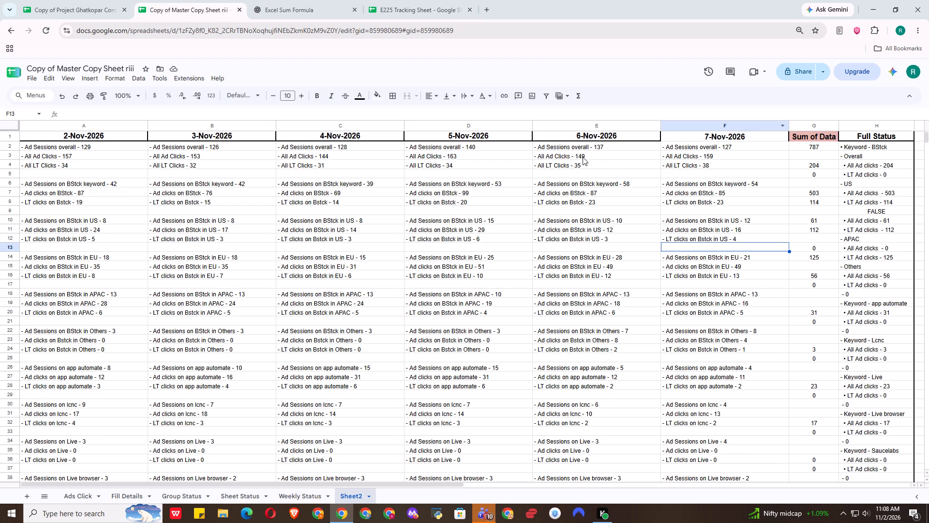
pyautogui.click(388, 8)
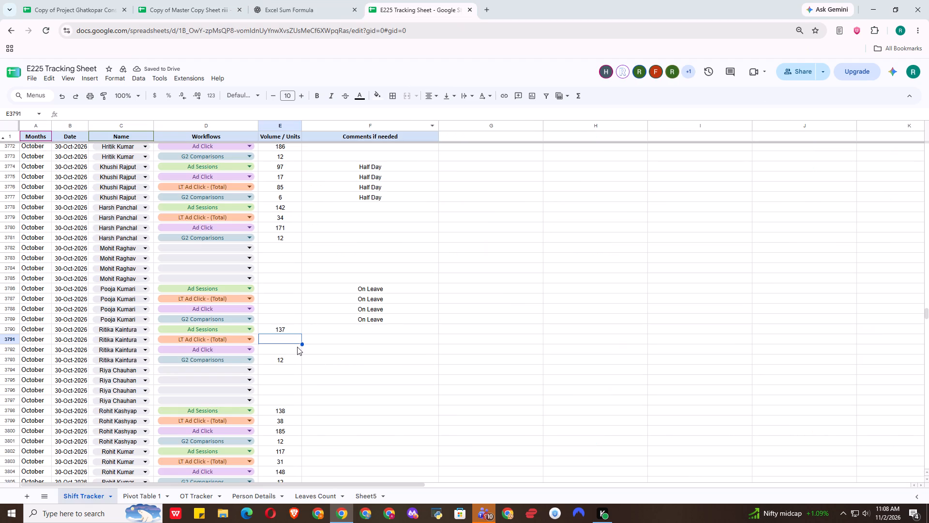
pyautogui.press('3')
pyautogui.press('5')
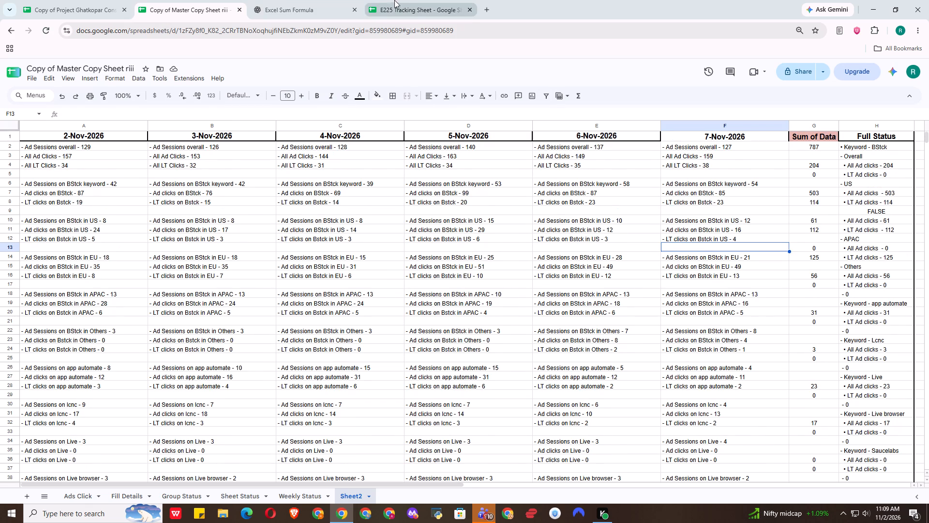
pyautogui.click(418, 11)
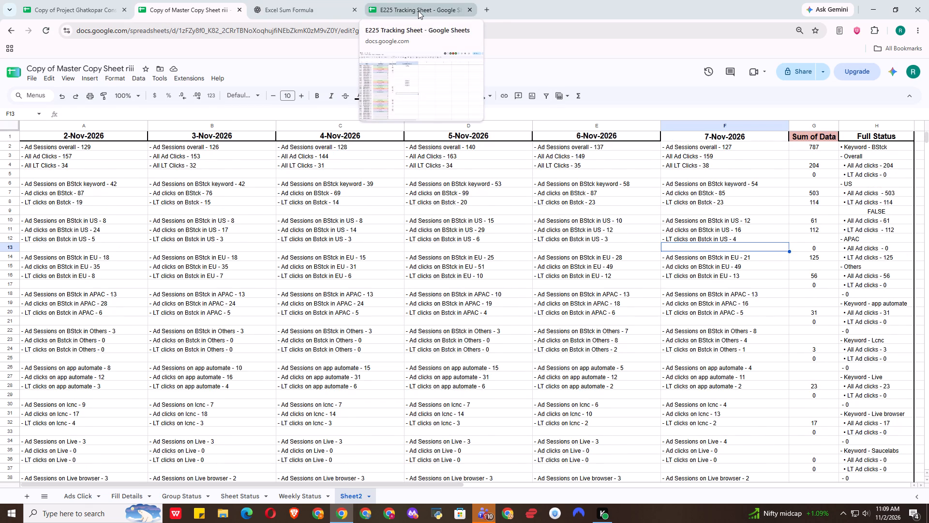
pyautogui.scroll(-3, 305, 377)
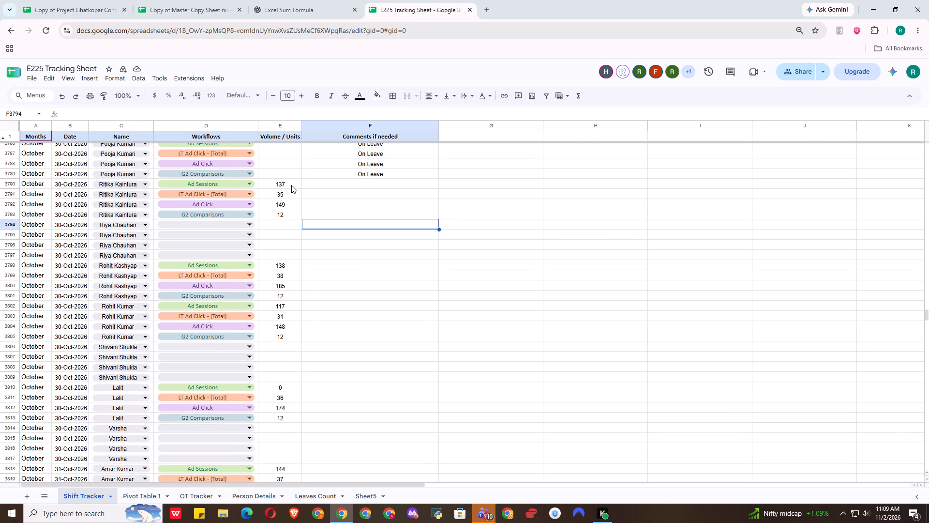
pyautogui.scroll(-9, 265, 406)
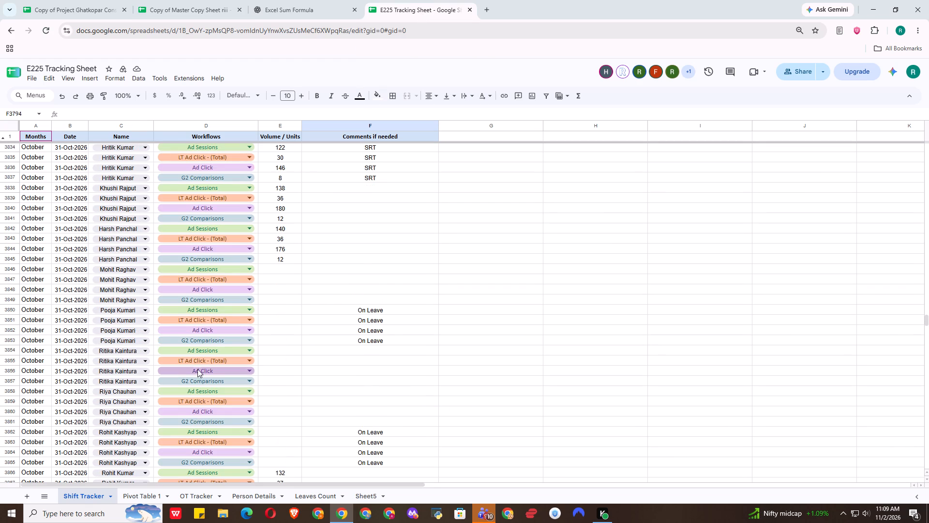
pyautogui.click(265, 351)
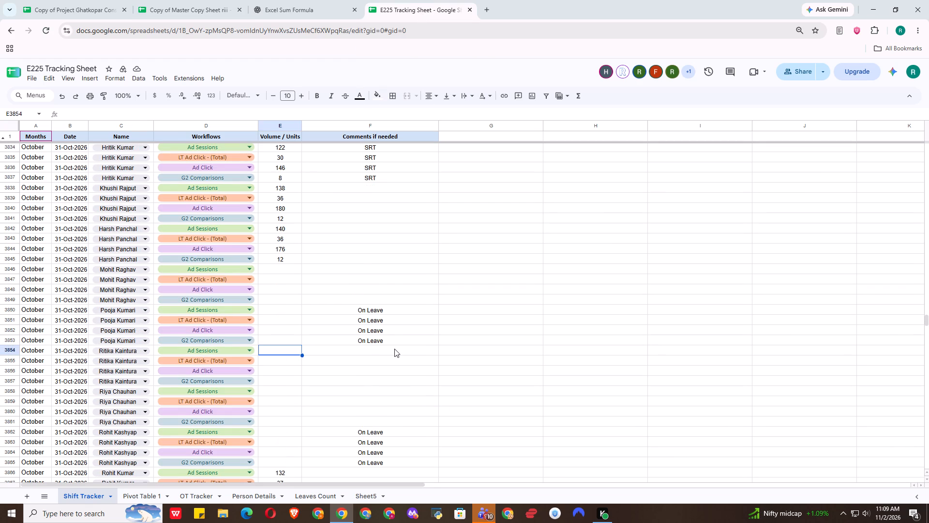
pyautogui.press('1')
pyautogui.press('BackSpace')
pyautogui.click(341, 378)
# Enter a volume of 127 in cell E3854 for the 31-Oct-2026 Ad Sessions row, using Sheet2's 7-Nov-2026 figure.
pyautogui.scroll(3, 341, 379)
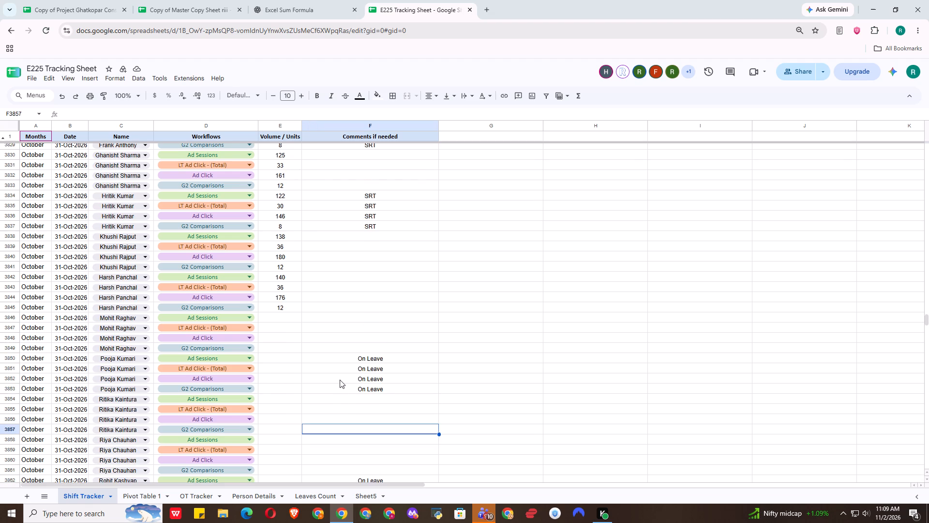
pyautogui.scroll(4, 340, 380)
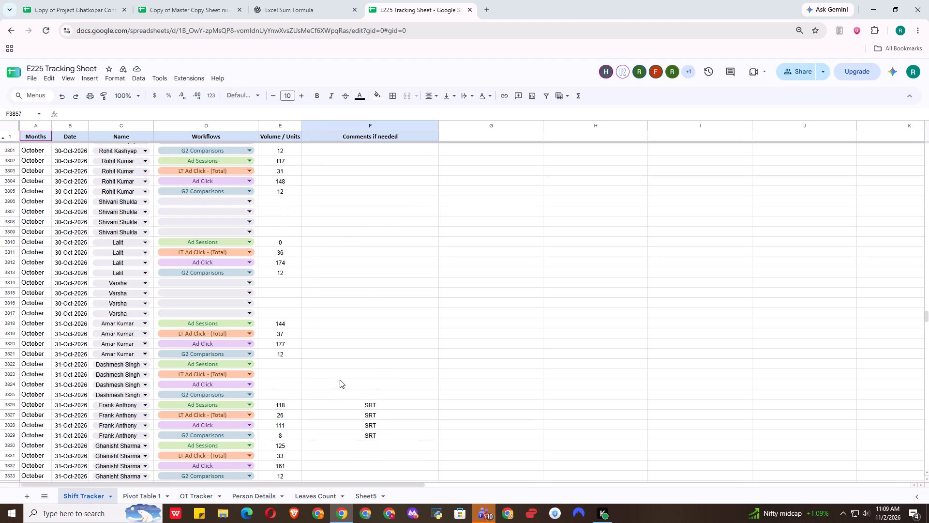
pyautogui.scroll(3, 340, 380)
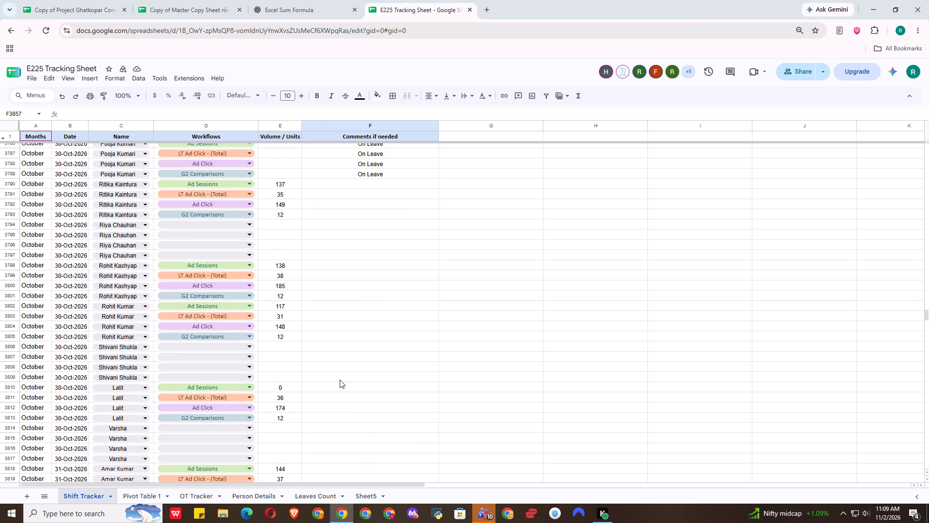
pyautogui.scroll(-10, 340, 380)
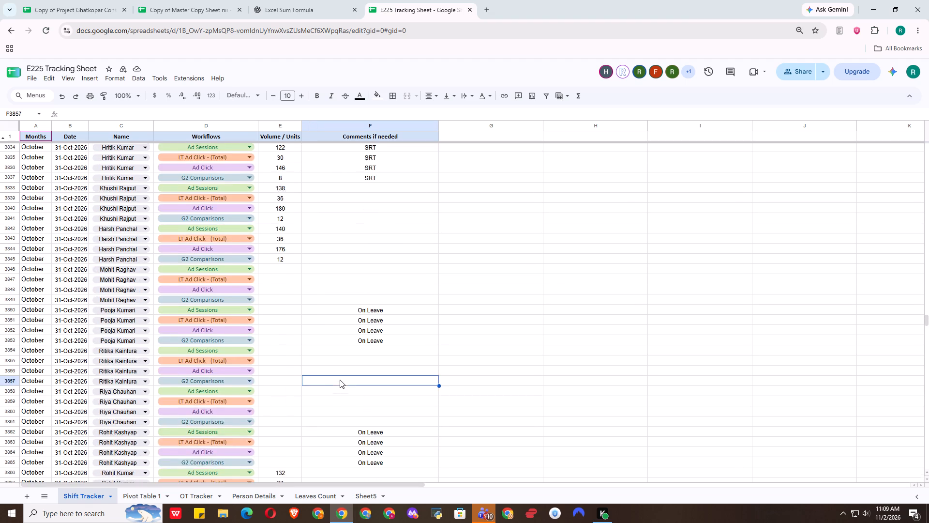
pyautogui.scroll(-2, 332, 387)
pyautogui.click(285, 257)
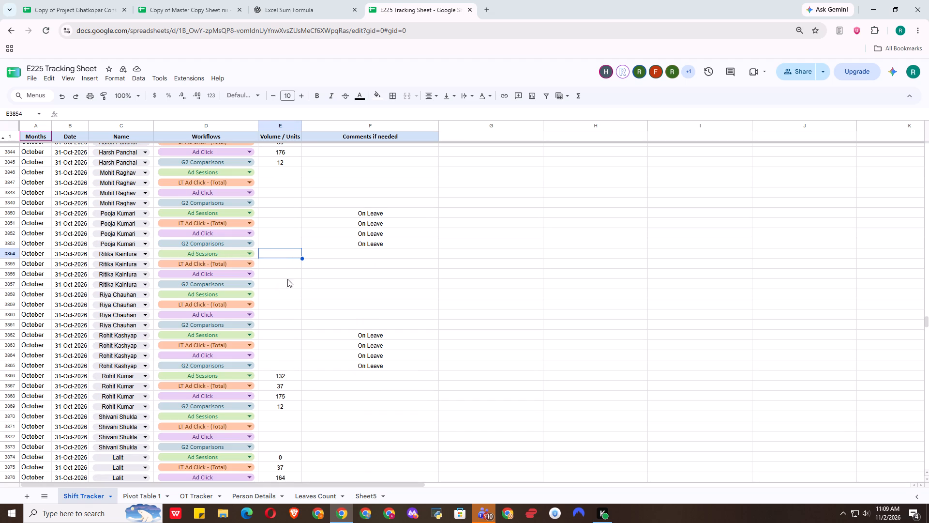
pyautogui.click(213, 3)
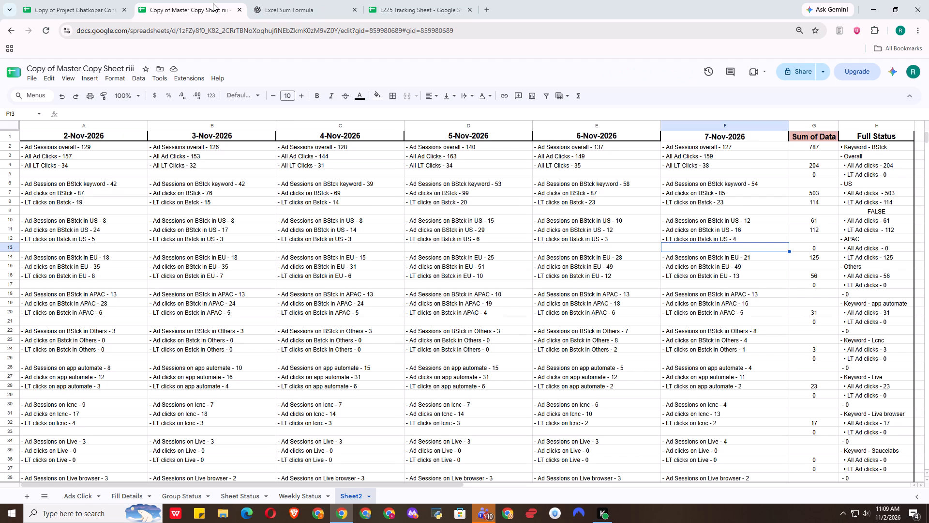
pyautogui.click(412, 9)
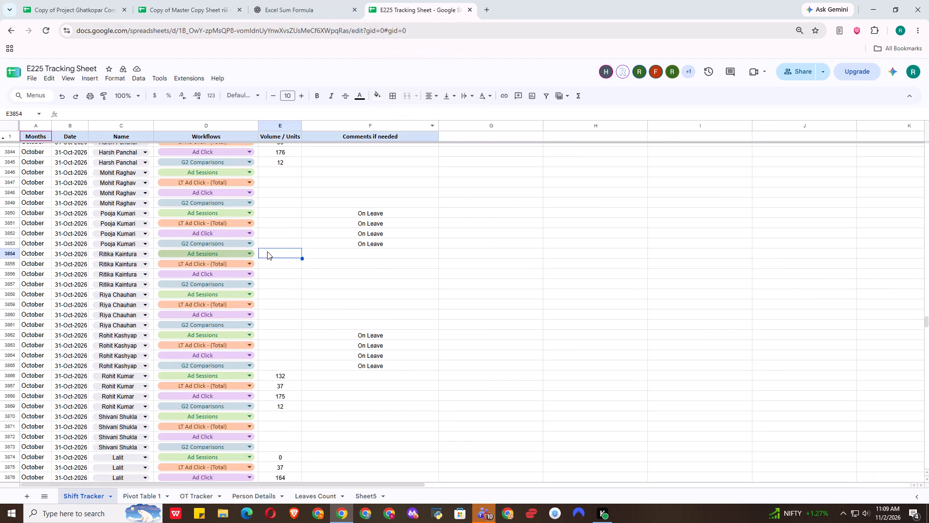
pyautogui.write('12')
pyautogui.press('7')
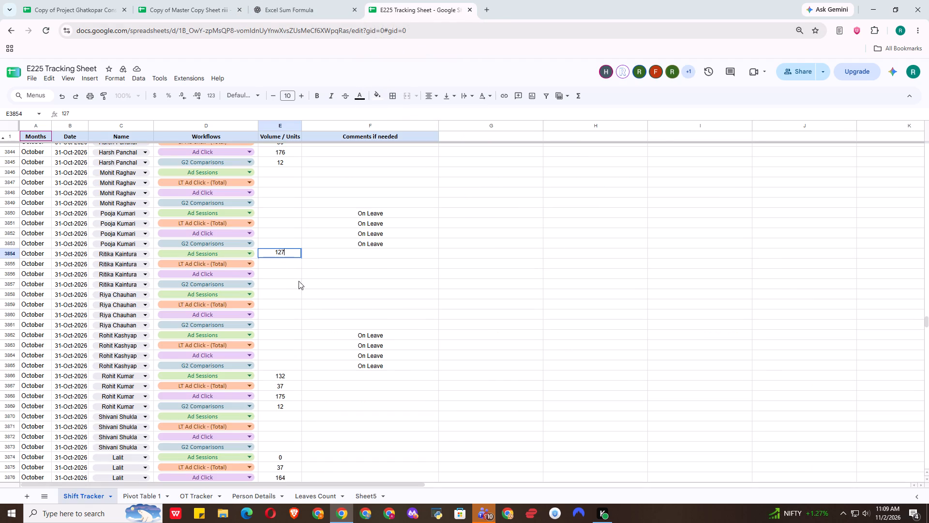
pyautogui.click(287, 264)
# Enter a volume of 38 in cell E3855 for the LT Ad Click - (Total) row, using Sheet2's 7-Nov-2026 figure.
pyautogui.click(283, 12)
pyautogui.click(199, 0)
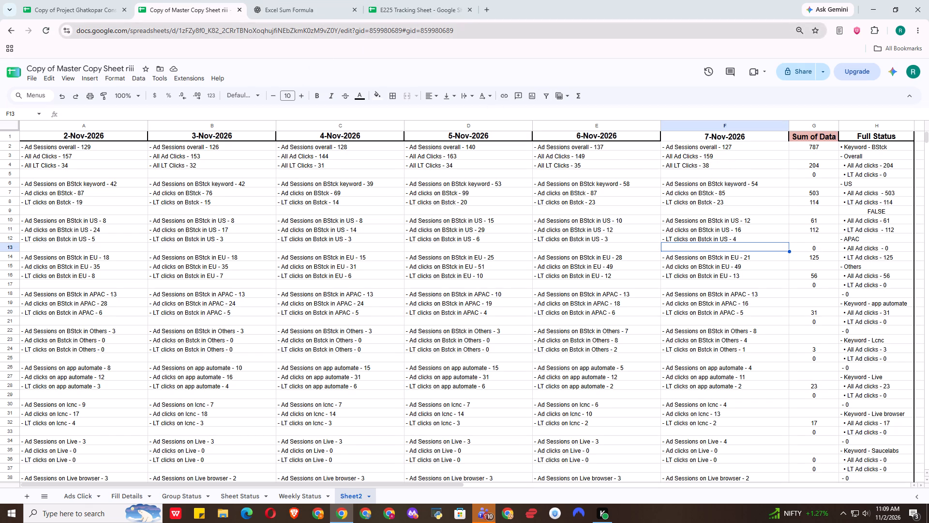
pyautogui.click(403, 13)
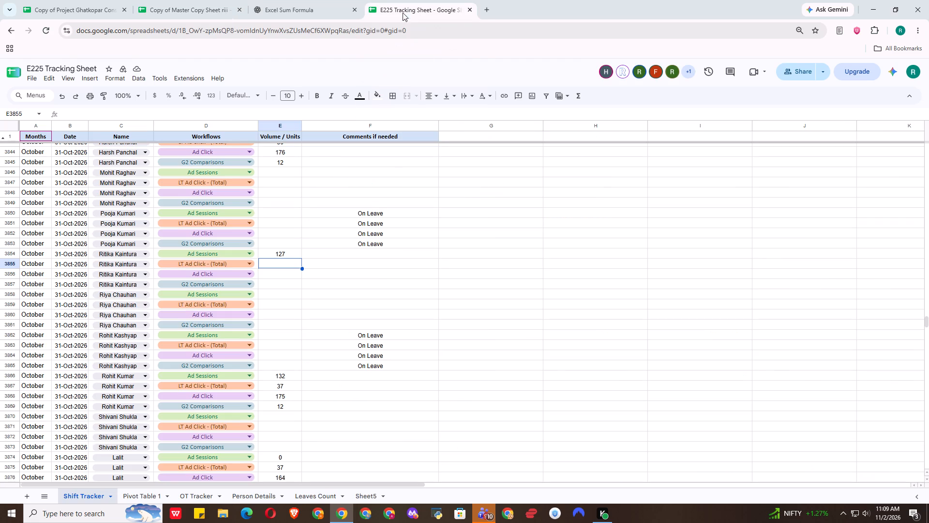
pyautogui.click(291, 286)
pyautogui.click(279, 262)
pyautogui.press('3')
pyautogui.press('8')
pyautogui.click(305, 303)
# Enter volumes of 159 in cell E3856 for Ad Click and 12 in cell E3857 for G2 Comparisons.
pyautogui.click(155, 4)
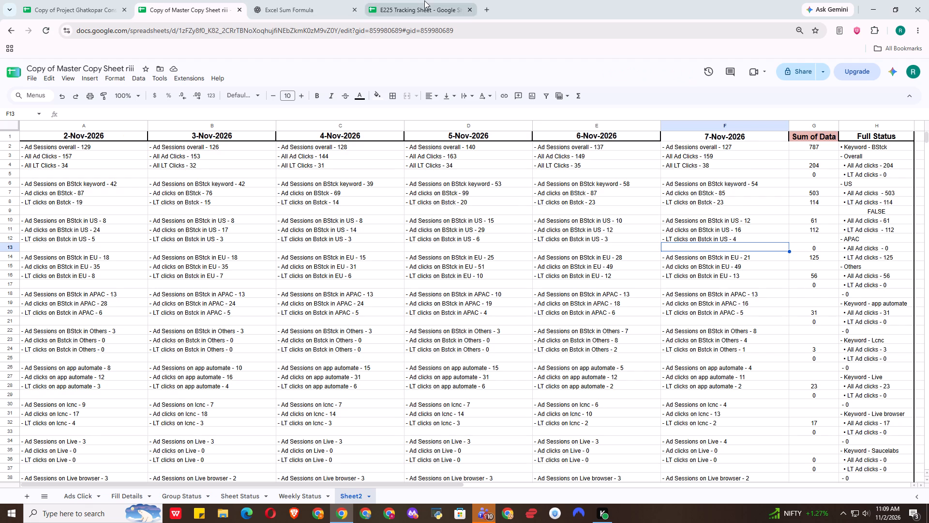
pyautogui.click(424, 0)
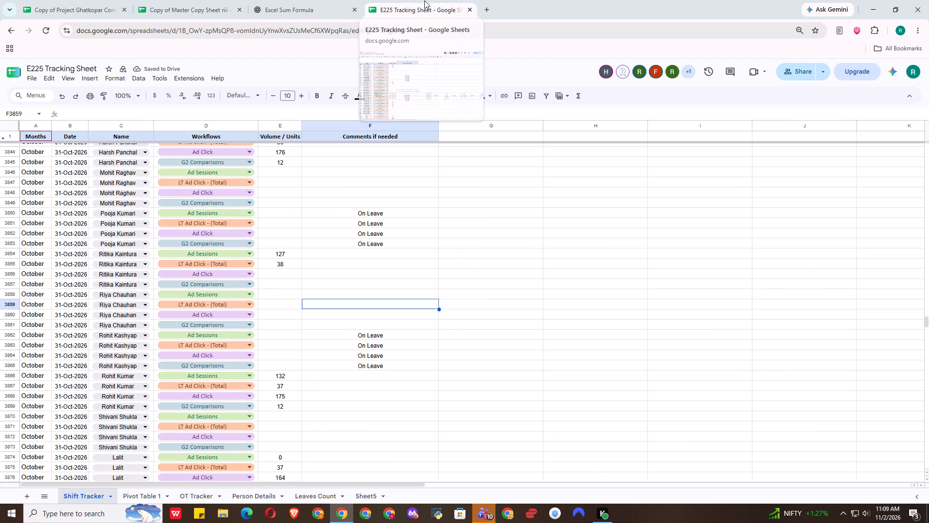
pyautogui.click(273, 277)
pyautogui.write('15')
pyautogui.press('9')
pyautogui.click(301, 341)
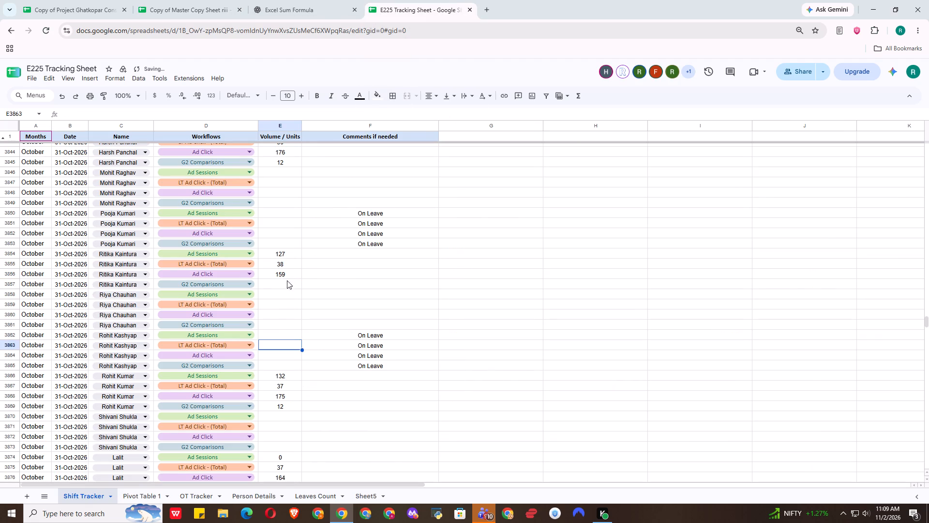
pyautogui.click(287, 284)
pyautogui.press('1')
pyautogui.press('2')
pyautogui.click(348, 301)
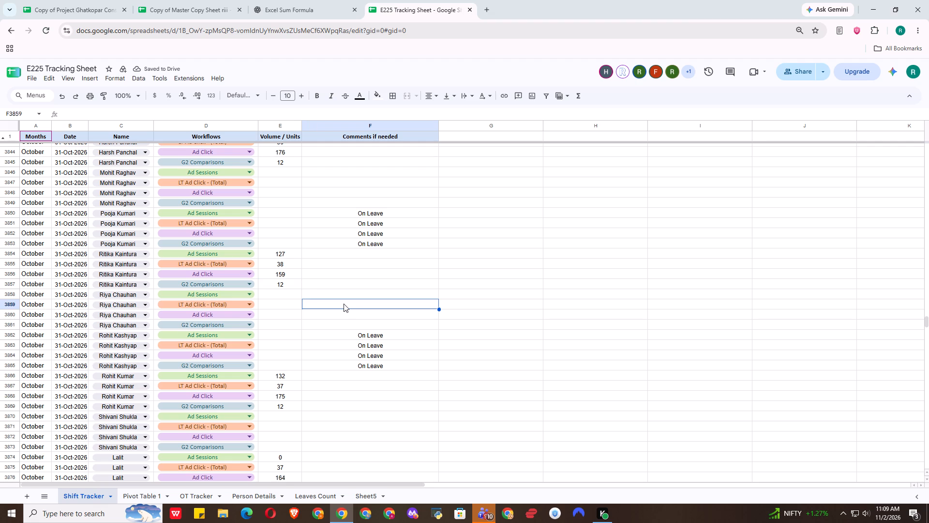
# Review the 31-Oct-2026 entries and the November rows below them in Shift Tracker.
pyautogui.scroll(-2, 344, 304)
pyautogui.scroll(4, 344, 304)
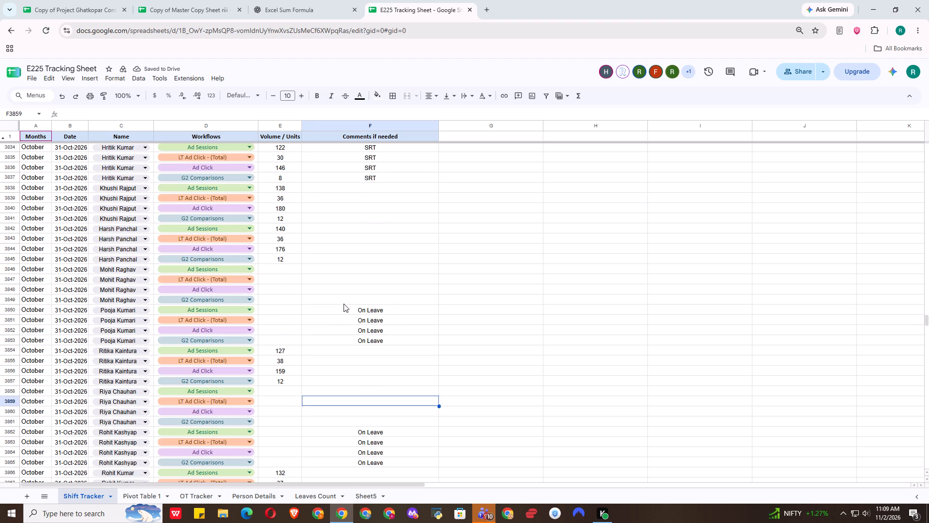
pyautogui.scroll(2, 343, 304)
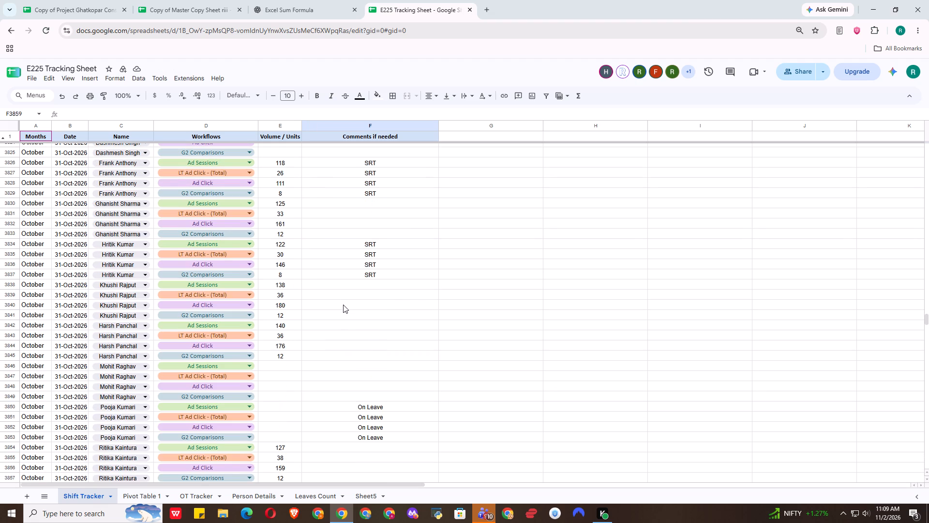
pyautogui.scroll(6, 339, 305)
pyautogui.scroll(-8, 355, 353)
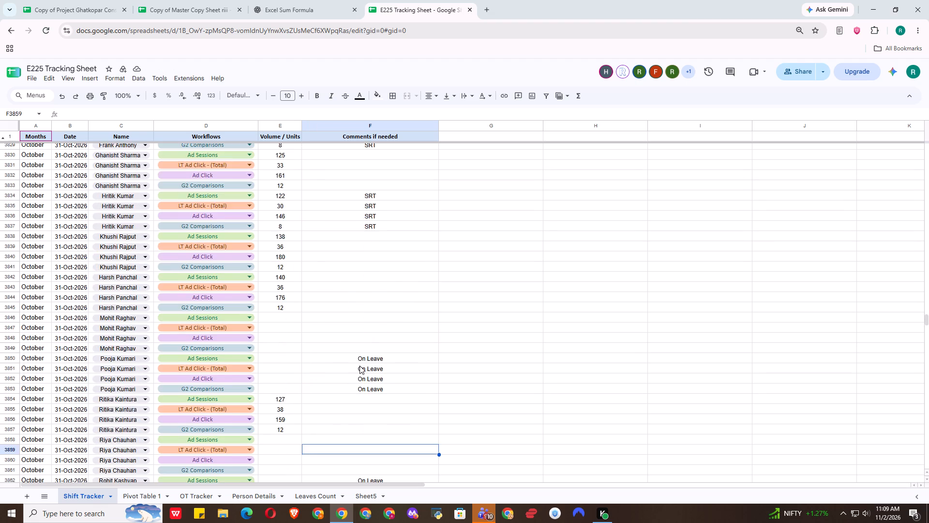
pyautogui.scroll(-20, 360, 366)
pyautogui.scroll(-10, 360, 366)
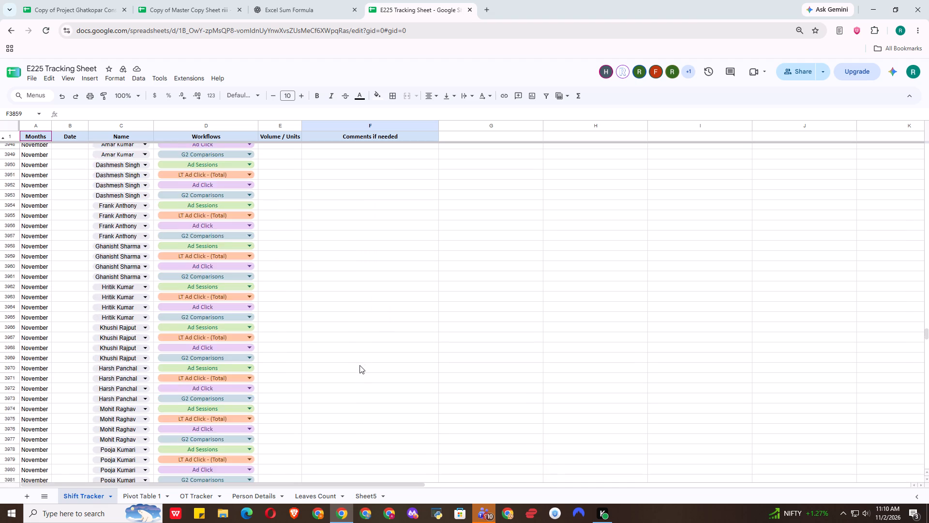
pyautogui.scroll(-19, 360, 365)
pyautogui.scroll(10, 355, 350)
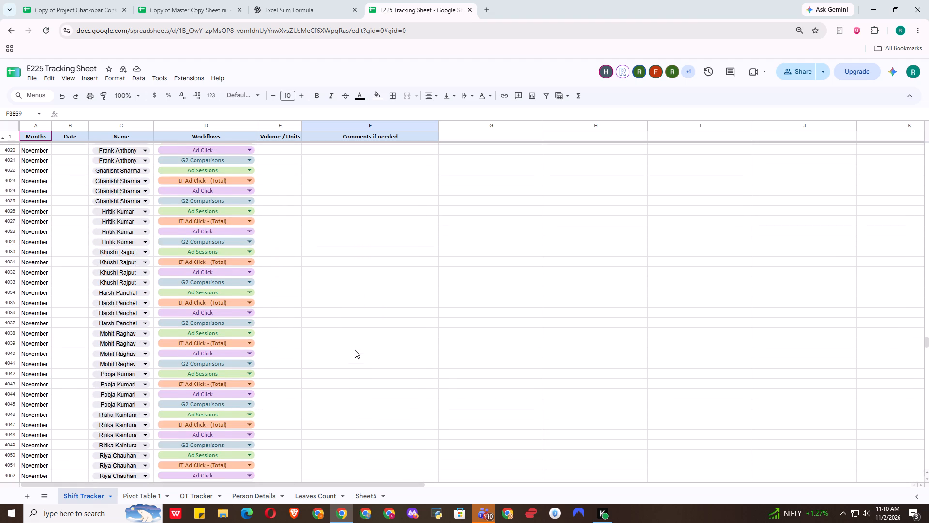
pyautogui.scroll(20, 355, 350)
pyautogui.scroll(14, 355, 350)
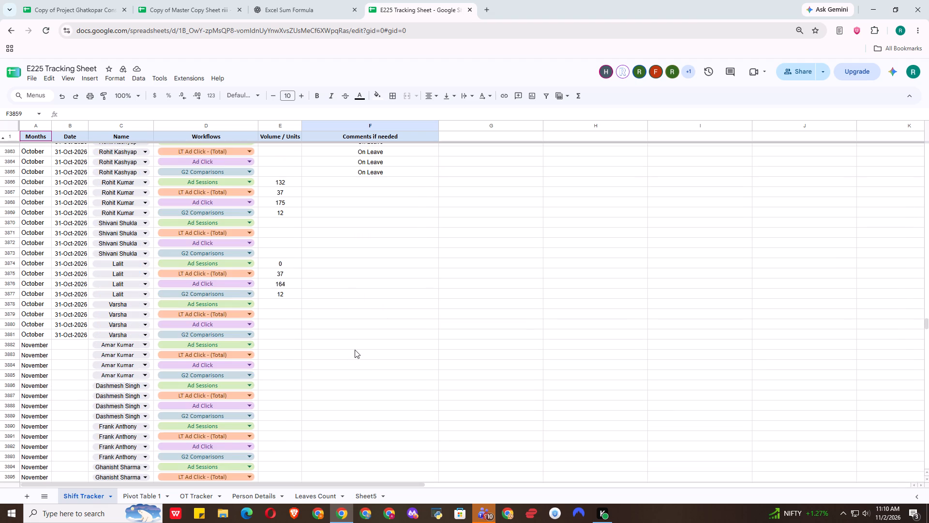
pyautogui.click(270, 308)
pyautogui.click(296, 2)
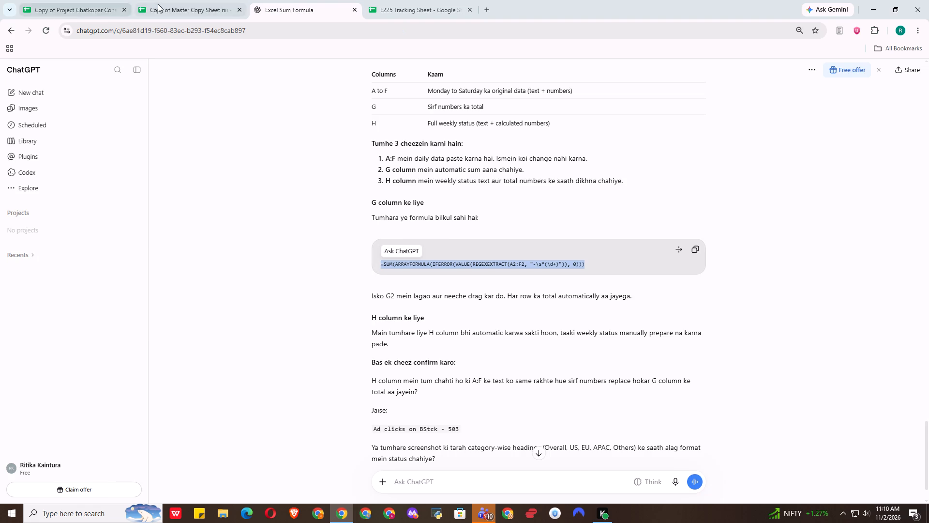
# Review the overall Ad Sessions, All Ad Clicks and All LT Clicks entries for 7-Nov-2026 in Sheet2 of the Master Copy Sheet.
pyautogui.click(158, 4)
pyautogui.scroll(2, 591, 261)
pyautogui.click(728, 150)
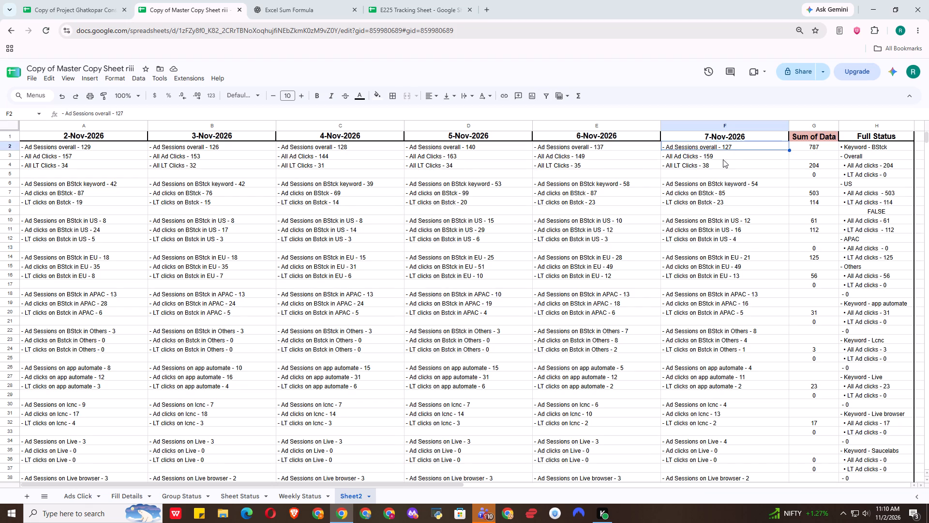
pyautogui.click(723, 159)
pyautogui.click(720, 166)
pyautogui.moveTo(726, 151); pyautogui.dragTo(726, 165)
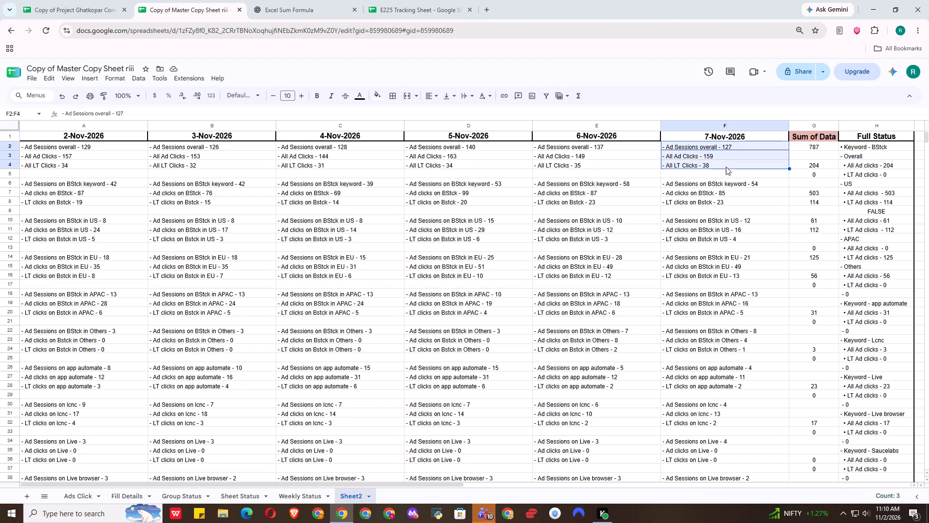
pyautogui.click(694, 201)
# Re-enter the volume of 12 in cell E3857 for the 31-Oct-2026 G2 Comparisons row in the E225 Shift Tracker.
pyautogui.click(409, 2)
pyautogui.click(284, 260)
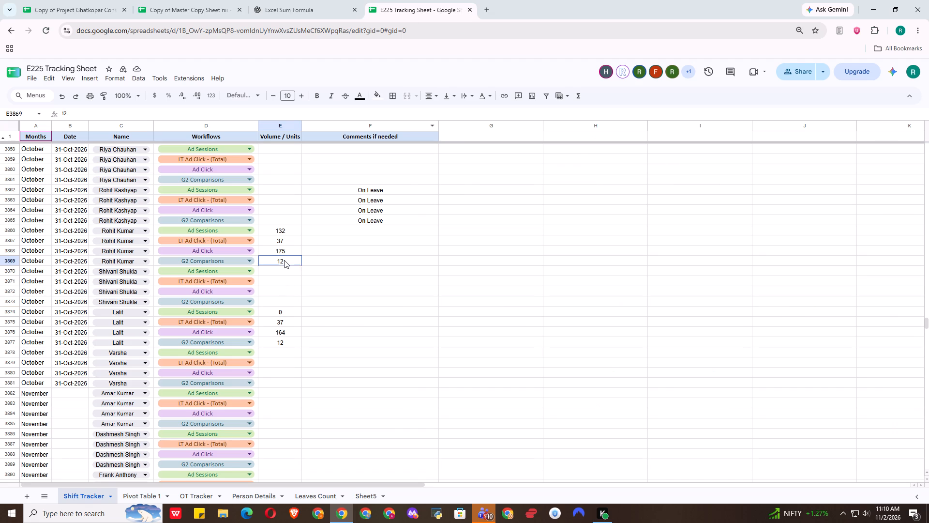
pyautogui.scroll(2, 302, 268)
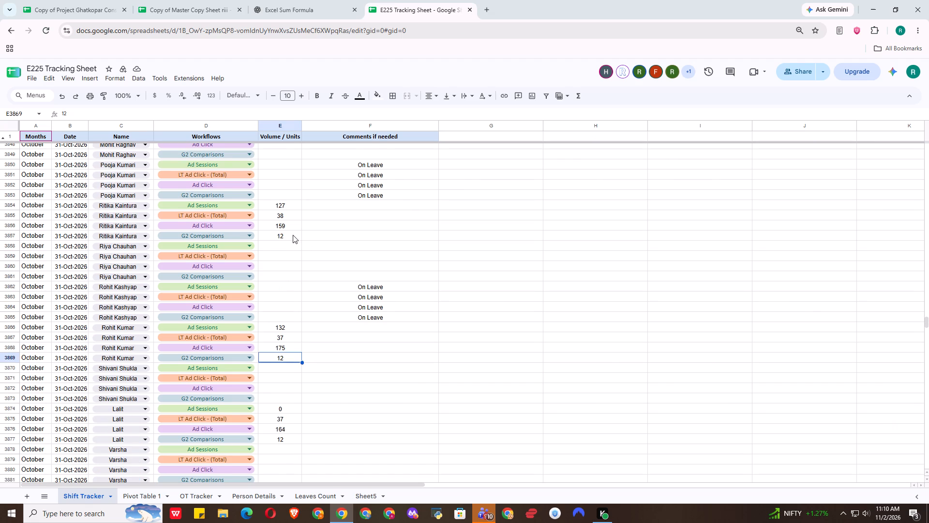
pyautogui.click(293, 235)
pyautogui.write('12')
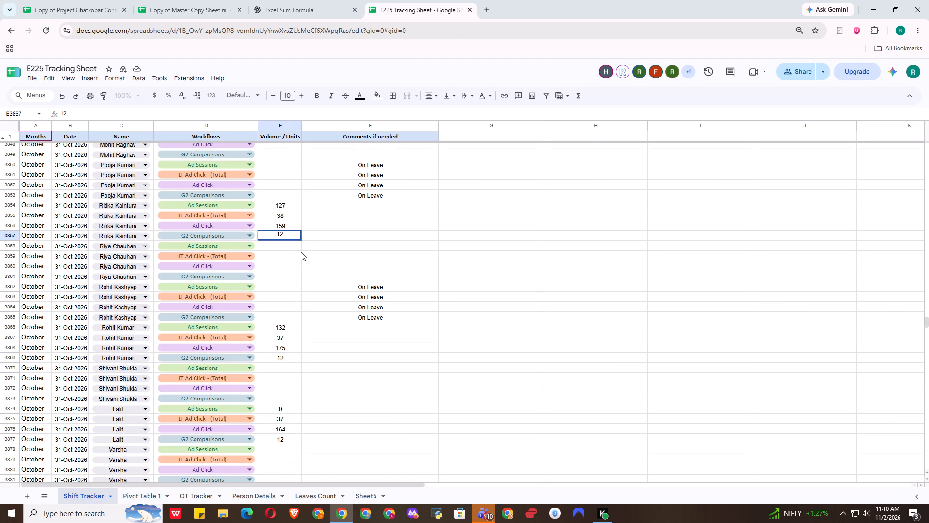
pyautogui.press('BackSpace')
pyautogui.press('BackSpace')
pyautogui.click(301, 252)
pyautogui.click(287, 232)
pyautogui.press('1')
pyautogui.press('2')
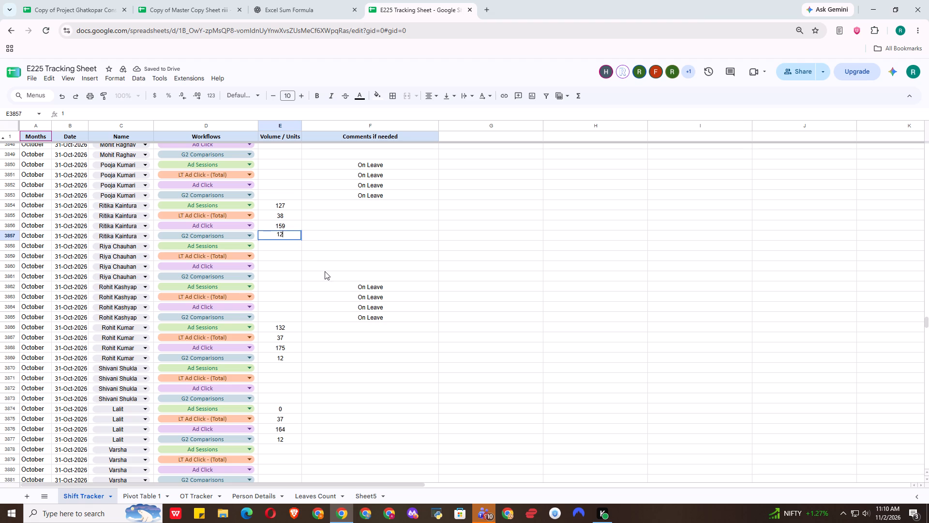
pyautogui.click(327, 273)
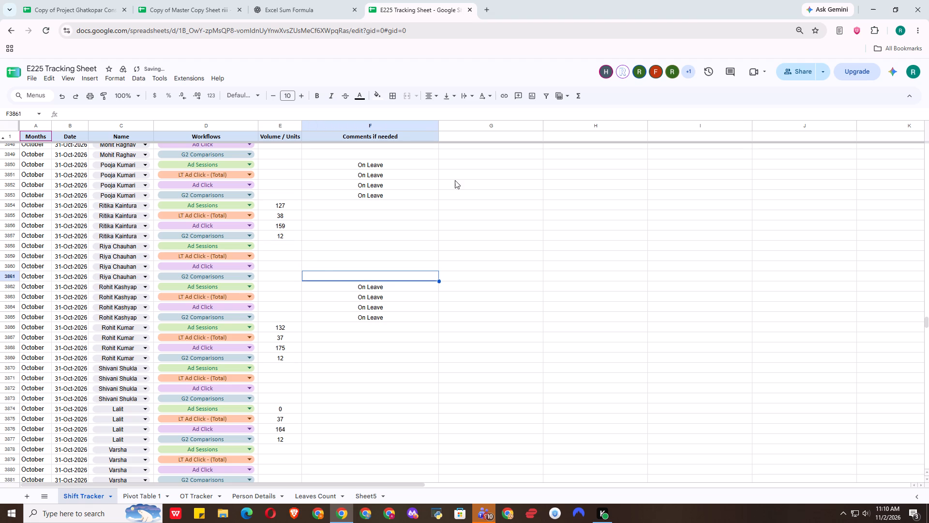
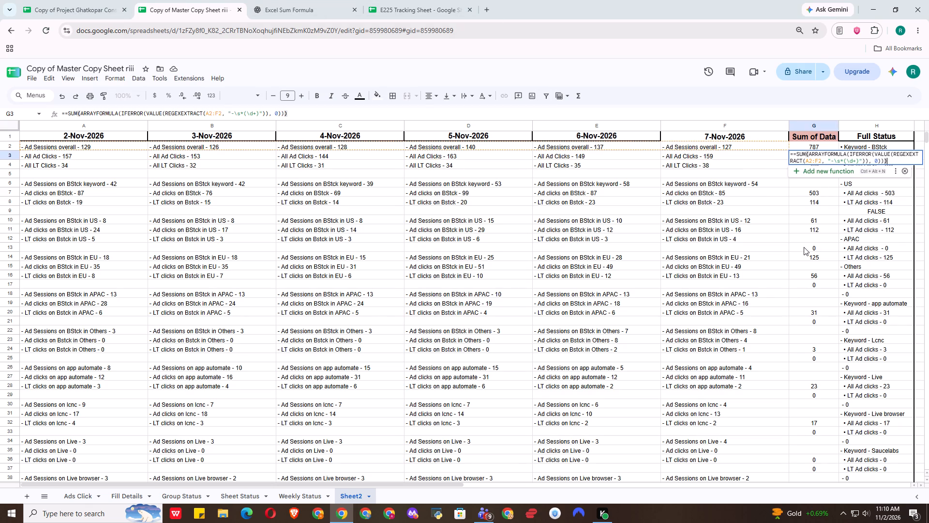
pyautogui.click(811, 158)
pyautogui.press('BackSpace')
pyautogui.press('3')
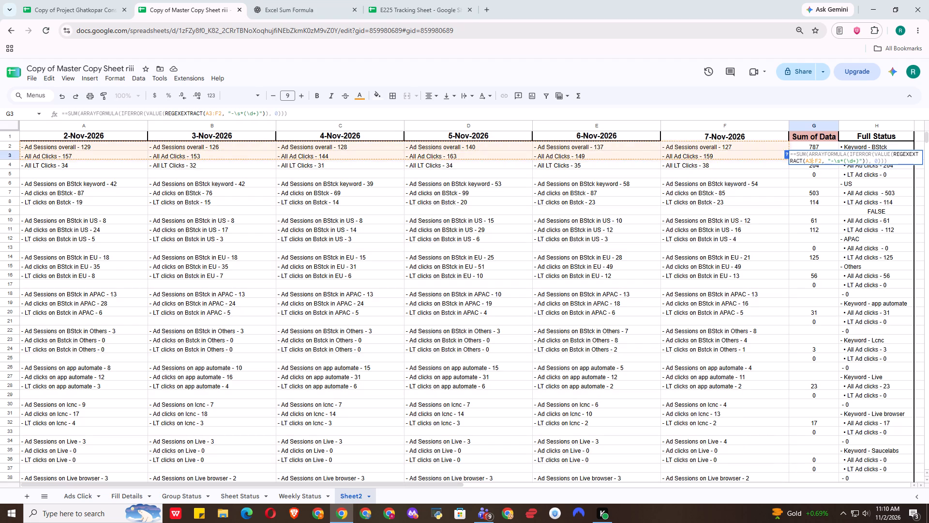
pyautogui.click(821, 161)
pyautogui.press('BackSpace')
pyautogui.press('4')
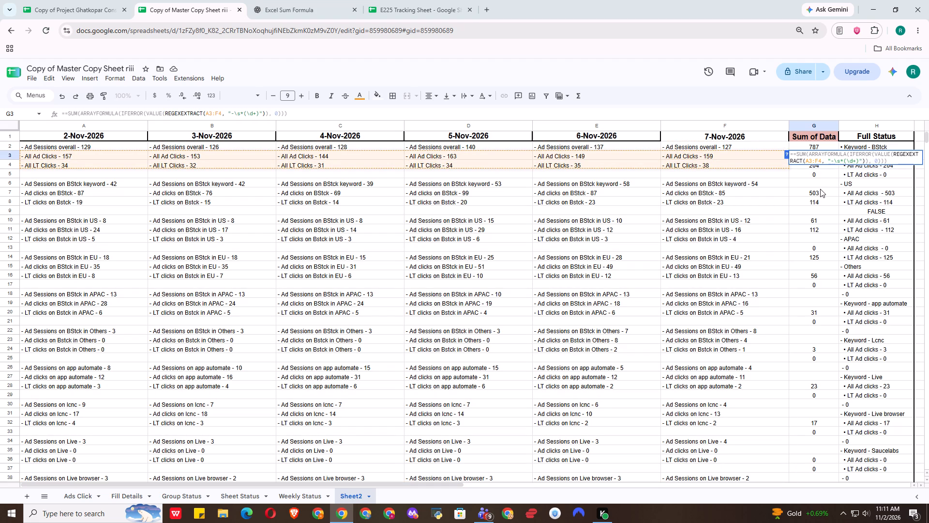
pyautogui.press('BackSpace')
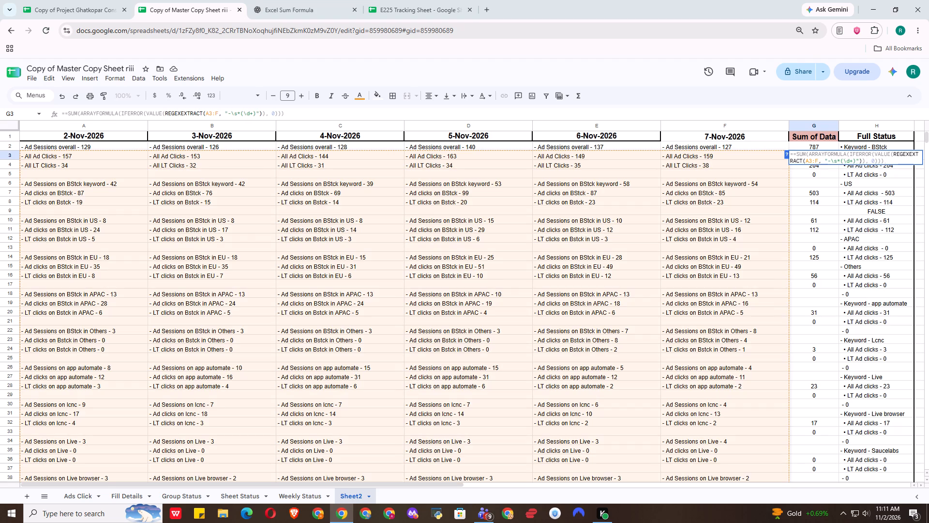
pyautogui.press('3')
pyautogui.click(820, 189)
# Remove the duplicate equals sign from G3's formula so it reads =SUM(ARRAYFORMULA(IFERROR(VALUE(REGEXEXTRACT(A3:F3, "-\s*(\d+)")), 0))).
pyautogui.doubleClick(813, 159)
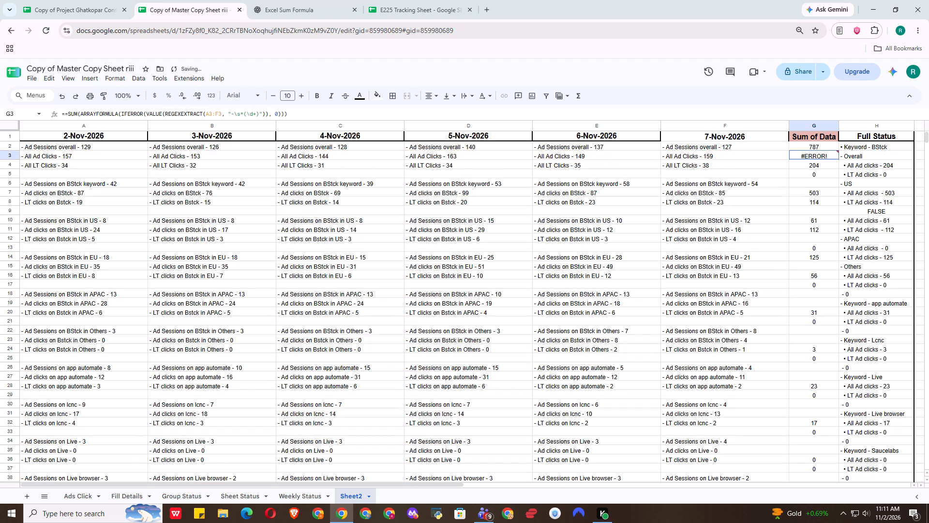
pyautogui.doubleClick(826, 157)
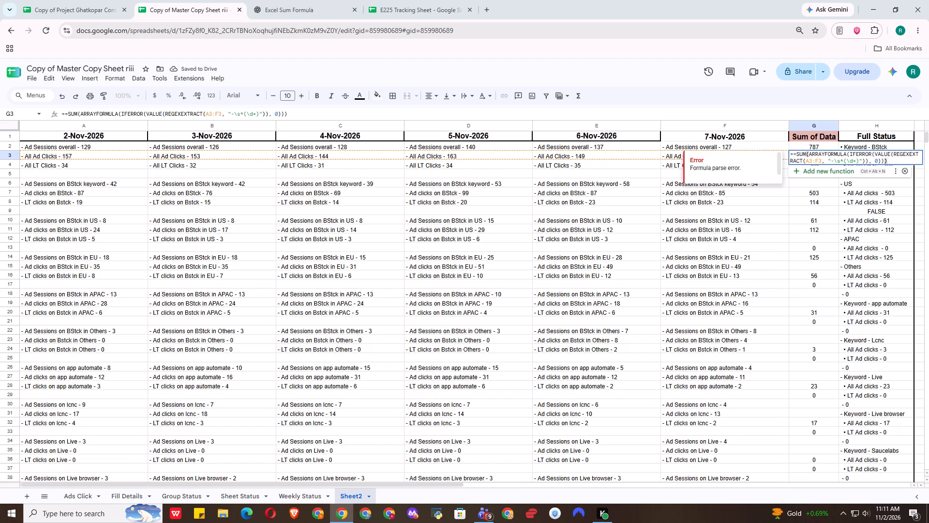
pyautogui.click(793, 154)
pyautogui.press('BackSpace')
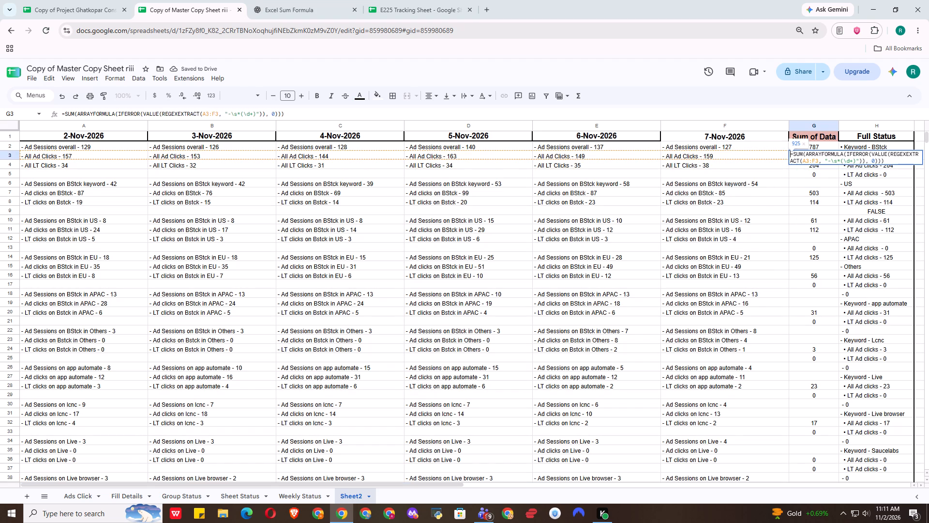
pyautogui.press('Return')
pyautogui.click(801, 220)
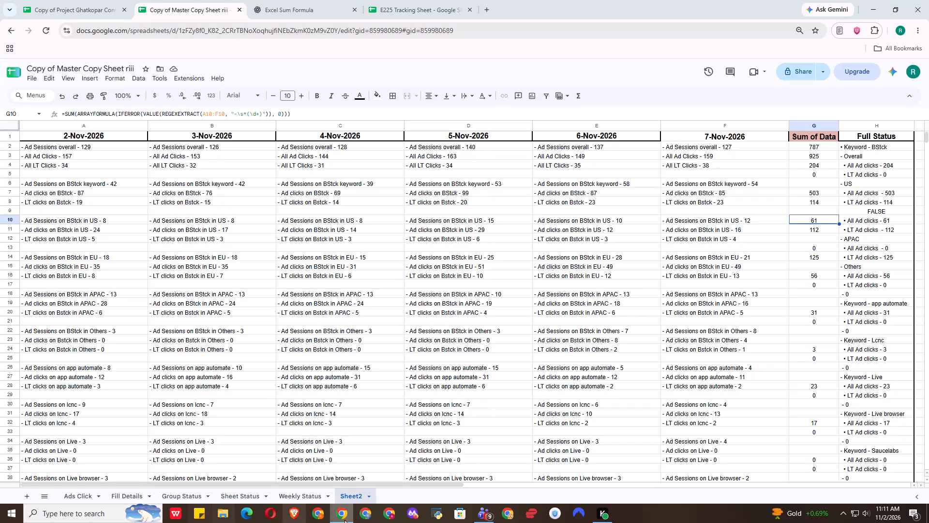
# Open Calculator and add the All Ad Clicks counts for 2-, 3- and 4-Nov-2026: 157 + 153 + 144.
pyautogui.click(85, 519)
pyautogui.write('ca')
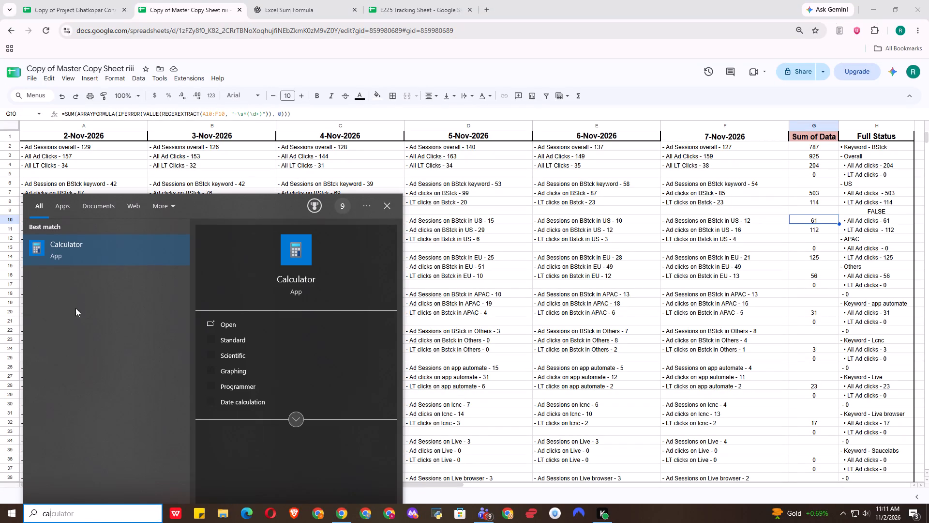
pyautogui.click(104, 245)
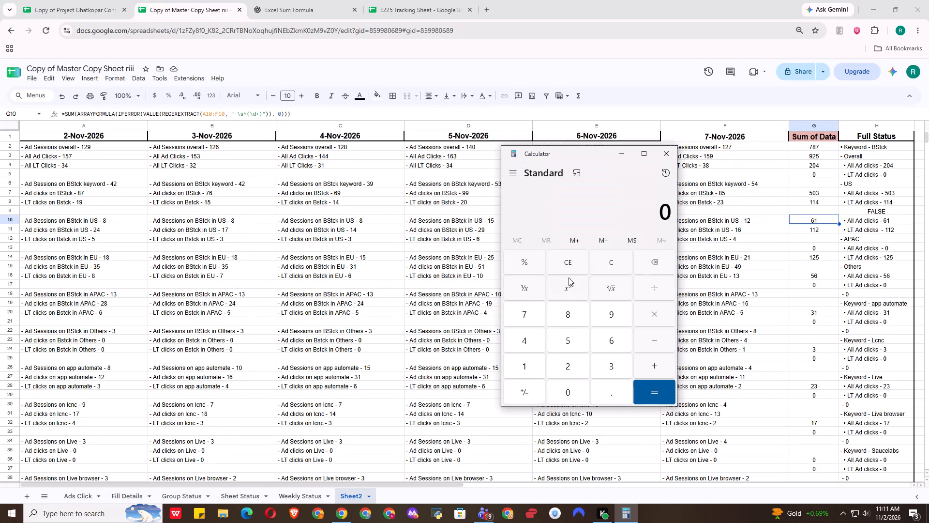
pyautogui.scroll(2, 555, 275)
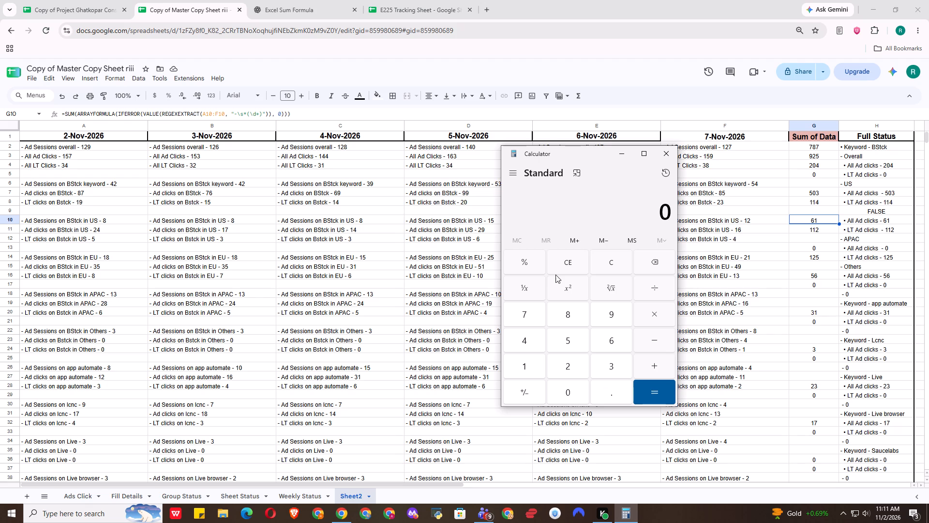
pyautogui.moveTo(593, 154); pyautogui.dragTo(489, 166)
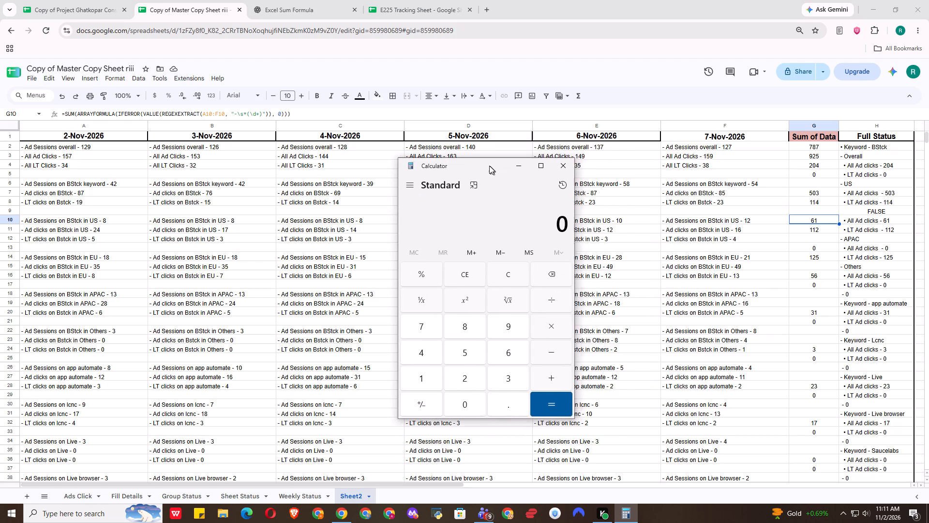
pyautogui.moveTo(489, 166); pyautogui.dragTo(479, 165)
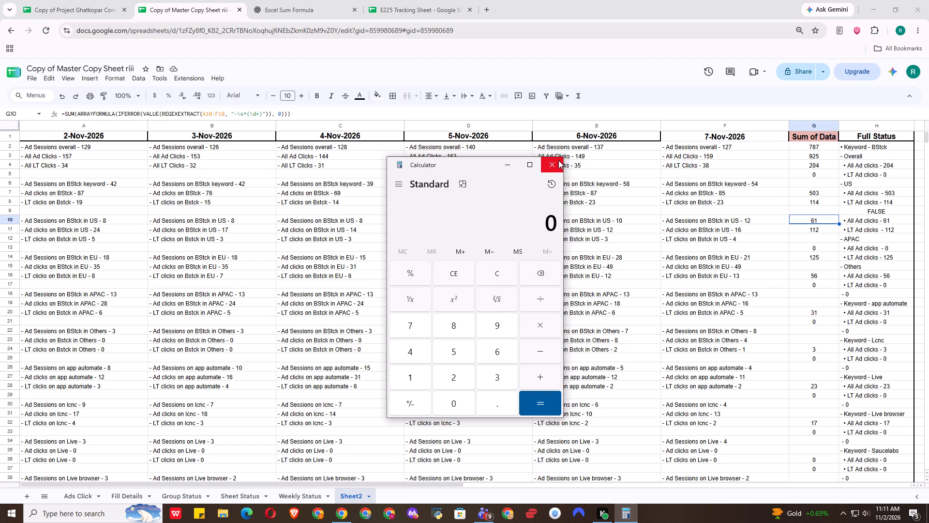
pyautogui.click(418, 378)
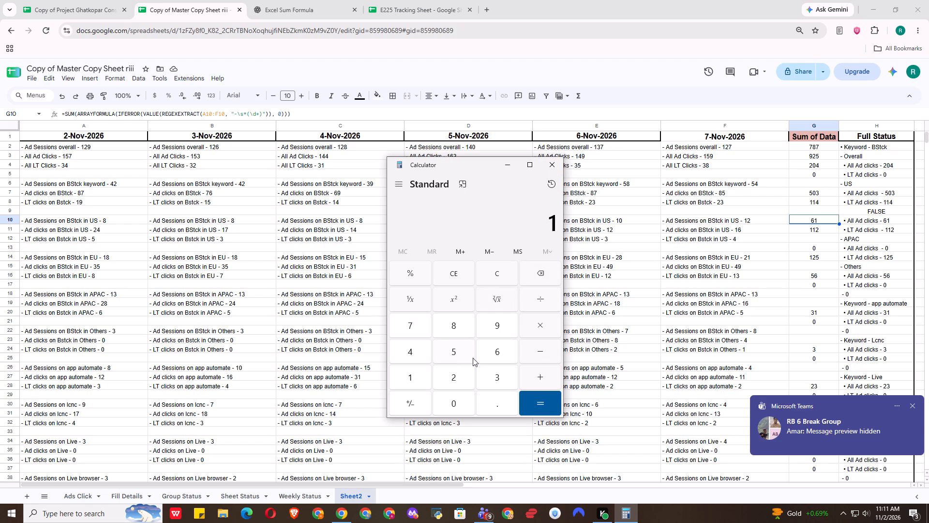
pyautogui.click(465, 353)
pyautogui.click(412, 327)
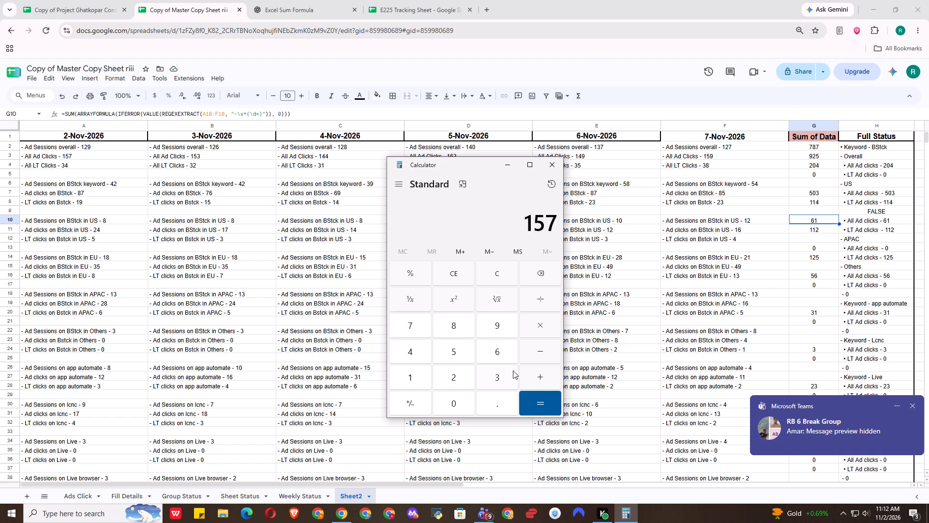
pyautogui.click(539, 378)
pyautogui.click(420, 370)
pyautogui.click(448, 341)
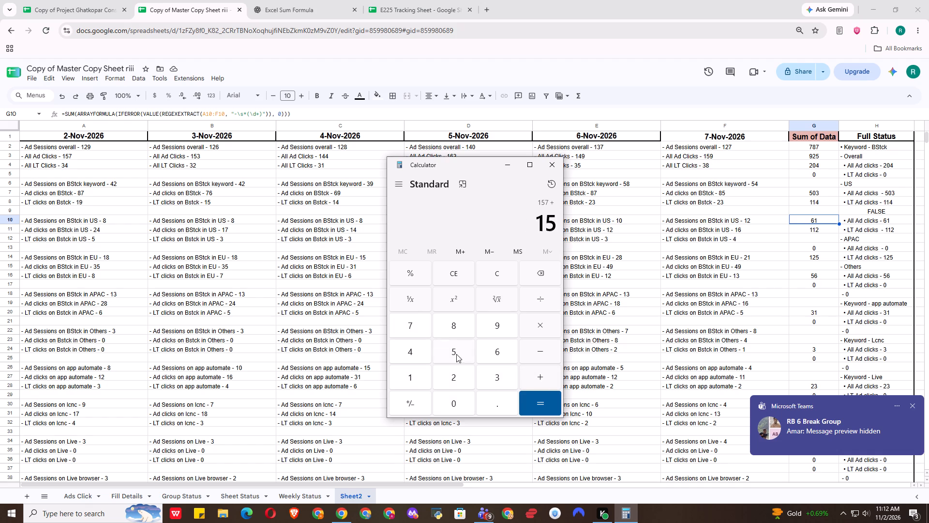
pyautogui.click(497, 371)
pyautogui.click(544, 377)
pyautogui.click(412, 376)
pyautogui.doubleClick(418, 353)
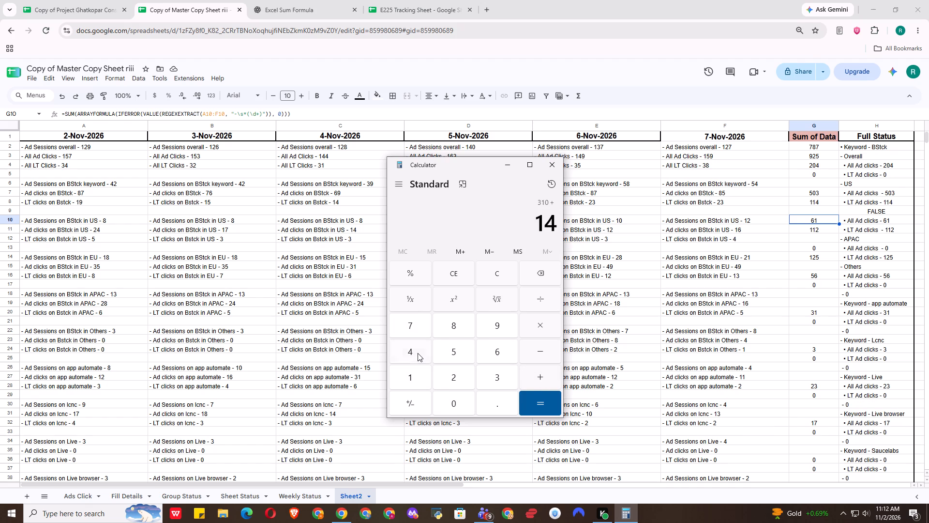
pyautogui.click(553, 379)
# Uncover row 3 and add the 5-, 6- and 7-Nov-2026 All Ad Clicks counts of 163, 149 and 159 to the running sum.
pyautogui.moveTo(486, 194); pyautogui.dragTo(487, 234)
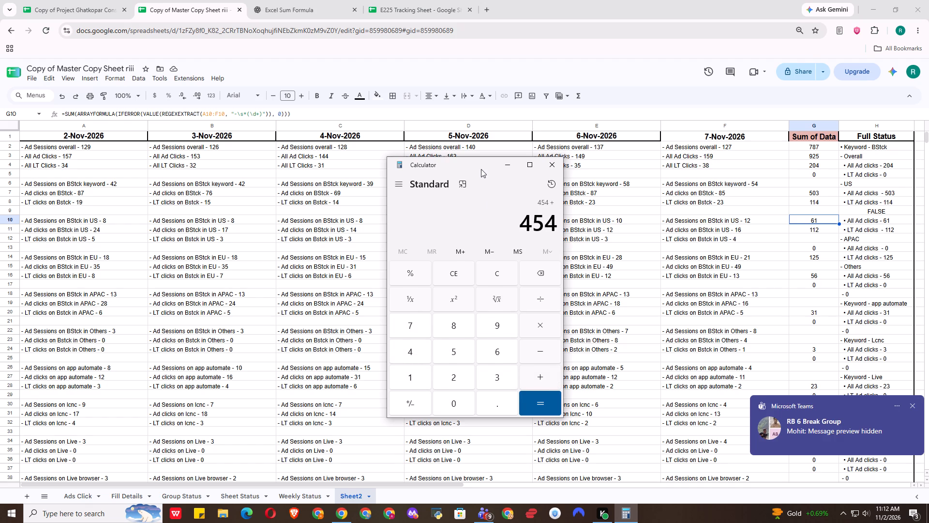
pyautogui.moveTo(481, 169); pyautogui.dragTo(482, 201)
pyautogui.click(419, 408)
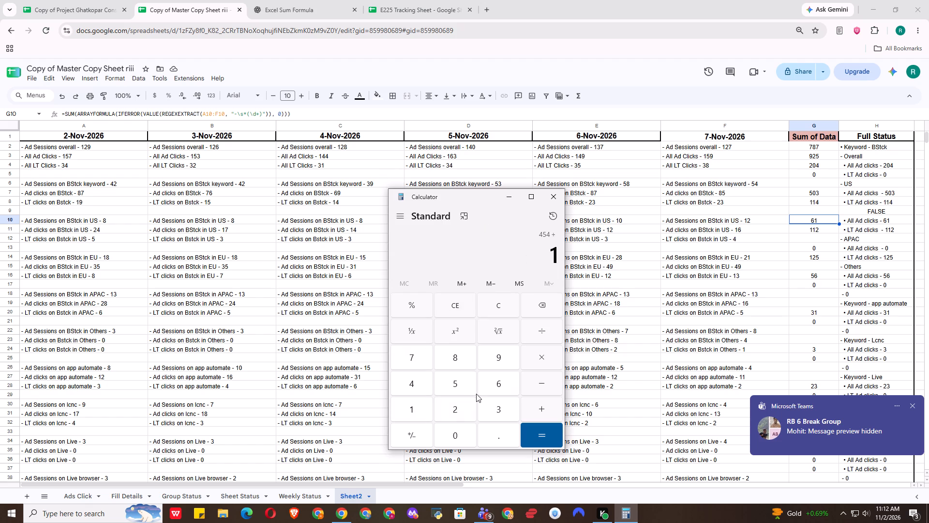
pyautogui.click(496, 383)
pyautogui.click(496, 406)
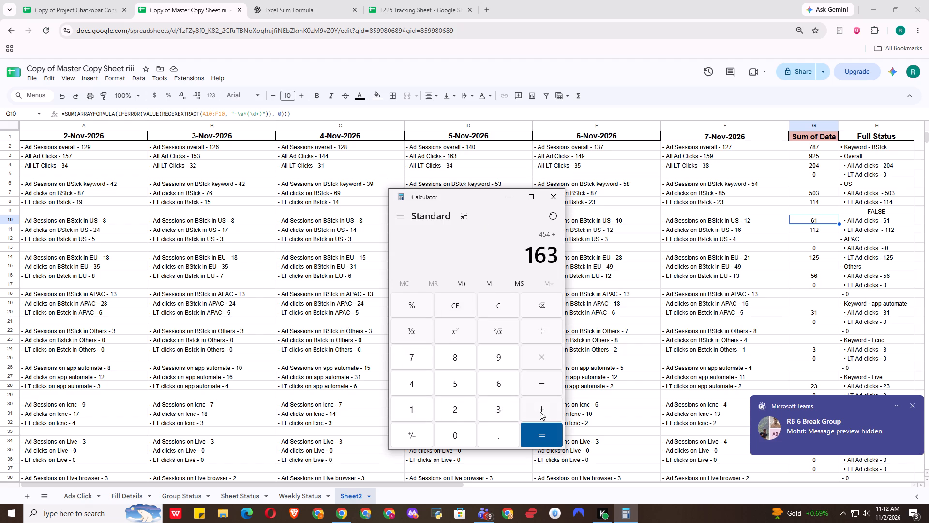
pyautogui.click(541, 407)
pyautogui.click(412, 409)
pyautogui.click(405, 378)
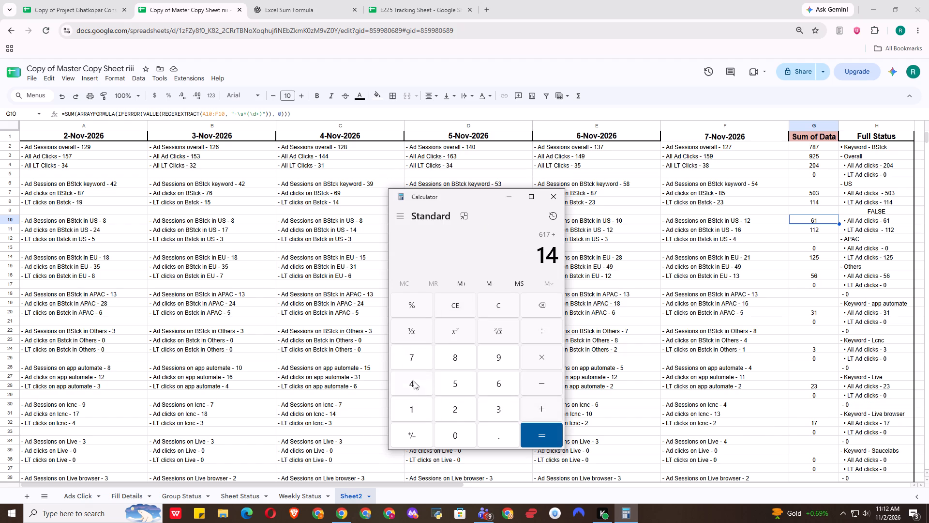
pyautogui.click(492, 358)
pyautogui.click(540, 407)
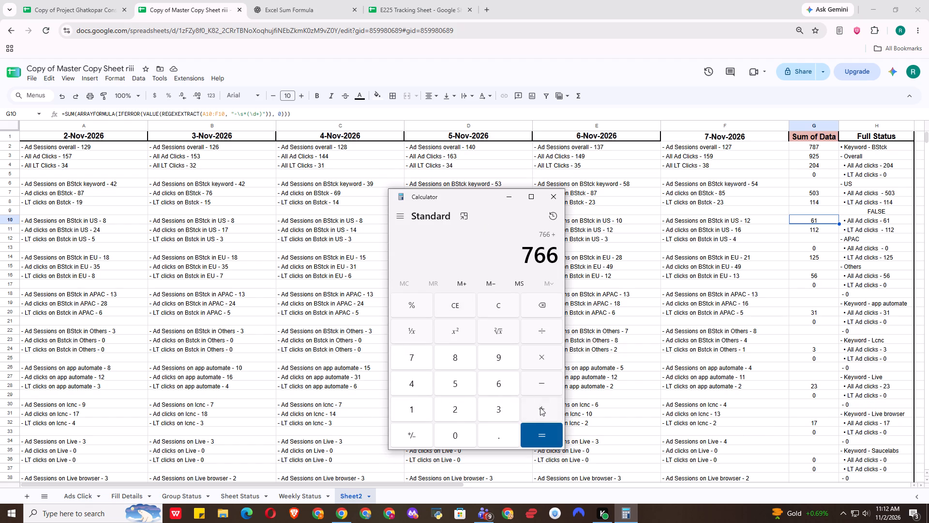
pyautogui.click(409, 418)
pyautogui.click(455, 380)
pyautogui.click(487, 344)
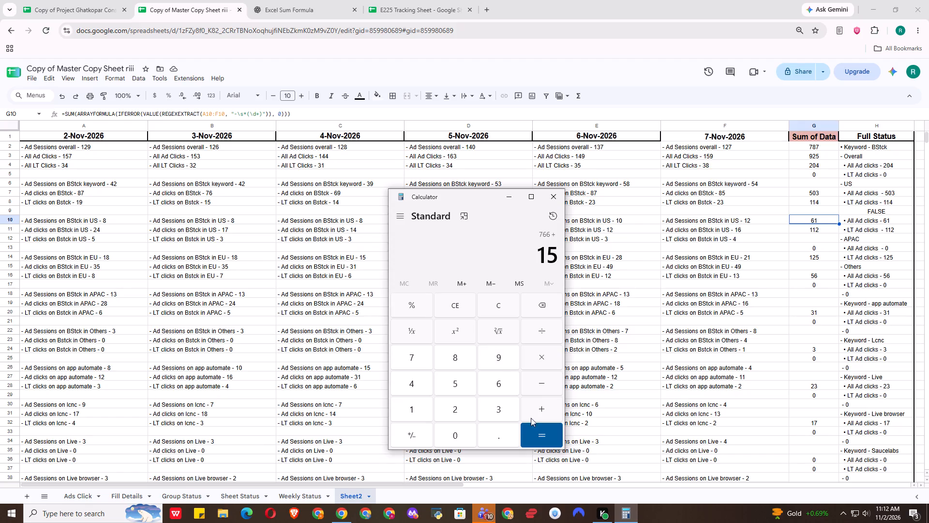
pyautogui.click(506, 351)
pyautogui.click(547, 426)
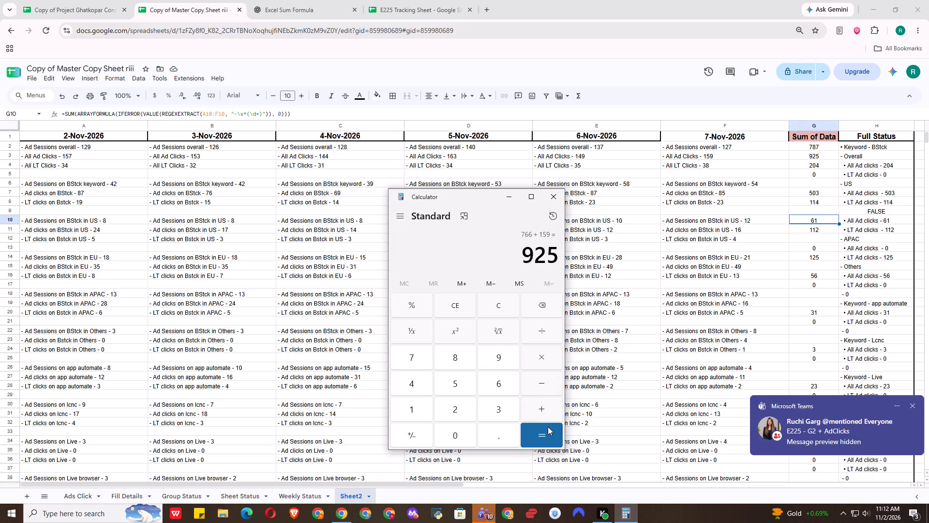
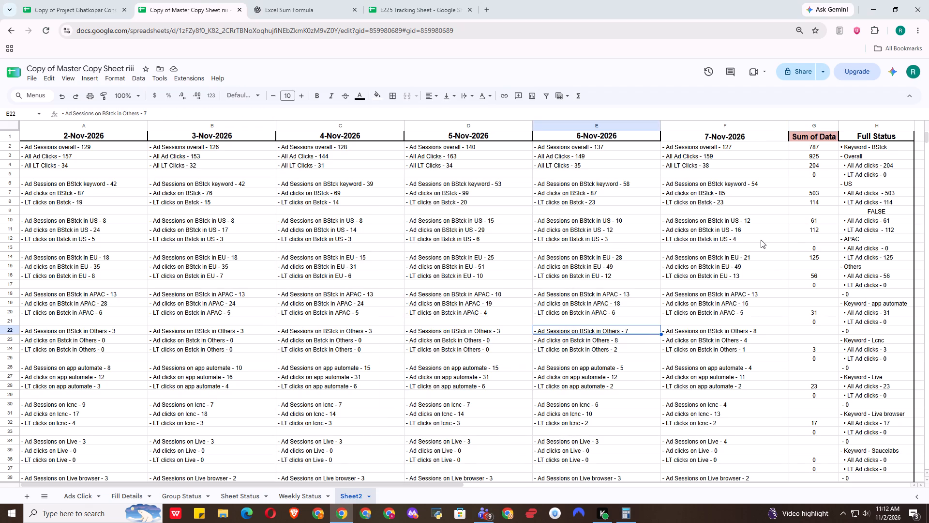
# Check G4's sum formula and fill it down the Sum of Data column through G23.
pyautogui.doubleClick(819, 167)
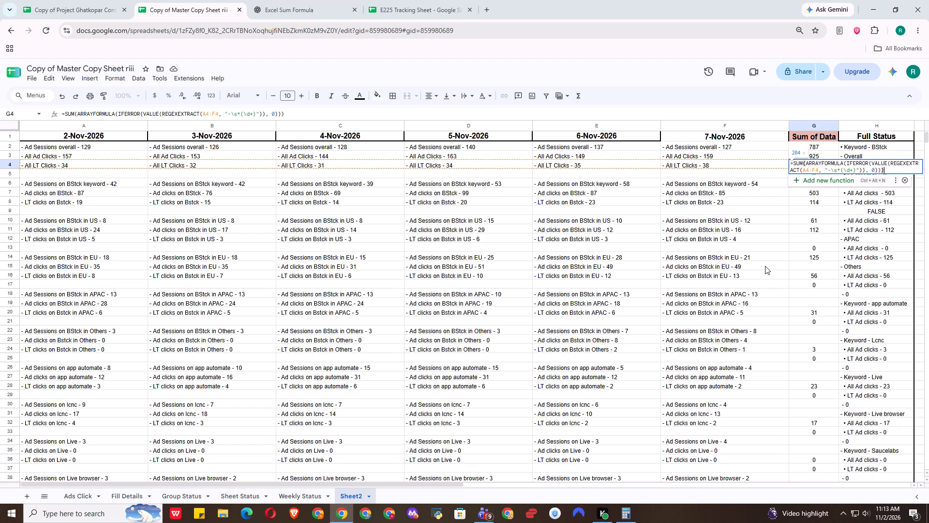
pyautogui.press('Return')
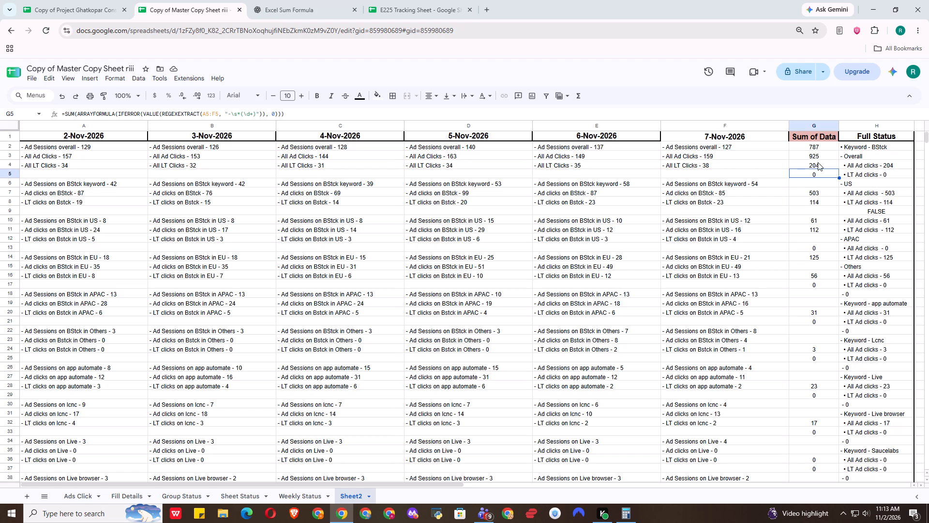
pyautogui.click(815, 154)
pyautogui.click(823, 168)
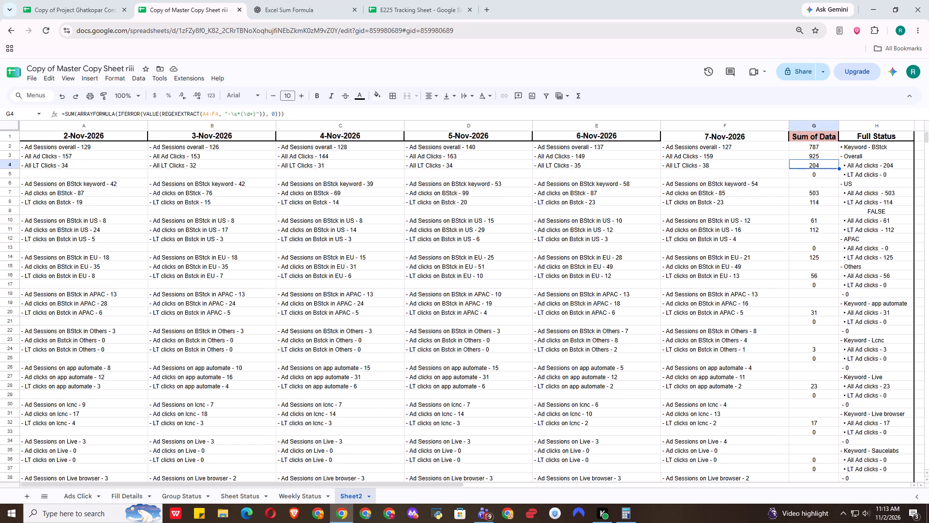
pyautogui.moveTo(839, 167); pyautogui.dragTo(843, 342)
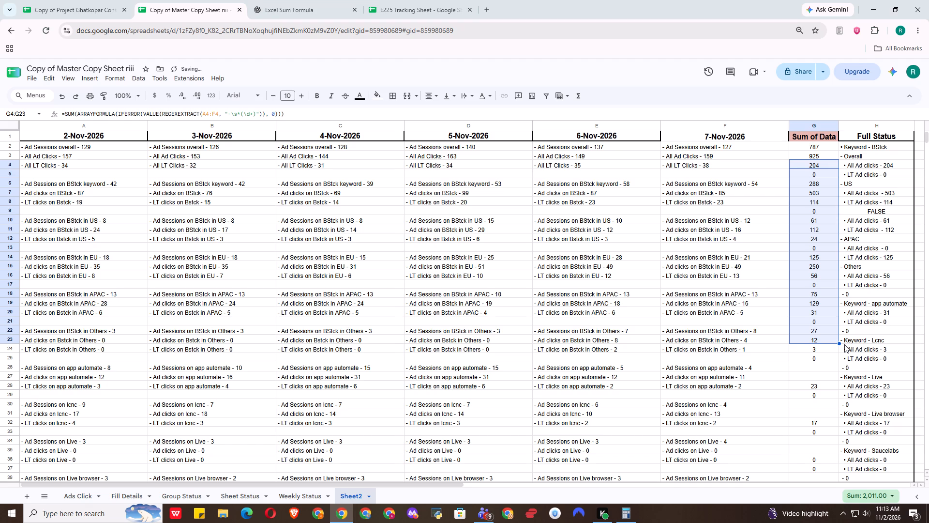
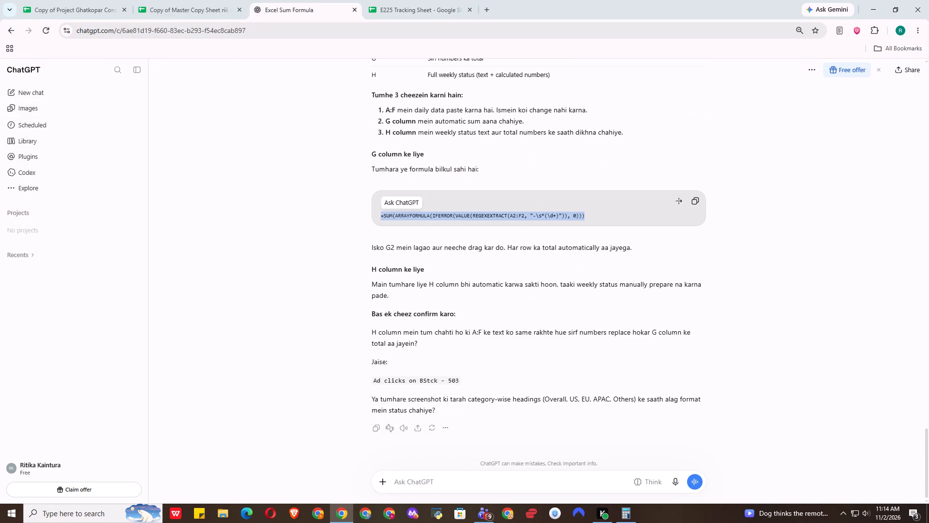
# Switch back to the master copy spreadsheet and fill G23's sum formula down the Sum of Data column to the weekly table's end.
pyautogui.click(435, 251)
pyautogui.click(183, 2)
pyautogui.click(820, 232)
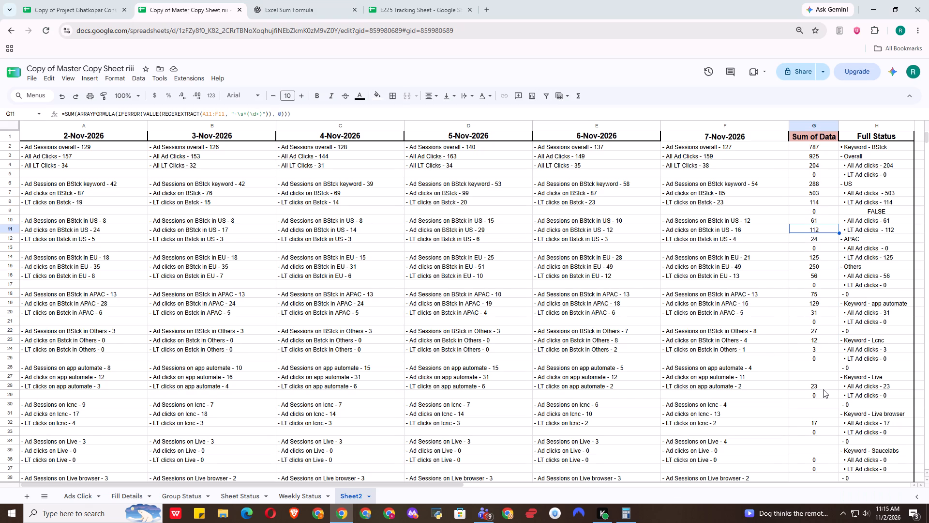
pyautogui.click(825, 335)
pyautogui.click(823, 338)
pyautogui.moveTo(838, 343); pyautogui.dragTo(838, 359)
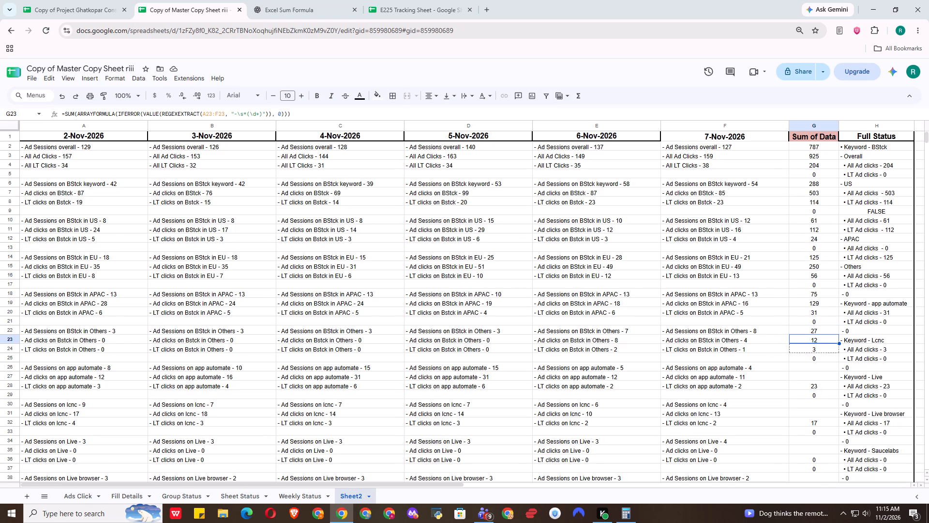
pyautogui.moveTo(838, 359); pyautogui.dragTo(832, 338)
pyautogui.click(849, 393)
# Clear the Sum of Data formulas from the blank separator rows at G65, G61, G57, G53, G49, G45 and G41.
pyautogui.click(819, 334)
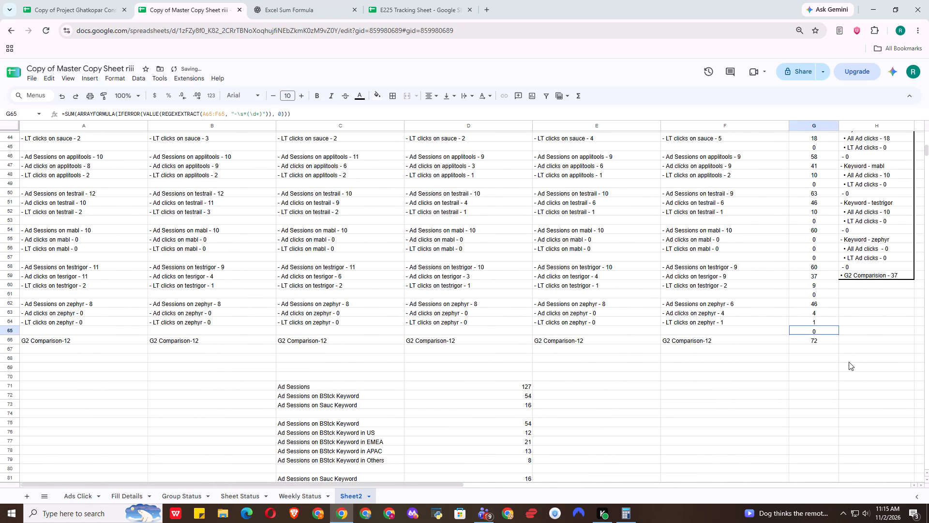
pyautogui.scroll(1, 849, 362)
pyautogui.press('BackSpace')
pyautogui.click(813, 340)
pyautogui.press('BackSpace')
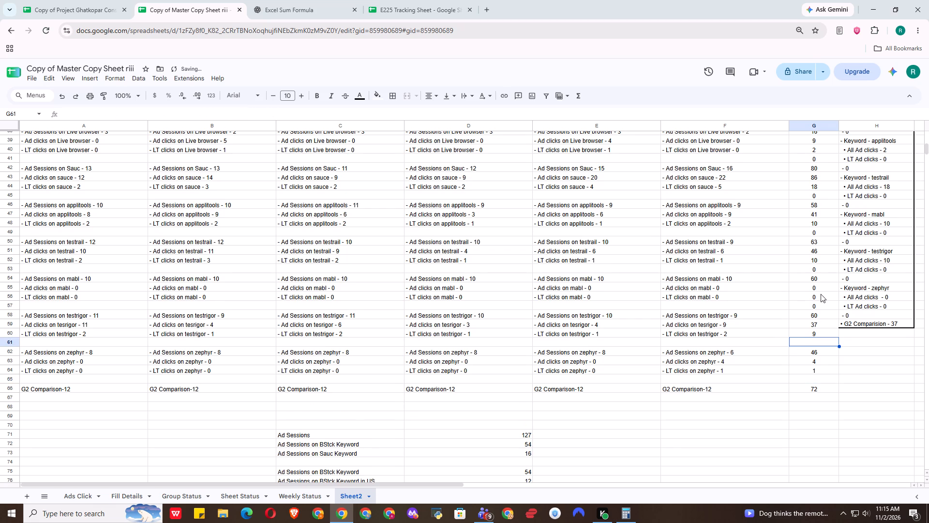
pyautogui.click(821, 305)
pyautogui.press('BackSpace')
pyautogui.click(817, 268)
pyautogui.press('BackSpace')
pyautogui.click(818, 233)
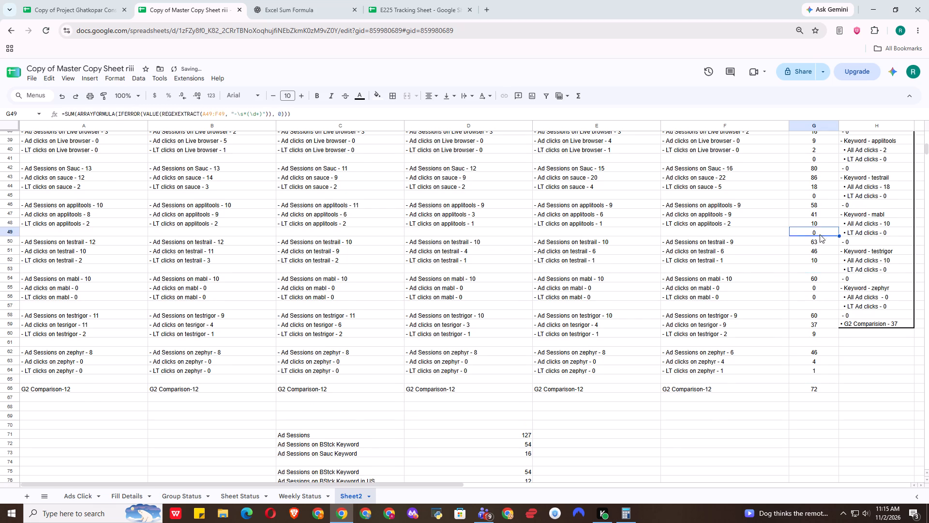
pyautogui.press('BackSpace')
pyautogui.scroll(1, 835, 256)
pyautogui.click(820, 244)
pyautogui.press('BackSpace')
pyautogui.click(817, 203)
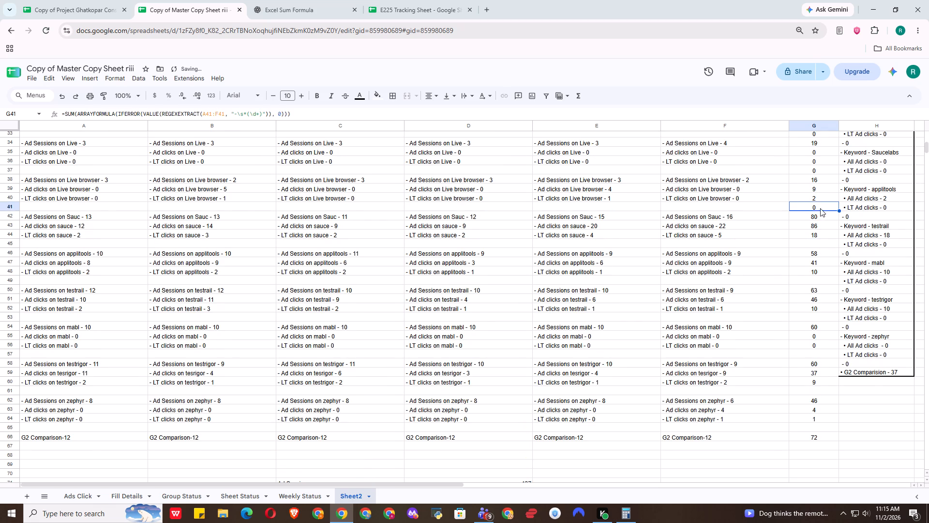
pyautogui.press('BackSpace')
# Clear the Sum of Data formulas from the blank separator rows at G37, G33, G29, G25 and G21.
pyautogui.scroll(2, 828, 250)
pyautogui.click(820, 268)
pyautogui.press('BackSpace')
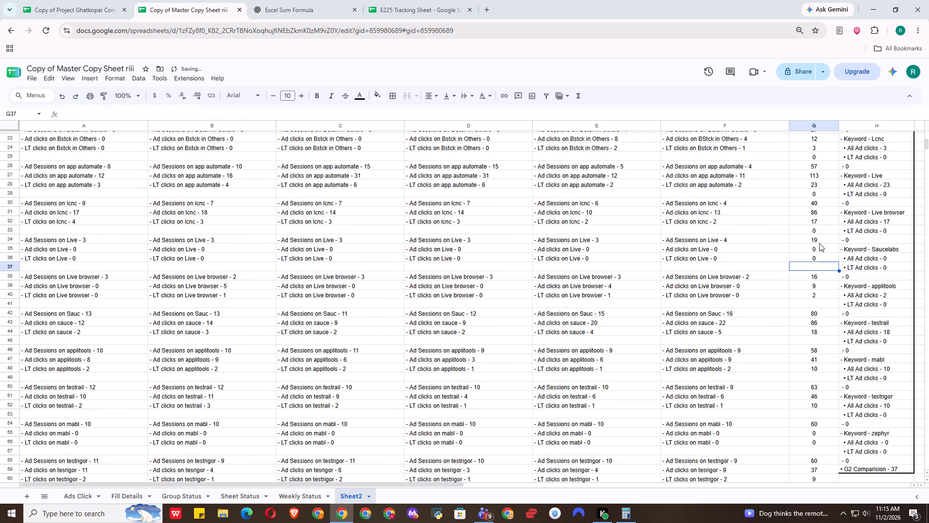
pyautogui.click(819, 231)
pyautogui.press('BackSpace')
pyautogui.scroll(1, 827, 245)
pyautogui.click(820, 246)
pyautogui.press('BackSpace')
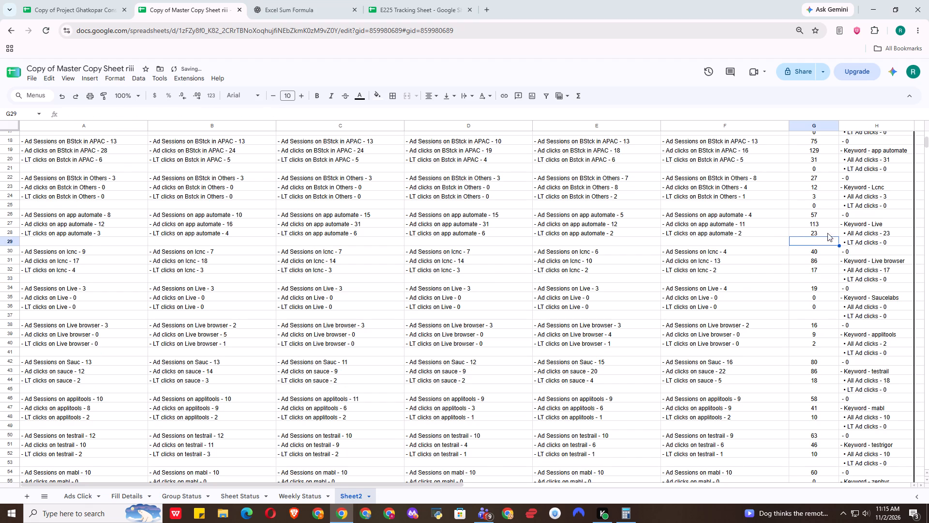
pyautogui.click(824, 208)
pyautogui.press('BackSpace')
pyautogui.click(819, 169)
pyautogui.press('BackSpace')
# Clear the Sum of Data formulas from the remaining blank separator rows at G17, G13, G9 and G5.
pyautogui.click(820, 223)
pyautogui.scroll(2, 824, 248)
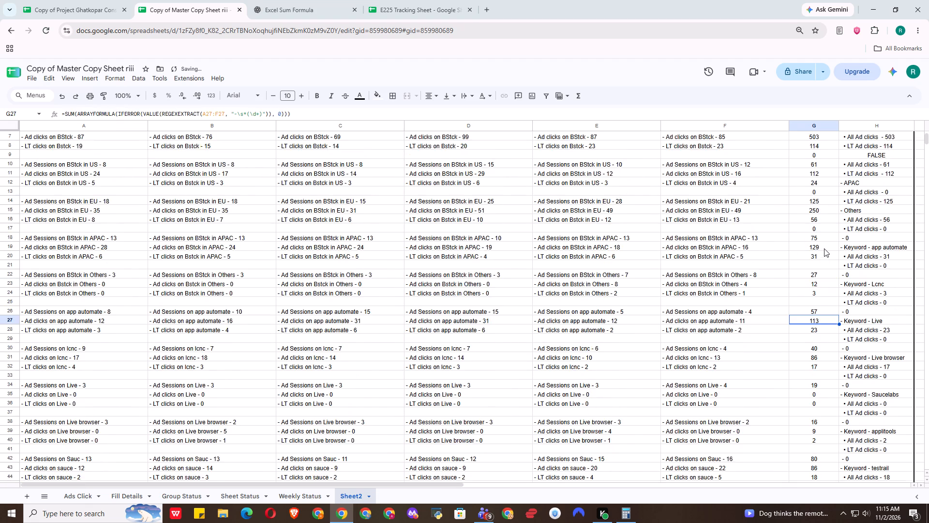
pyautogui.scroll(1, 824, 249)
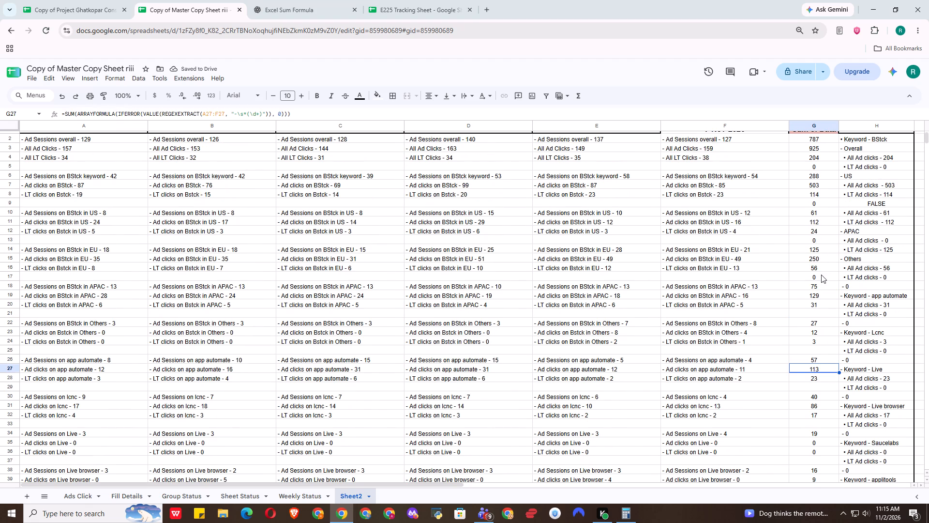
pyautogui.click(821, 275)
pyautogui.press('BackSpace')
pyautogui.click(817, 240)
pyautogui.press('BackSpace')
pyautogui.click(819, 203)
pyautogui.press('BackSpace')
pyautogui.click(814, 167)
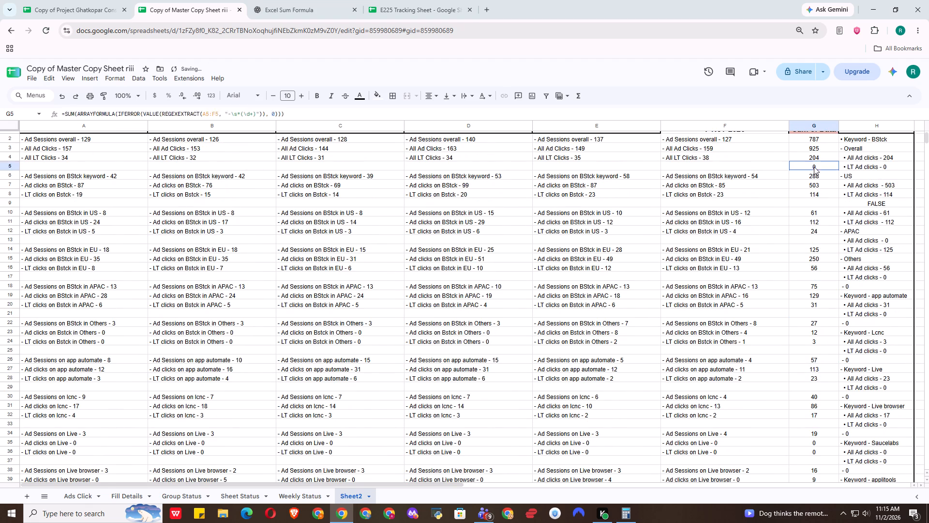
pyautogui.press('BackSpace')
# Check the daily BStck EU entries against their Sum of Data formulas, and inspect the Full Status formulas in H8 and H14.
pyautogui.scroll(2, 829, 219)
pyautogui.click(811, 265)
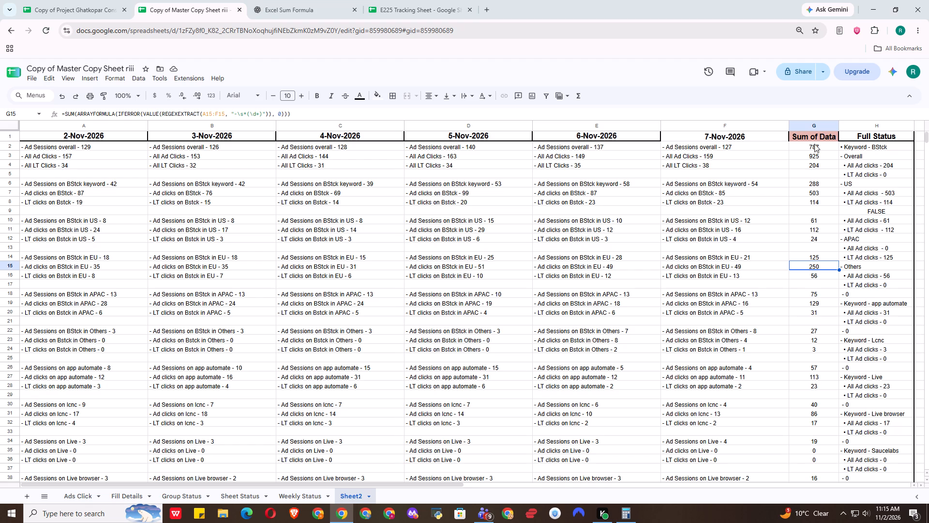
pyautogui.click(360, 297)
pyautogui.click(113, 251)
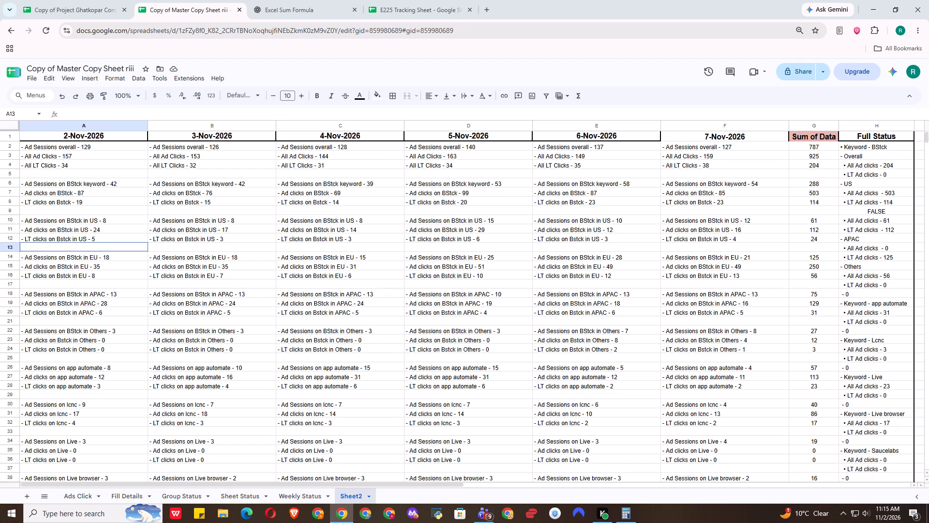
pyautogui.click(117, 256)
pyautogui.click(232, 261)
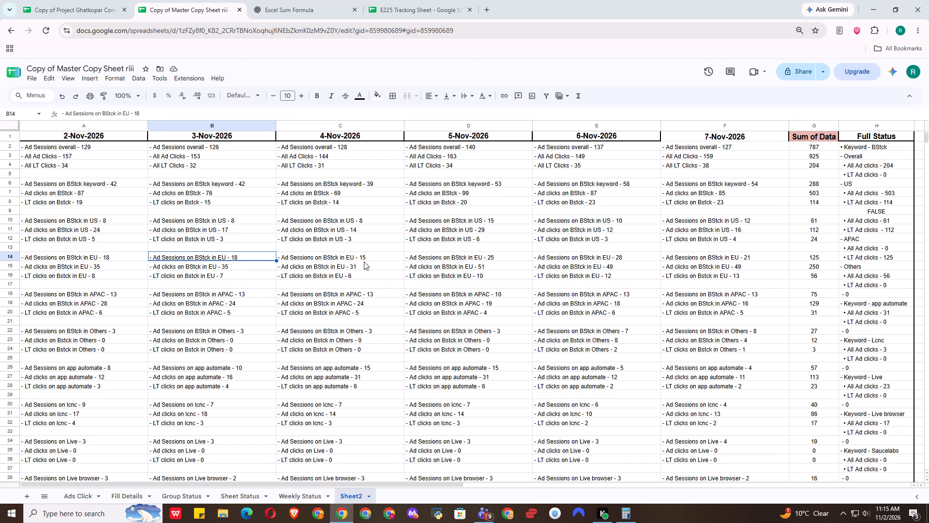
pyautogui.click(86, 260)
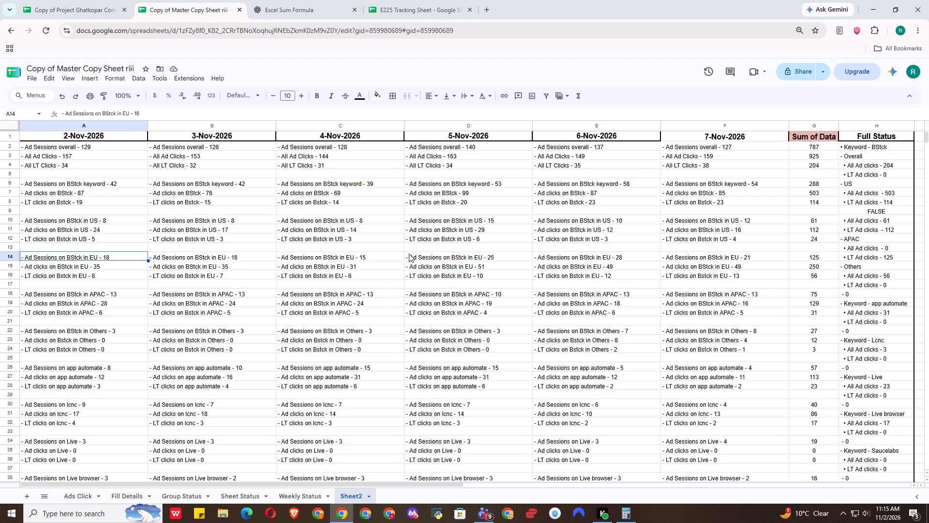
pyautogui.click(480, 260)
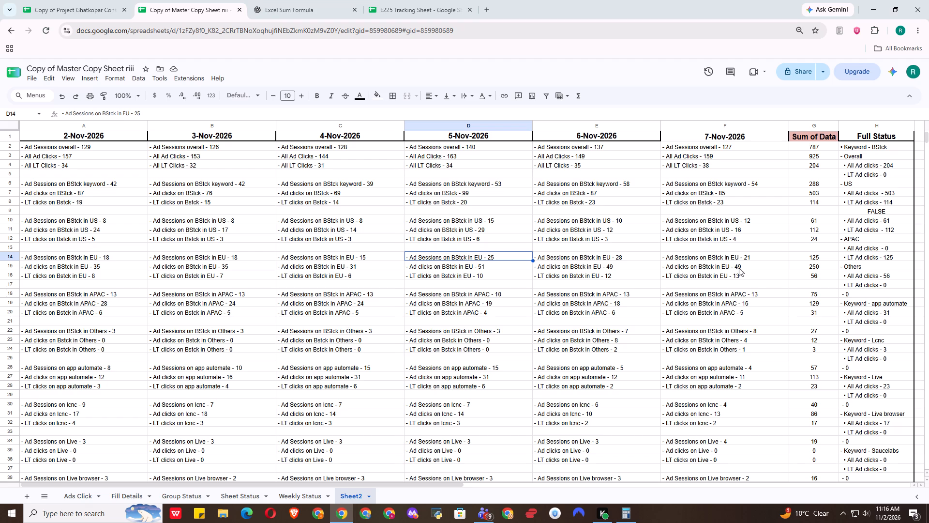
pyautogui.click(826, 259)
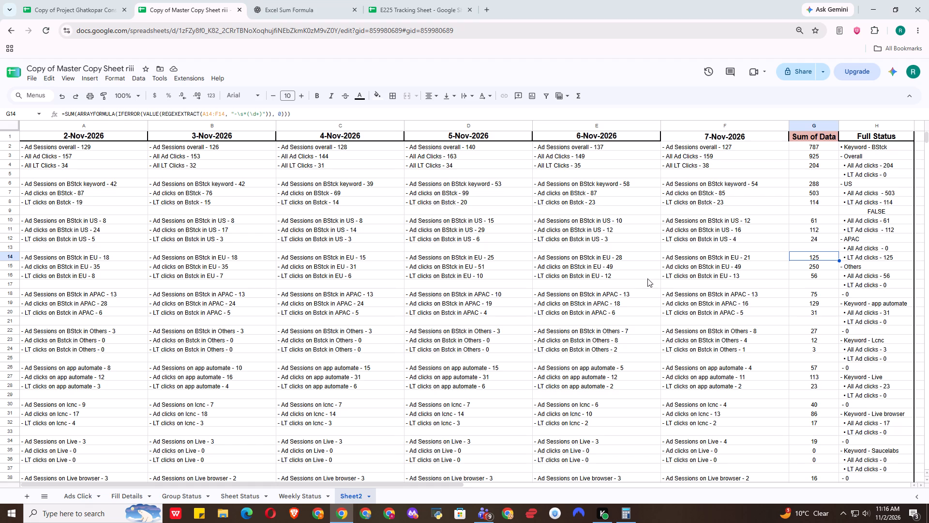
pyautogui.scroll(3, 861, 253)
pyautogui.moveTo(871, 148); pyautogui.dragTo(872, 161)
pyautogui.click(870, 204)
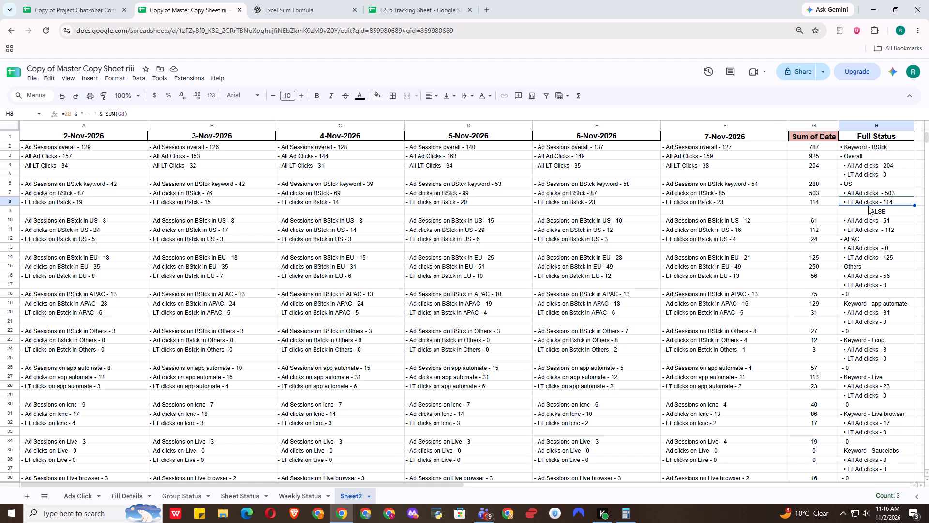
pyautogui.click(861, 260)
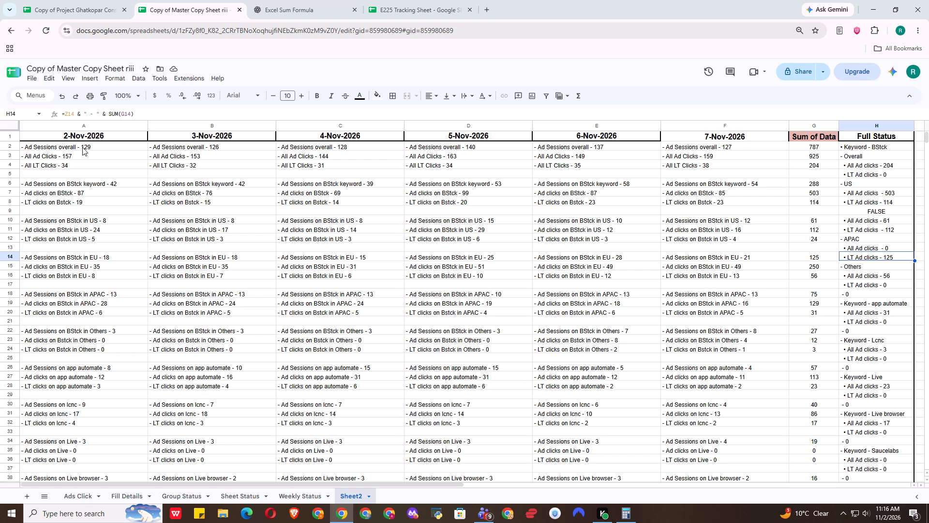
# Replace the date headers in A1 and B1 with Monday and Tuesday.
pyautogui.click(92, 134)
pyautogui.press('BackSpace')
pyautogui.write('Mon')
pyautogui.write('day')
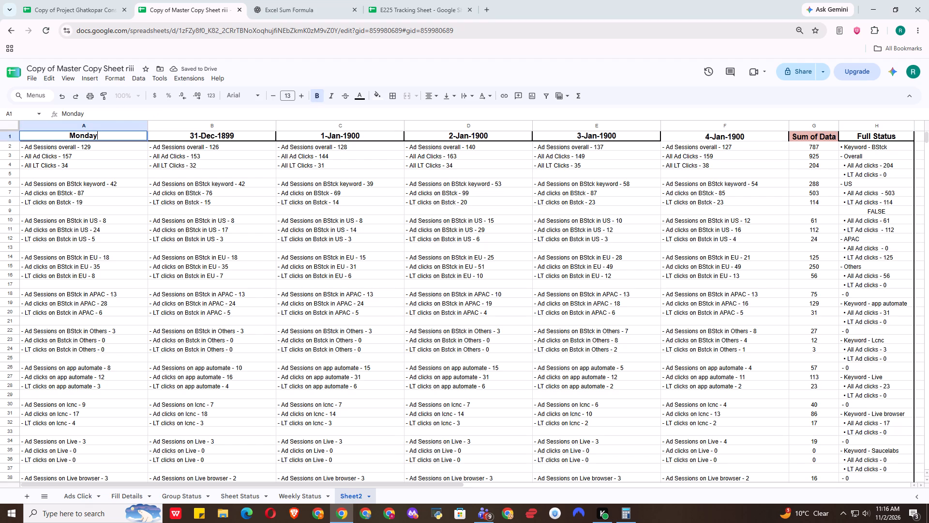
pyautogui.press('Right')
pyautogui.press('BackSpace')
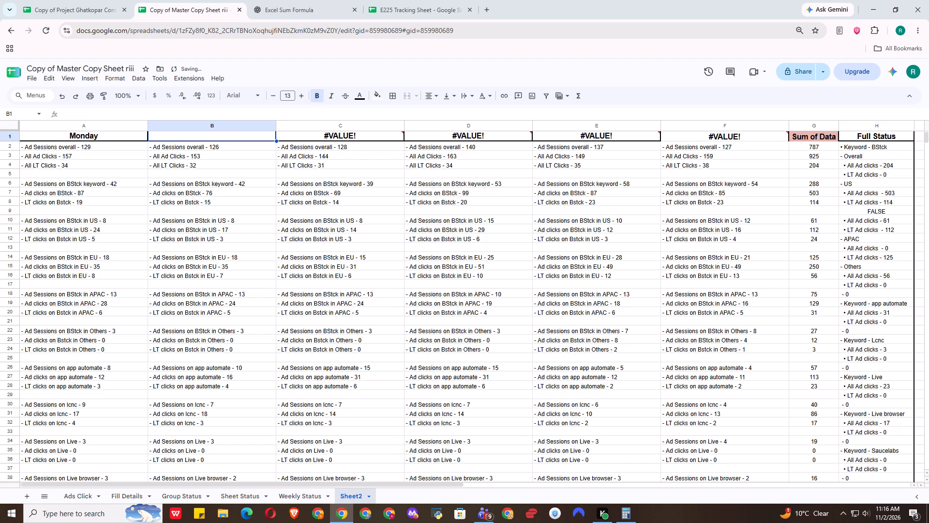
pyautogui.write('Tuesday')
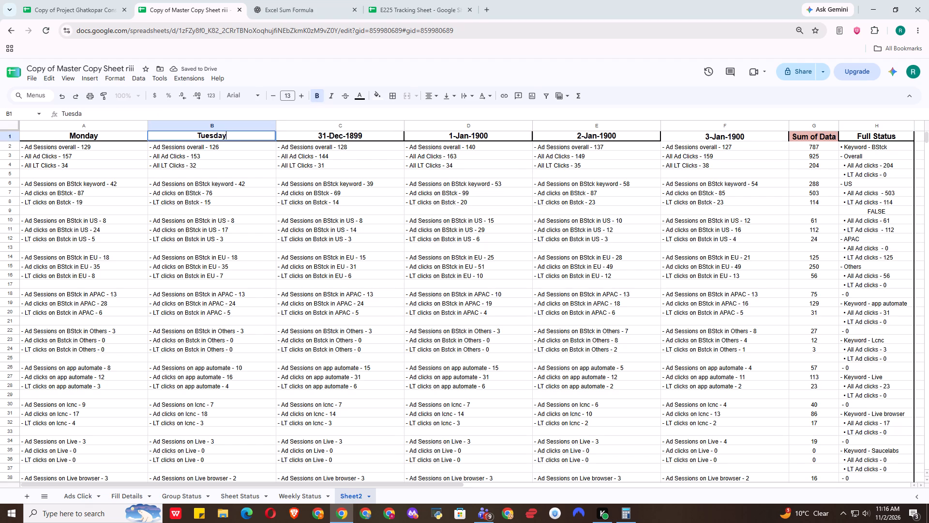
pyautogui.click(147, 167)
# Extend the weekday header series from B1 across to F1, covering Wednesday through Saturday.
pyautogui.click(211, 136)
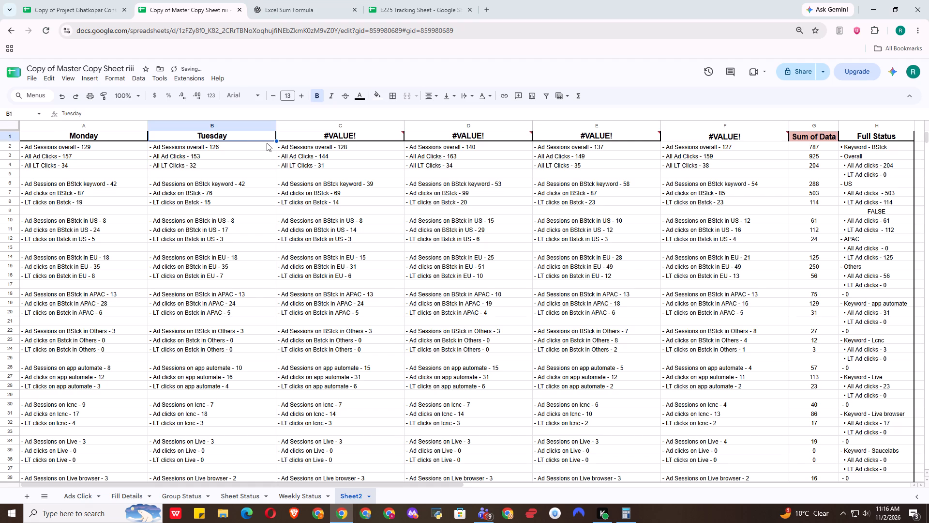
pyautogui.moveTo(275, 141); pyautogui.dragTo(725, 133)
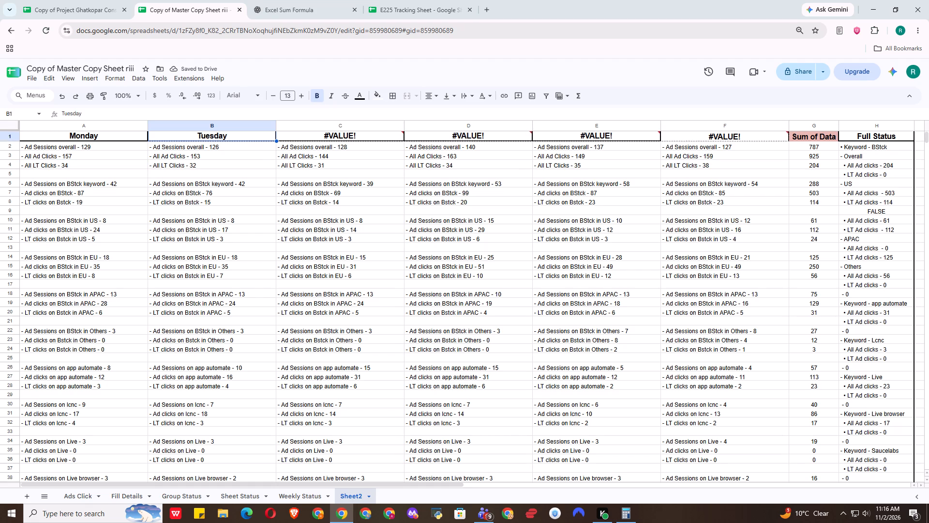
pyautogui.moveTo(725, 133); pyautogui.dragTo(726, 133)
pyautogui.click(650, 211)
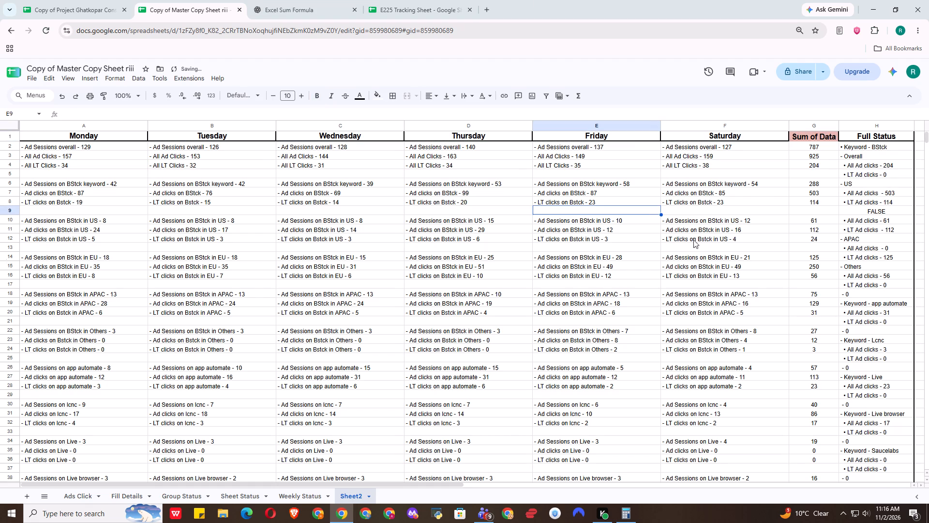
pyautogui.click(762, 240)
# Look through the keyword breakdown in columns C and D below Sheet2's weekly table, and return to the header row.
pyautogui.scroll(1, 549, 299)
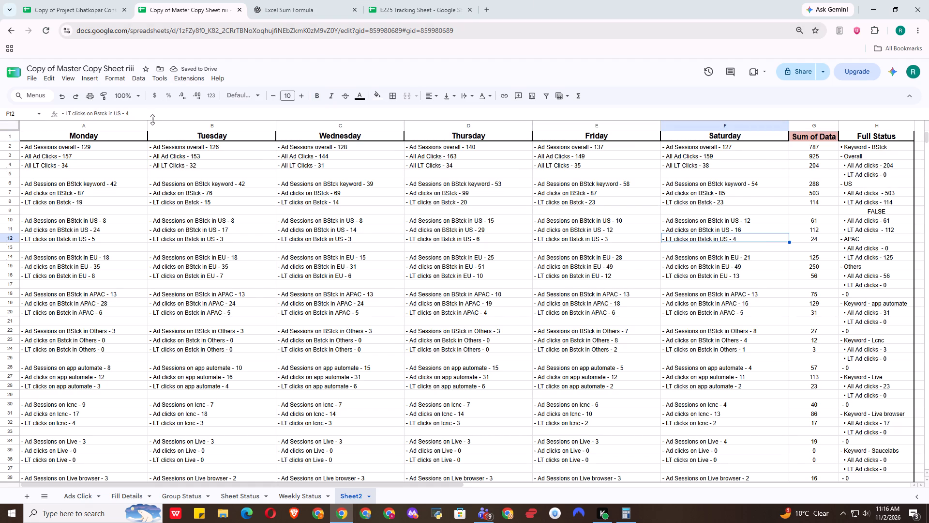
pyautogui.scroll(-4, 357, 229)
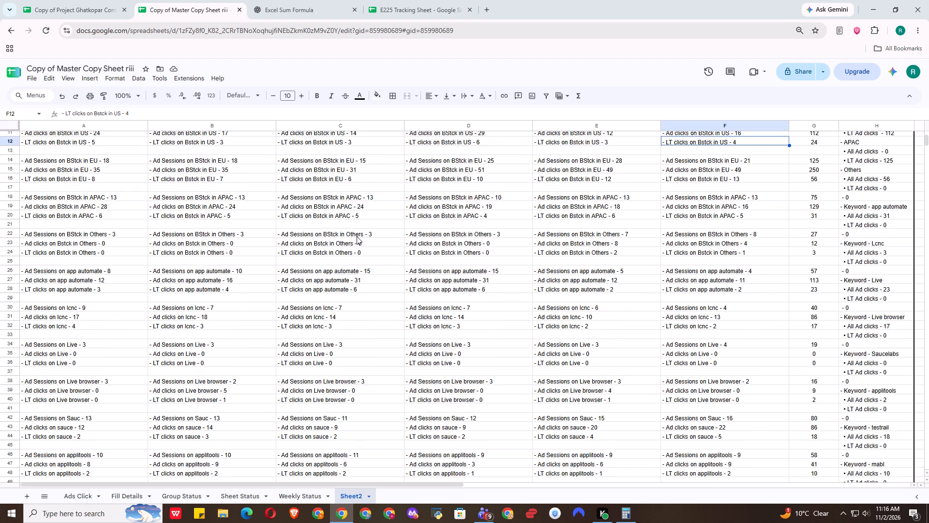
pyautogui.scroll(-8, 357, 242)
pyautogui.scroll(4, 371, 254)
pyautogui.scroll(-4, 337, 295)
pyautogui.moveTo(321, 203); pyautogui.dragTo(491, 522)
pyautogui.click(610, 385)
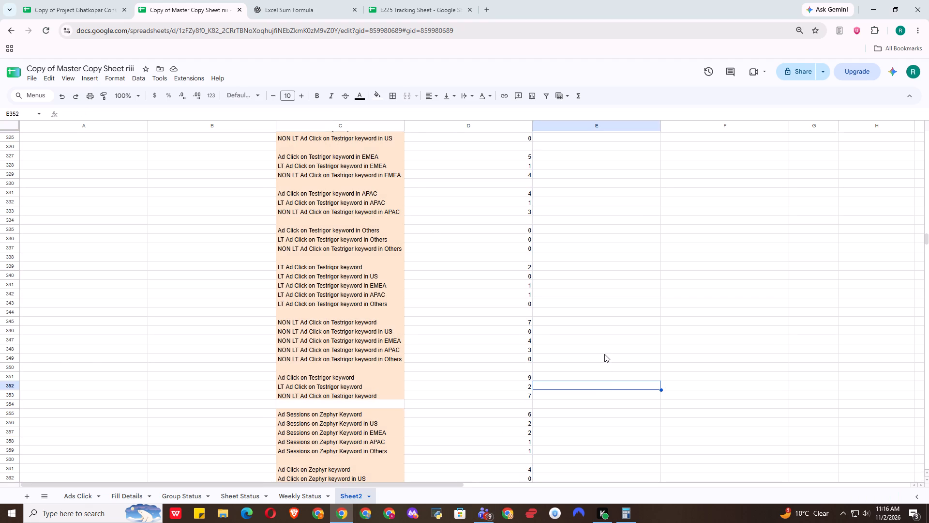
pyautogui.hotkey('ctrl', 'Up')
pyautogui.hotkey('ctrl', 'Up')
pyautogui.hotkey('ctrl', 'Up')
pyautogui.hotkey('ctrl', 'Up')
pyautogui.hotkey('ctrl', 'Up')
pyautogui.hotkey('ctrl', 'Up')
pyautogui.hotkey('ctrl', 'Up')
pyautogui.hotkey('ctrl', 'Up')
pyautogui.hotkey('ctrl', 'Up')
pyautogui.hotkey('ctrl', 'Up')
pyautogui.hotkey('ctrl', 'Up')
pyautogui.hotkey('ctrl', 'Up')
pyautogui.hotkey('ctrl', 'Up')
pyautogui.hotkey('ctrl', 'Up')
pyautogui.hotkey('ctrl', 'Up')
pyautogui.hotkey('ctrl', 'Up')
pyautogui.hotkey('ctrl', 'Up')
pyautogui.hotkey('ctrl', 'Up')
pyautogui.hotkey('ctrl', 'Up')
pyautogui.hotkey('ctrl', 'Up')
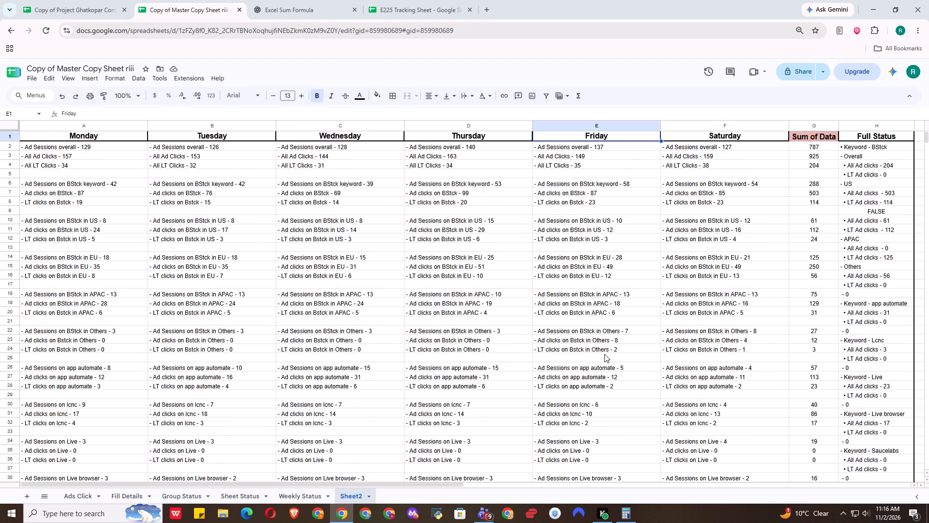
# Compare Sheet2 with the Weekly Status sheet, including the weekly tables and the keyword breakdown below them.
pyautogui.click(297, 493)
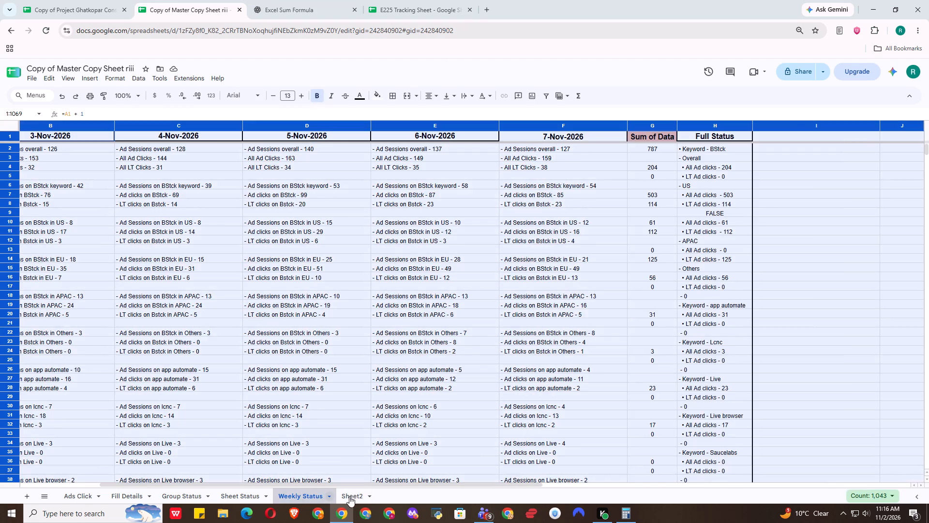
pyautogui.click(353, 496)
pyautogui.click(353, 496)
pyautogui.click(349, 498)
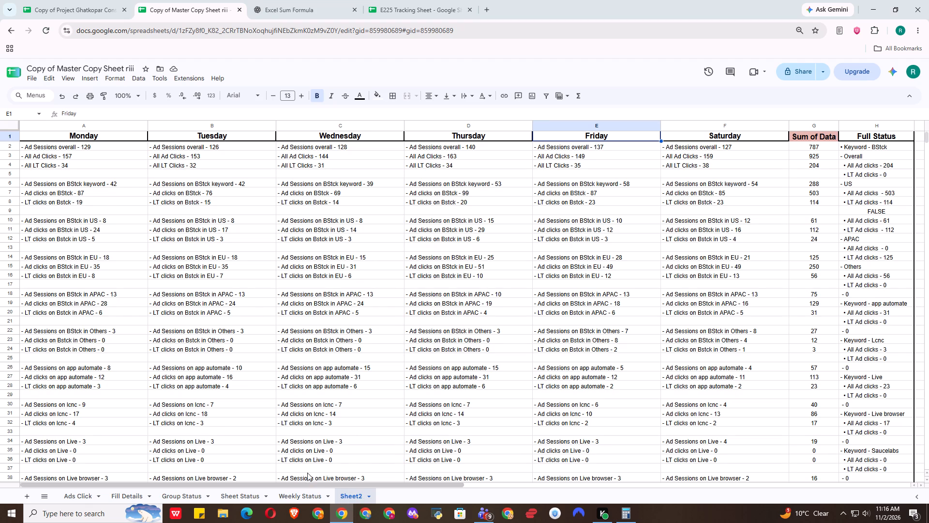
pyautogui.click(303, 497)
pyautogui.click(358, 494)
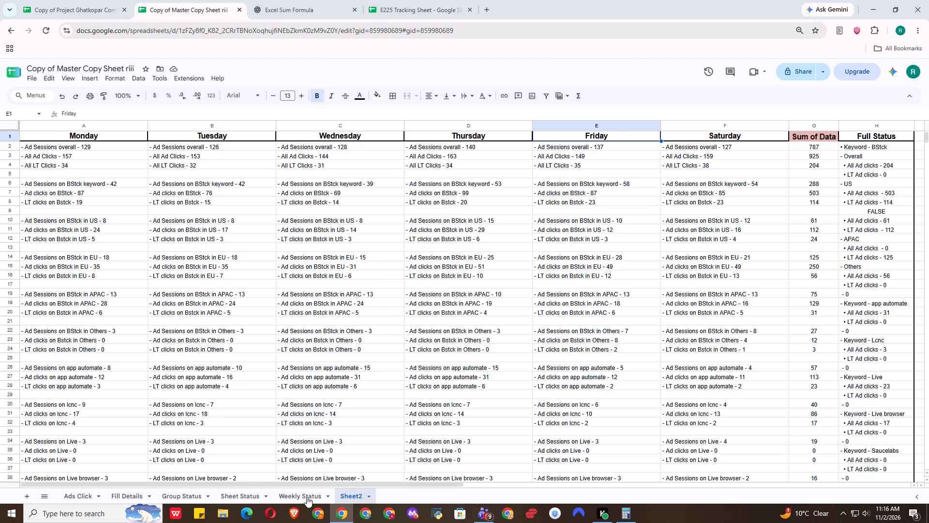
pyautogui.click(307, 497)
pyautogui.click(655, 282)
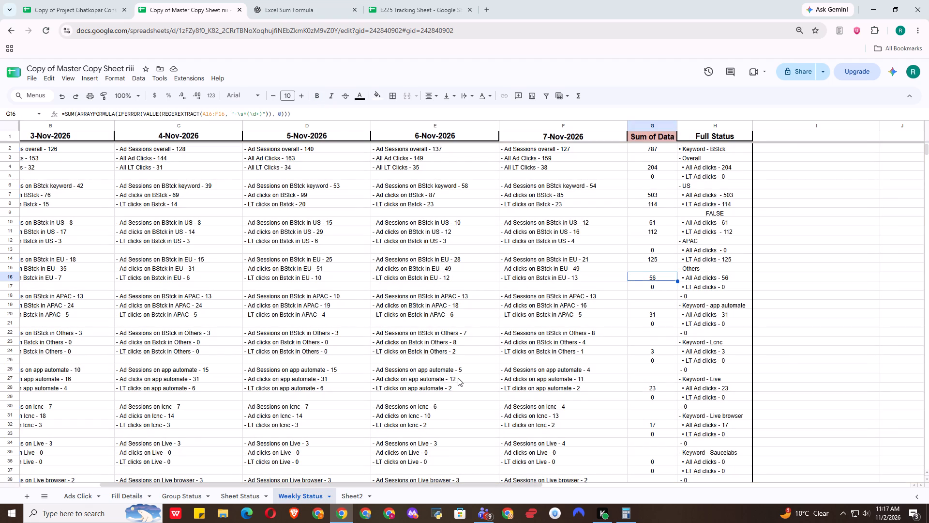
pyautogui.click(352, 496)
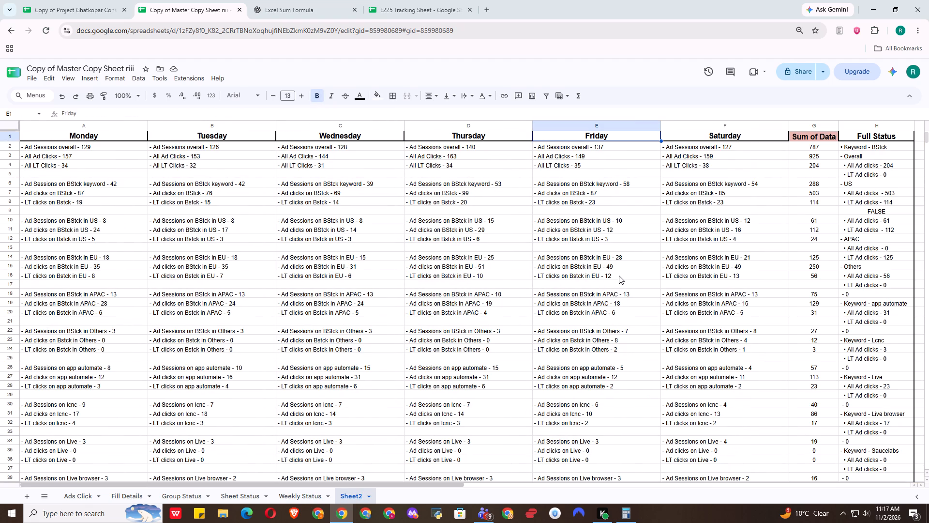
pyautogui.scroll(-17, 450, 308)
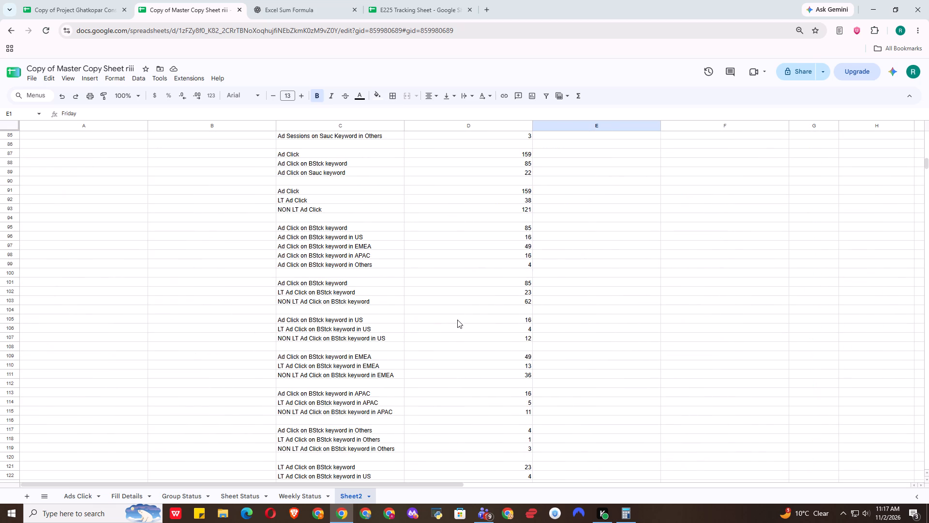
pyautogui.click(309, 490)
pyautogui.scroll(-15, 379, 321)
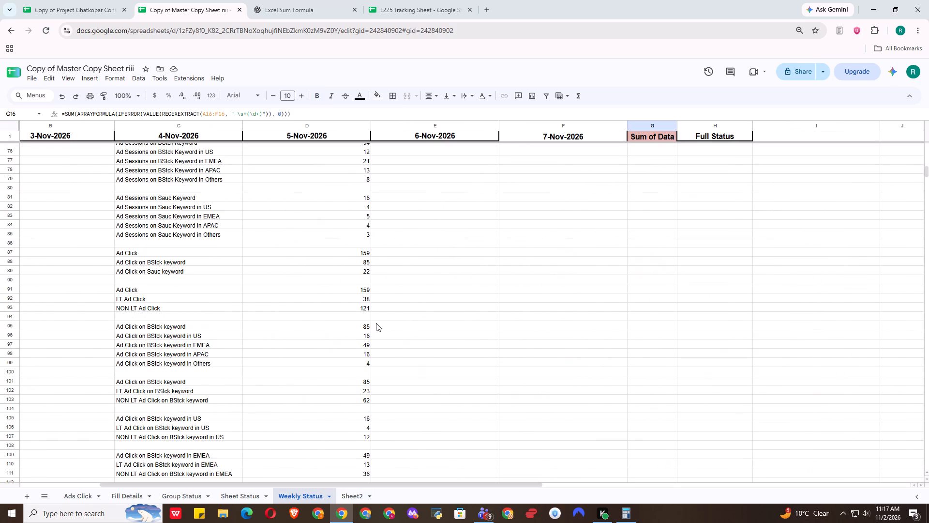
pyautogui.scroll(19, 364, 327)
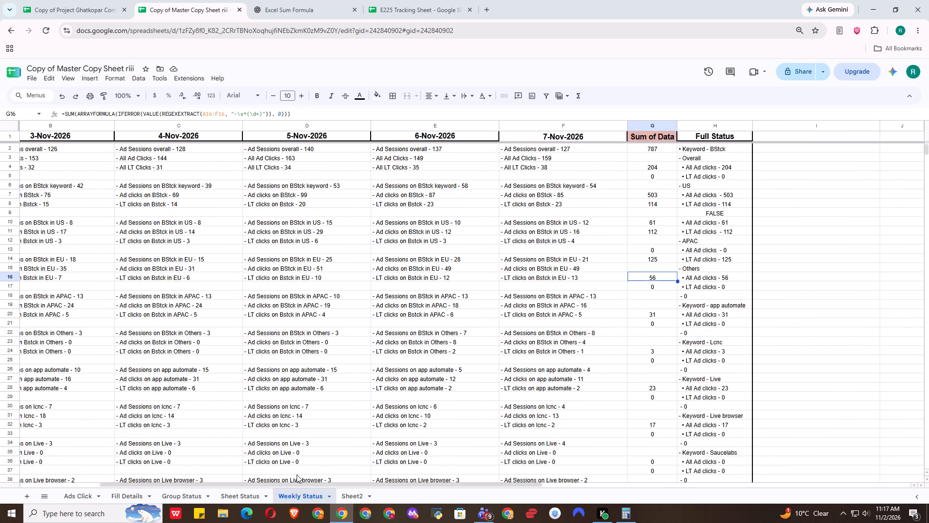
# Move Sheet2 ahead of the Weekly Status sheet and rename it Weekly.
pyautogui.moveTo(345, 493); pyautogui.dragTo(294, 489)
pyautogui.doubleClick(297, 495)
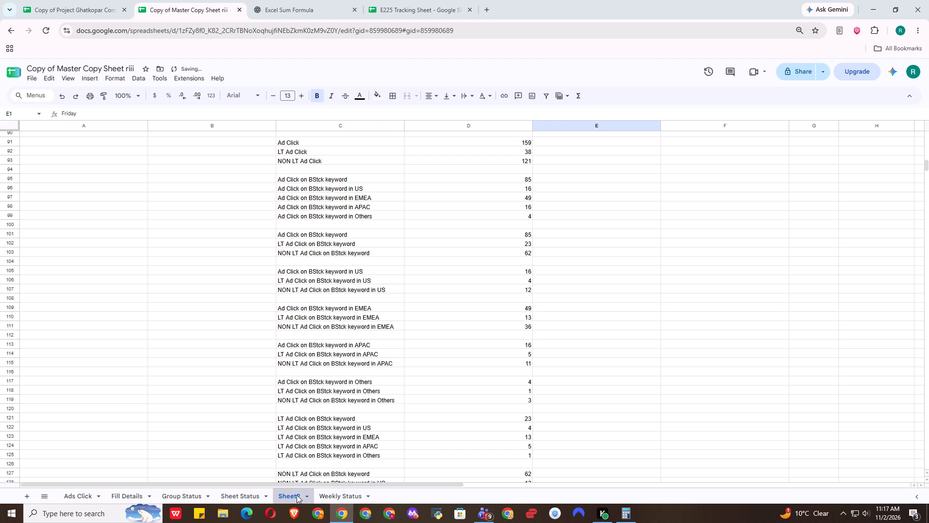
pyautogui.press('BackSpace')
pyautogui.write('Weekly')
pyautogui.press('space')
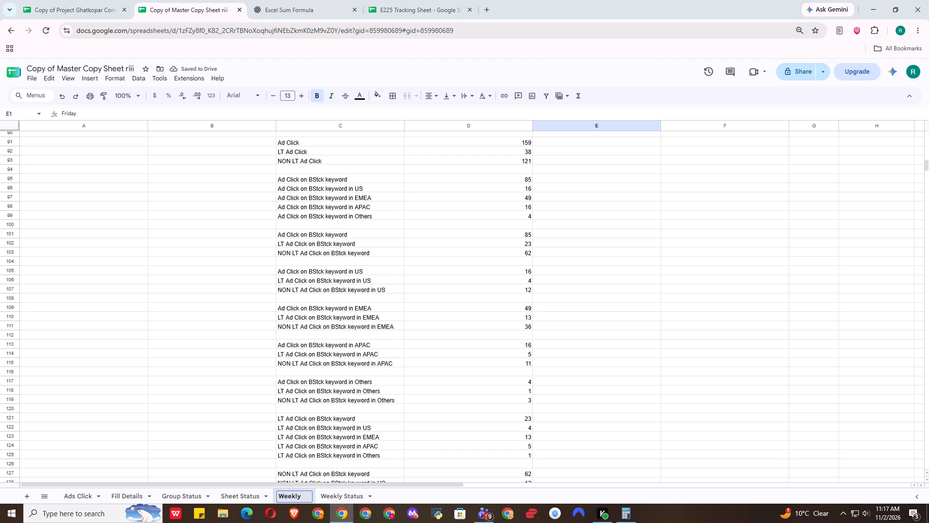
pyautogui.press('Return')
# Rename the Weekly Status sheet as NEW.
pyautogui.doubleClick(348, 496)
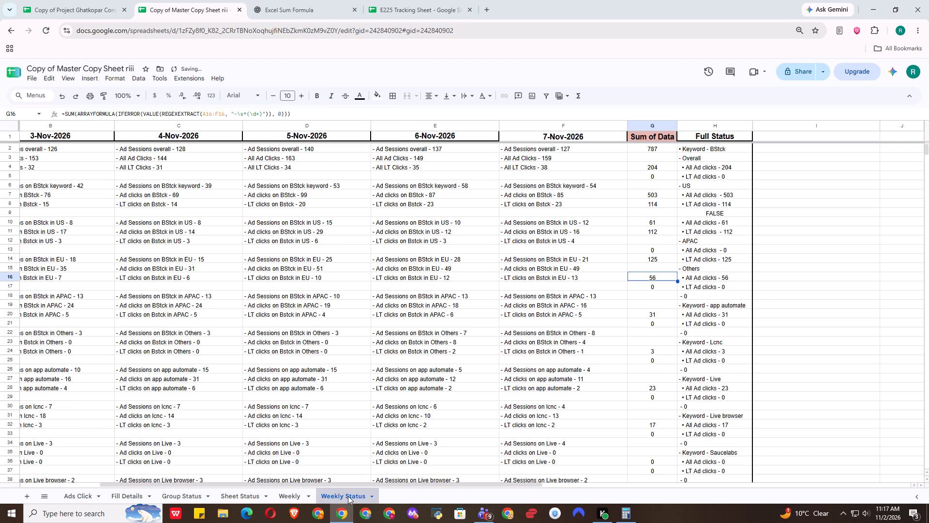
pyautogui.press('BackSpace')
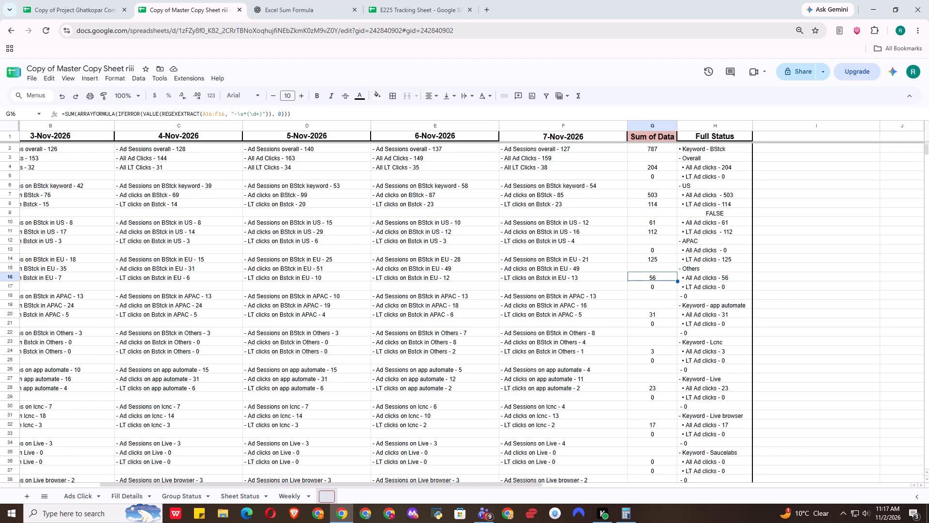
pyautogui.write('NEW')
pyautogui.press('Return')
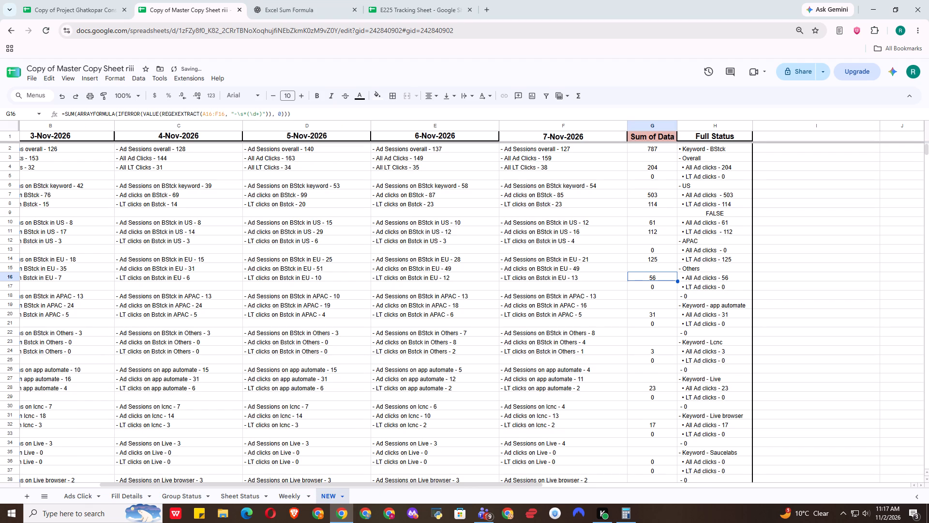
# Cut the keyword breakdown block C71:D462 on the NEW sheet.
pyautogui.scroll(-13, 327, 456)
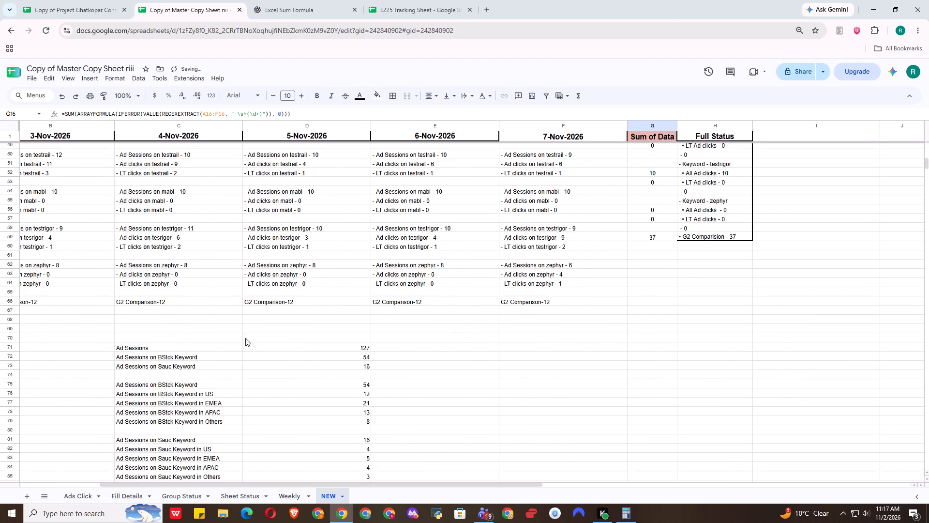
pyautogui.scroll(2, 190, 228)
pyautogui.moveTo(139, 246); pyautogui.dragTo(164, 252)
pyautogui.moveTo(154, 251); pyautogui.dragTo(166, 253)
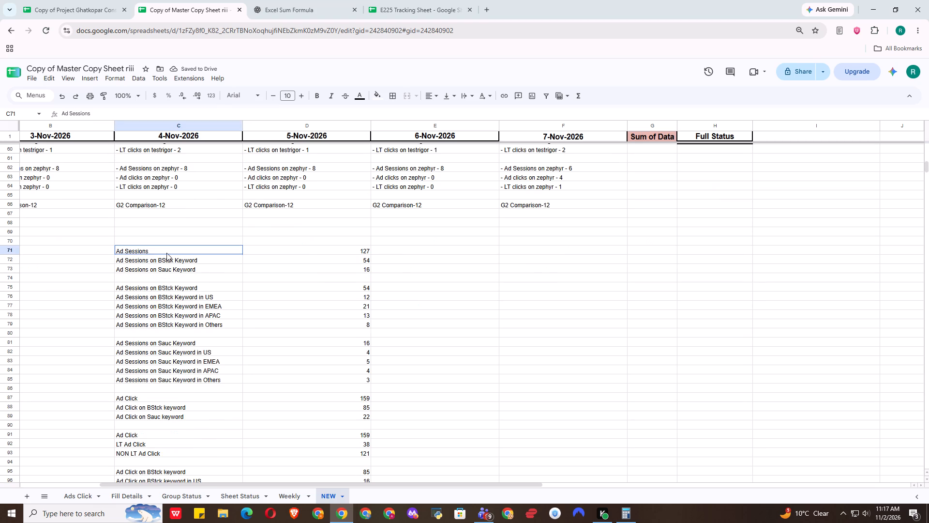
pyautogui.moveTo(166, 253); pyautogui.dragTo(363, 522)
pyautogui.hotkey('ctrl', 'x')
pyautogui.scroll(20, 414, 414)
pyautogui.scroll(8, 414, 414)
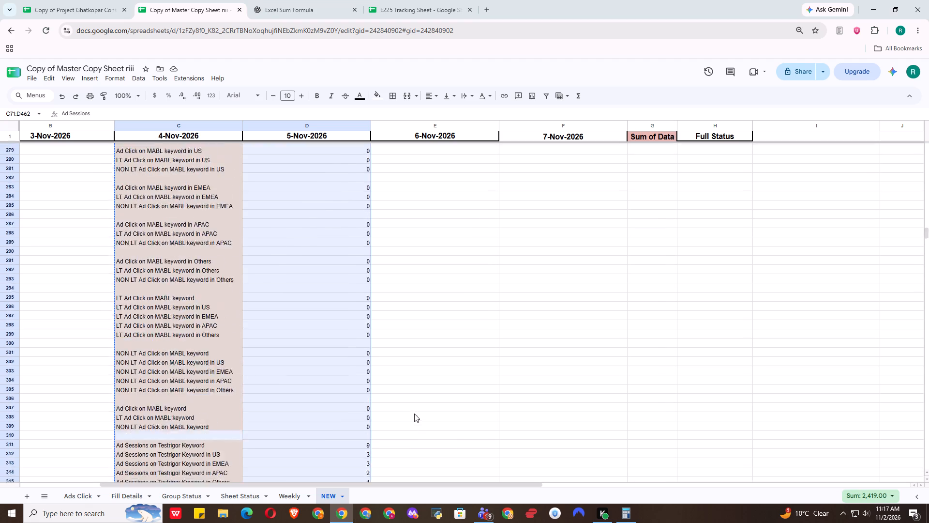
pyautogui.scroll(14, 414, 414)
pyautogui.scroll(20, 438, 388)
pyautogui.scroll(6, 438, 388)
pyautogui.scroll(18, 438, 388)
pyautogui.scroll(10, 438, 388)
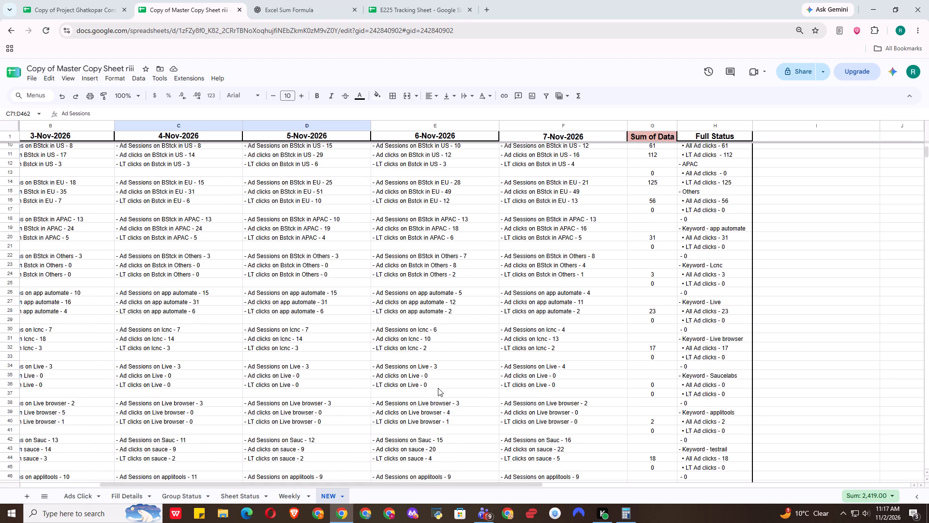
# Clear all contents from columns B through H on the NEW sheet, including the headers.
pyautogui.moveTo(60, 123); pyautogui.dragTo(748, 243)
pyautogui.press('BackSpace')
pyautogui.click(271, 251)
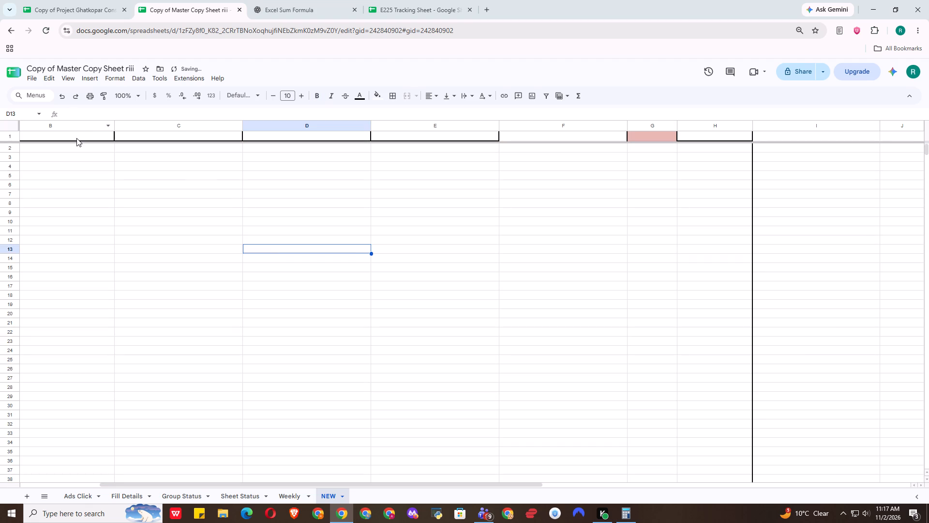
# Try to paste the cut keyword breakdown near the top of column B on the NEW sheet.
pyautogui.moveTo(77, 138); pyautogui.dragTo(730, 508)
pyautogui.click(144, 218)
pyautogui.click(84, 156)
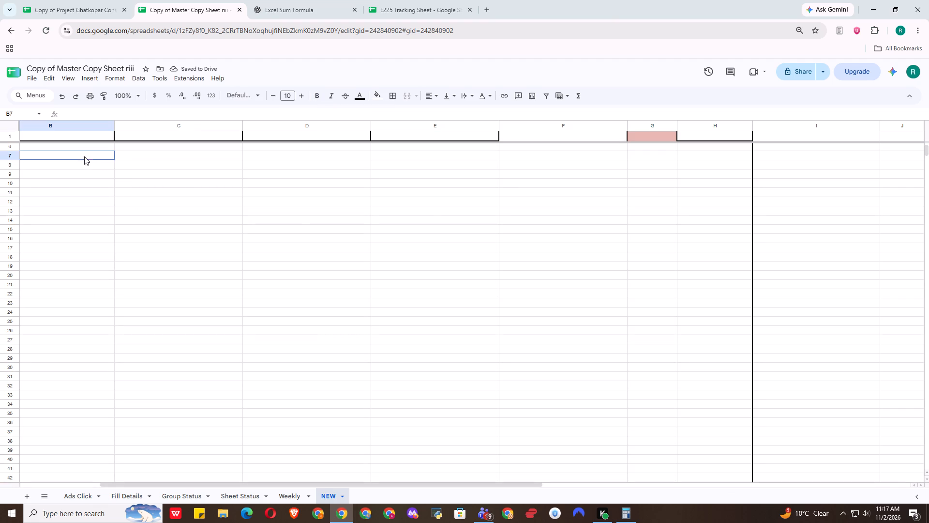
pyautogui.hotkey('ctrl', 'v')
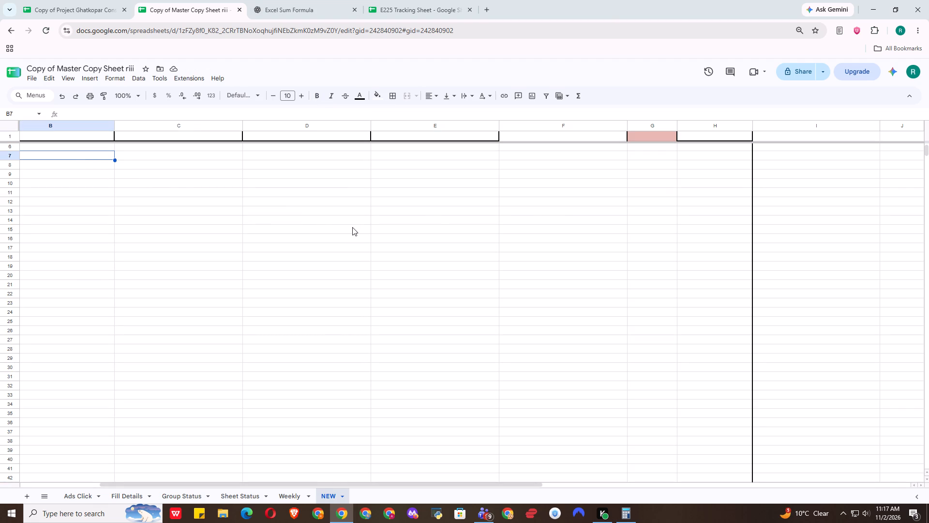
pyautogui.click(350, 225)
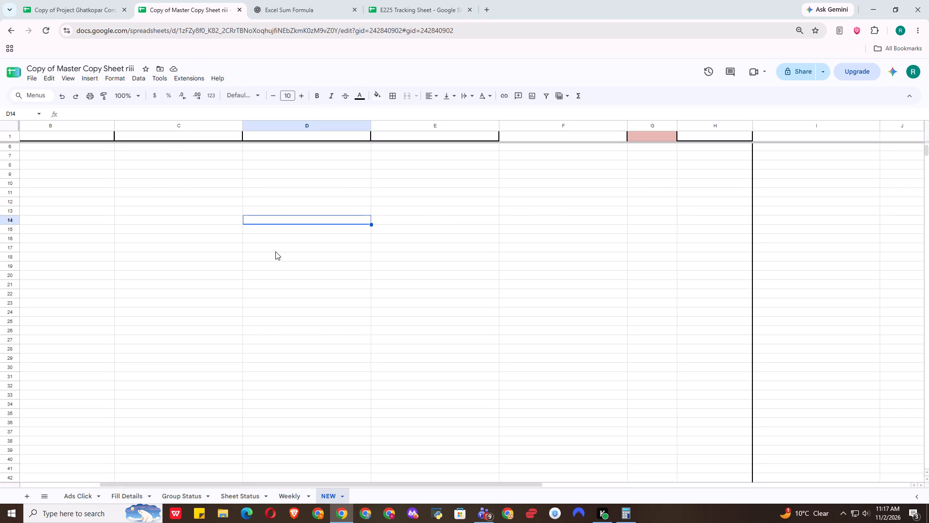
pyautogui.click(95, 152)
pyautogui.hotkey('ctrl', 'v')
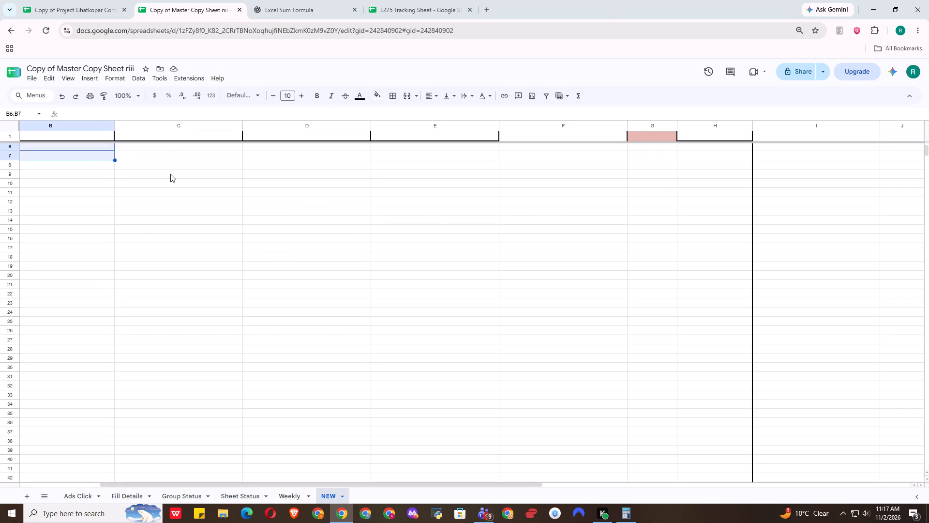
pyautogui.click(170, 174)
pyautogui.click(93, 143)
# Remove all borders from the range B1:I88 on the NEW sheet.
pyautogui.moveTo(73, 133); pyautogui.dragTo(817, 522)
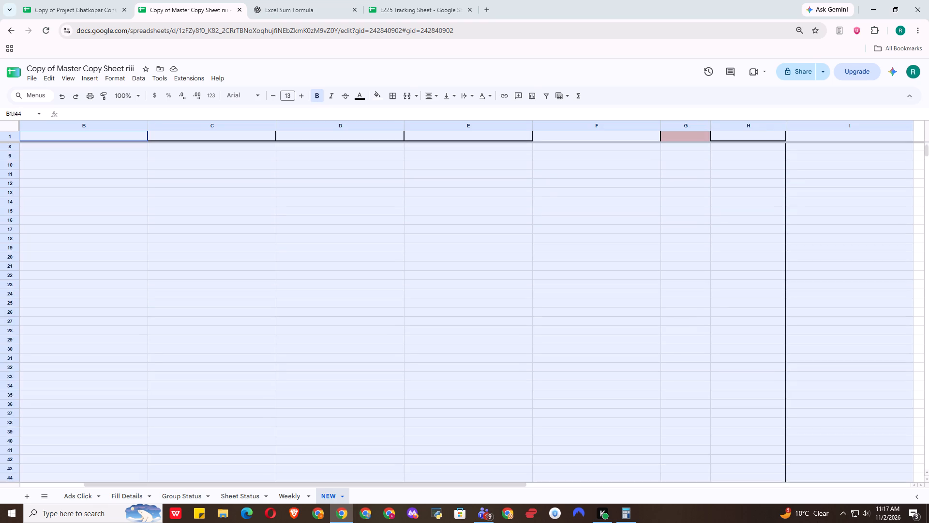
pyautogui.moveTo(817, 522); pyautogui.dragTo(818, 522)
pyautogui.click(414, 95)
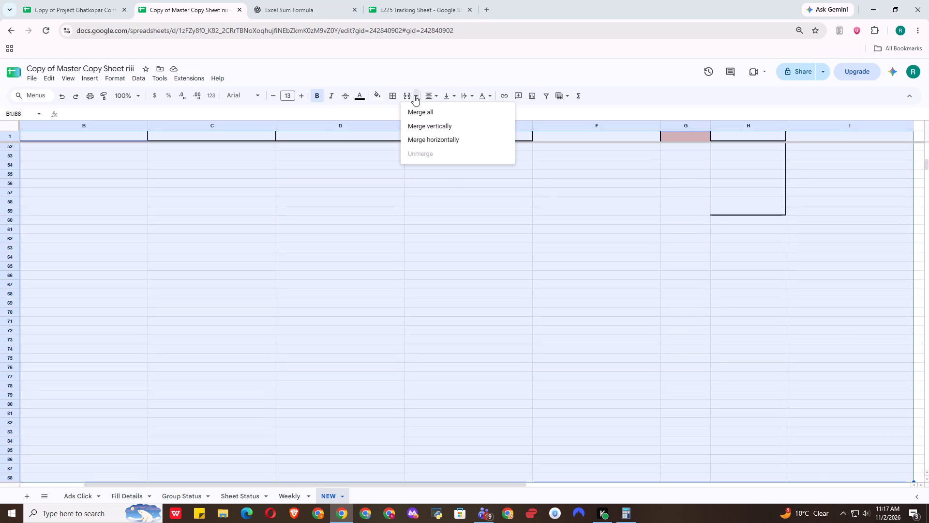
pyautogui.click(431, 98)
pyautogui.click(395, 89)
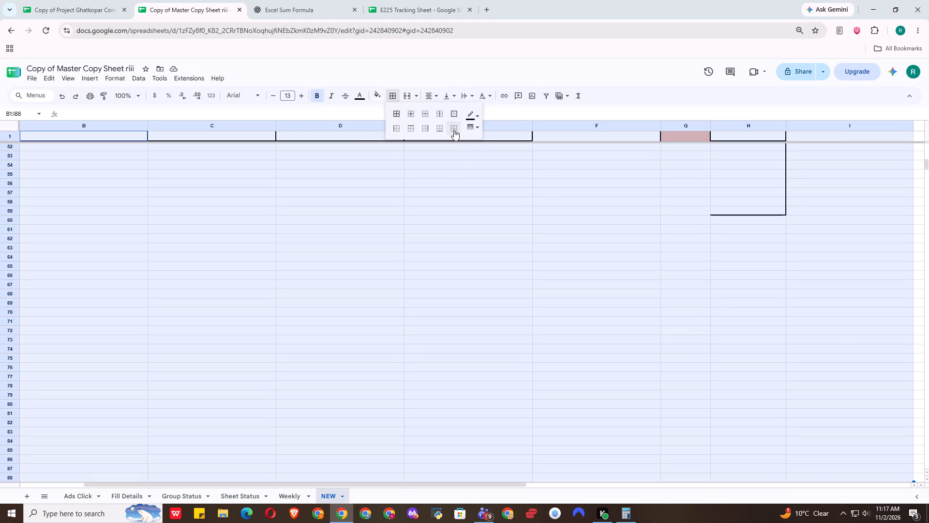
pyautogui.click(453, 129)
pyautogui.click(443, 230)
pyautogui.scroll(20, 443, 230)
pyautogui.scroll(10, 443, 230)
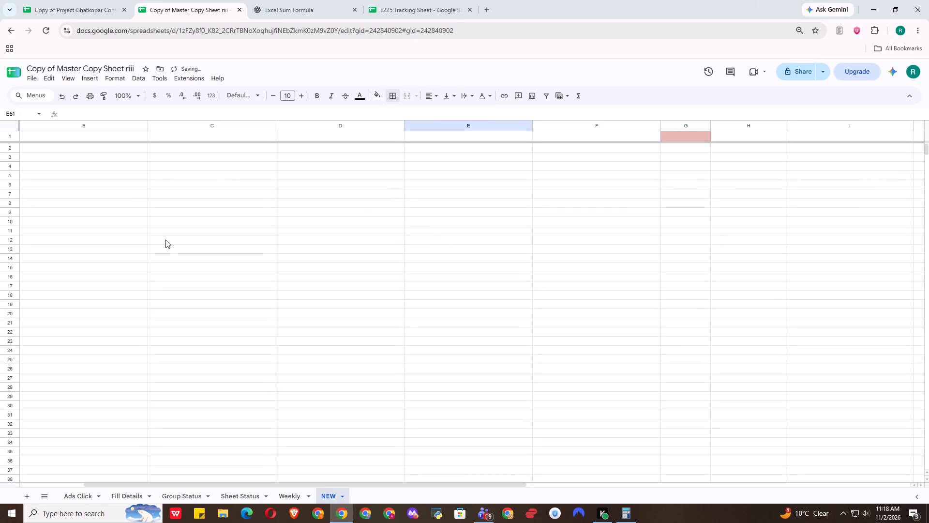
# Copy the keyword breakdown from C71:D1069 of the Weekly sheet and paste it at B3 on the NEW sheet.
pyautogui.click(290, 487)
pyautogui.click(290, 492)
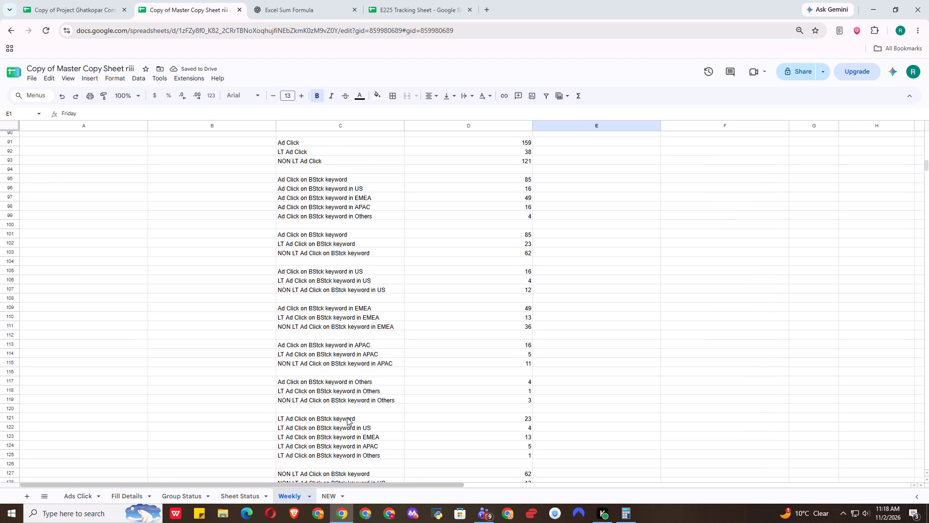
pyautogui.scroll(20, 423, 310)
pyautogui.scroll(11, 423, 310)
pyautogui.scroll(-5, 377, 306)
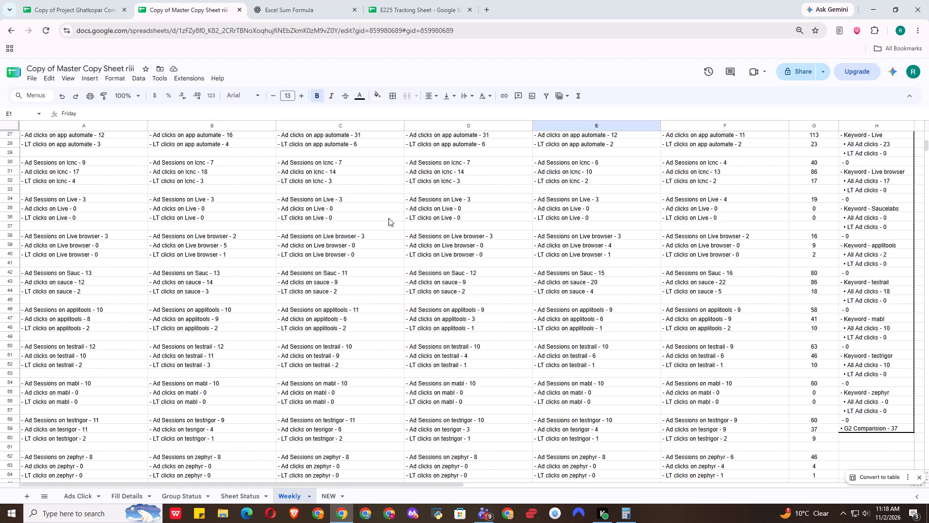
pyautogui.scroll(-6, 365, 210)
pyautogui.moveTo(314, 250); pyautogui.dragTo(508, 289)
pyautogui.hotkey('ctrl', 'shift', 'Down')
pyautogui.hotkey('ctrl', 'shift', 'Down')
pyautogui.hotkey('ctrl', 'shift', 'Down')
pyautogui.hotkey('ctrl', 'shift', 'Down')
pyautogui.hotkey('ctrl', 'shift', 'Down')
pyautogui.hotkey('ctrl', 'shift', 'Down')
pyautogui.hotkey('ctrl', 'shift', 'Down')
pyautogui.hotkey('ctrl', 'shift', 'Down')
pyautogui.hotkey('ctrl', 'shift', 'Down')
pyautogui.hotkey('ctrl', 'shift', 'Down')
pyautogui.hotkey('ctrl', 'shift', 'Down')
pyautogui.hotkey('ctrl', 'shift', 'Down')
pyautogui.hotkey('ctrl', 'shift', 'Down')
pyautogui.hotkey('ctrl', 'shift', 'Down')
pyautogui.hotkey('ctrl', 'shift', 'Down')
pyautogui.hotkey('ctrl', 'shift', 'Down')
pyautogui.hotkey('ctrl', 'shift', 'Down')
pyautogui.hotkey('ctrl', 'shift', 'Down')
pyautogui.hotkey('ctrl', 'shift', 'Down')
pyautogui.hotkey('ctrl', 'shift', 'Down')
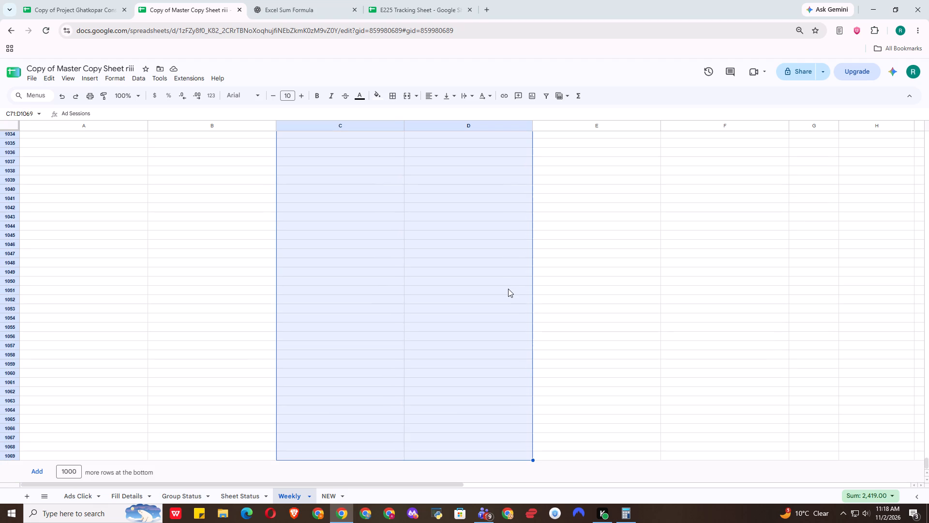
pyautogui.hotkey('ctrl', 'c')
pyautogui.click(330, 496)
pyautogui.scroll(2, 263, 288)
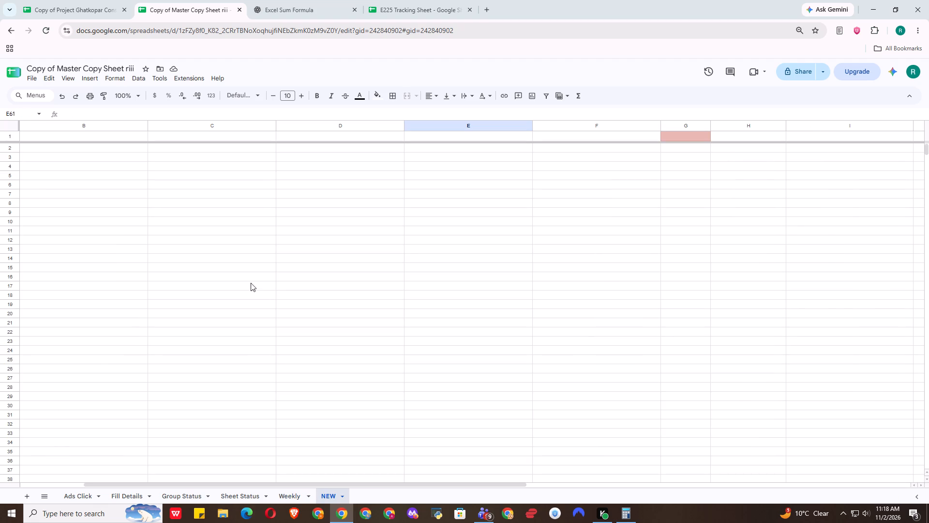
pyautogui.scroll(6, 251, 283)
pyautogui.click(130, 159)
pyautogui.hotkey('ctrl', 'v')
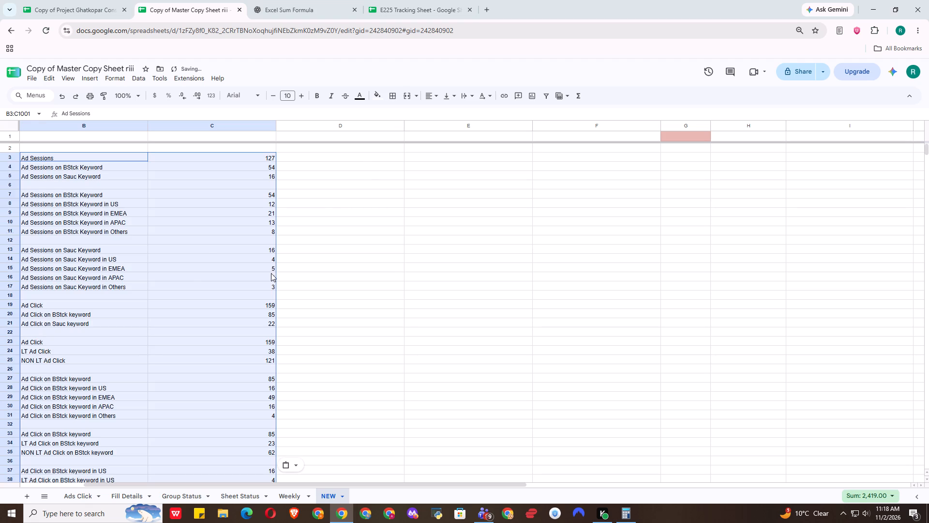
pyautogui.click(297, 269)
# Enter Data Format as the header in B1 of the NEW sheet.
pyautogui.click(69, 140)
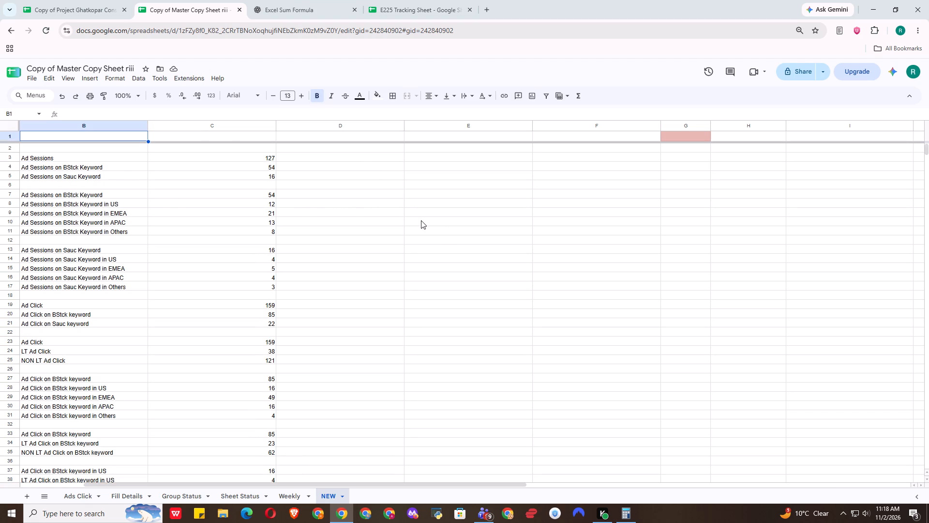
pyautogui.hotkey('shift', 'd')
pyautogui.write('atta')
pyautogui.press('space')
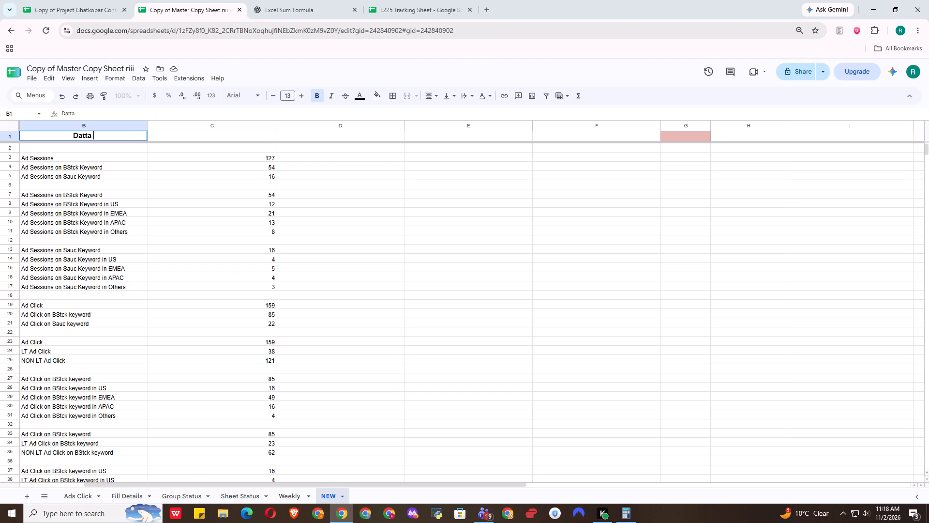
pyautogui.press('BackSpace')
pyautogui.press('BackSpace')
pyautogui.press('BackSpace')
pyautogui.write('a Format')
pyautogui.press('Right')
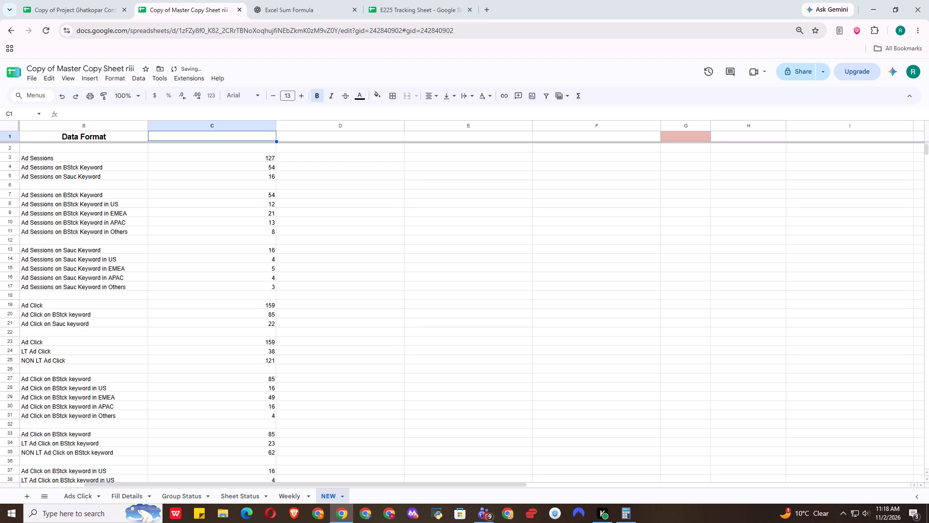
# Delete the NEW sheet from the Copy of Master Copy Sheet workbook.
pyautogui.scroll(3, 300, 313)
pyautogui.click(415, 148)
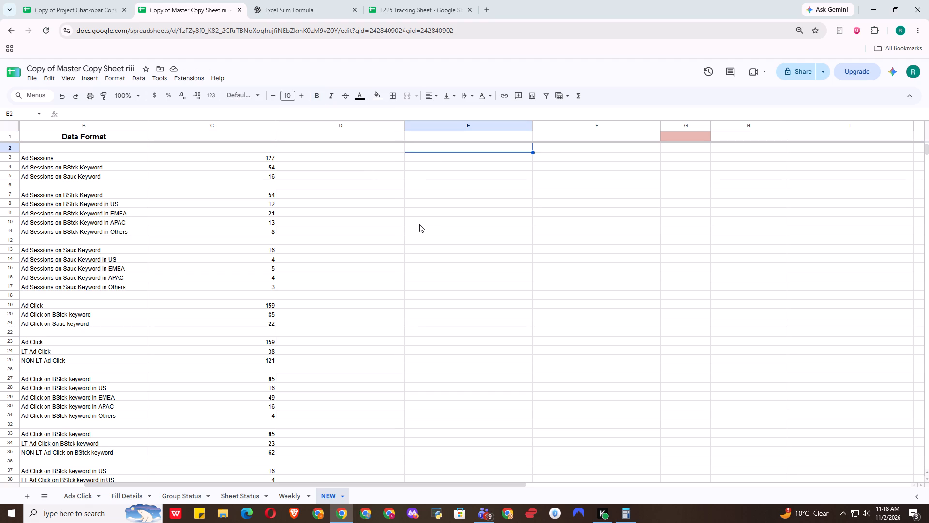
pyautogui.click(332, 497)
pyautogui.click(221, 495)
pyautogui.scroll(6, 437, 327)
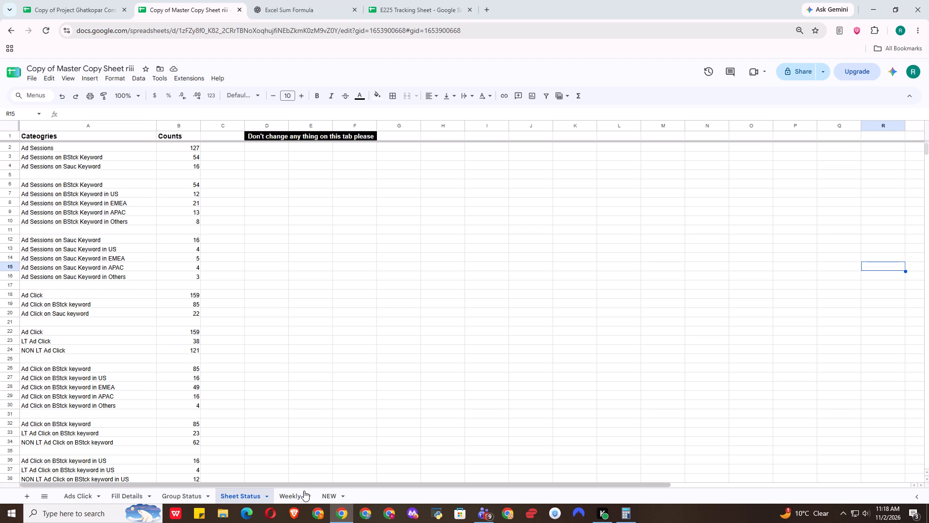
pyautogui.click(325, 493)
pyautogui.rightClick(325, 493)
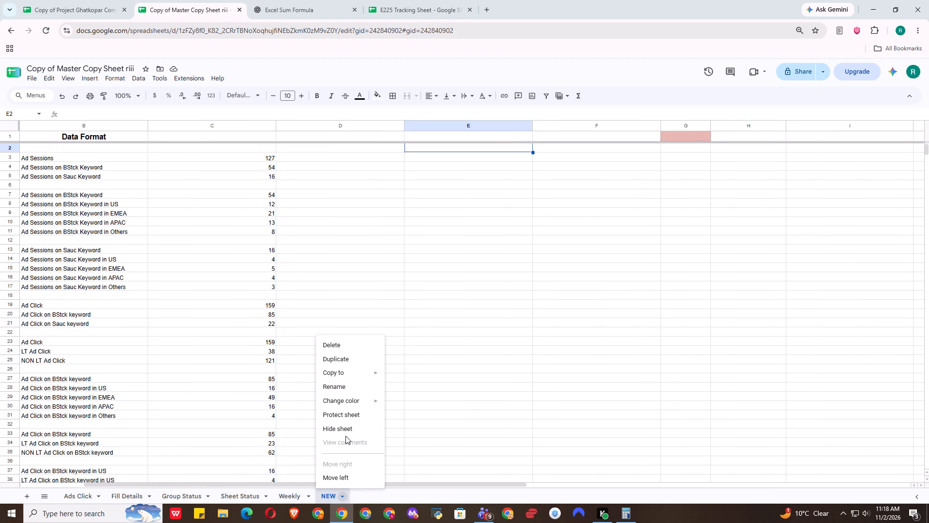
pyautogui.click(342, 343)
pyautogui.click(398, 364)
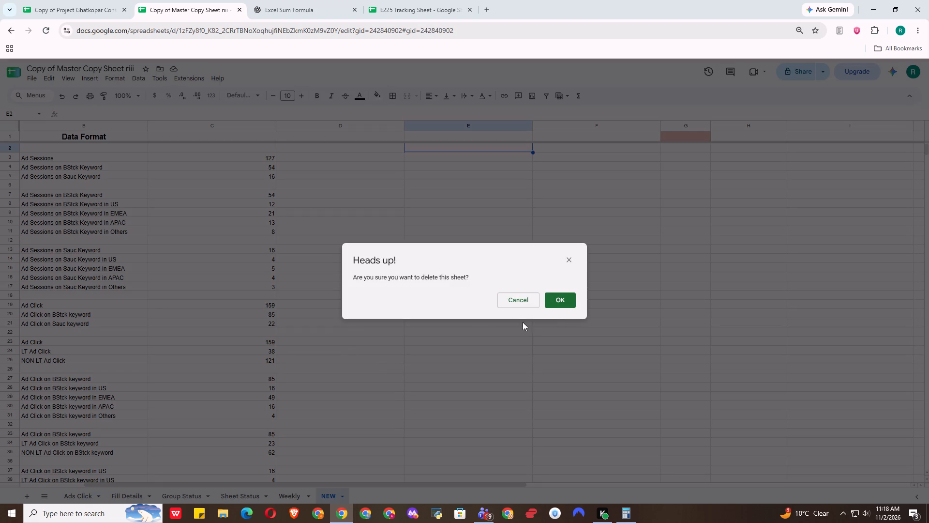
pyautogui.click(570, 296)
pyautogui.click(352, 420)
pyautogui.click(249, 497)
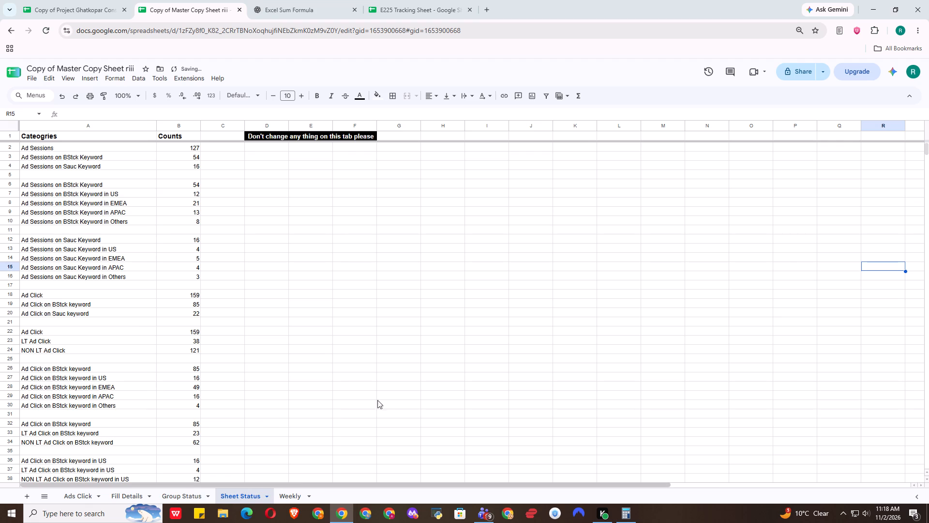
# Clear the keyword breakdown in C71:D1069 of the Weekly sheet.
pyautogui.scroll(4, 395, 383)
pyautogui.click(300, 488)
pyautogui.scroll(13, 441, 404)
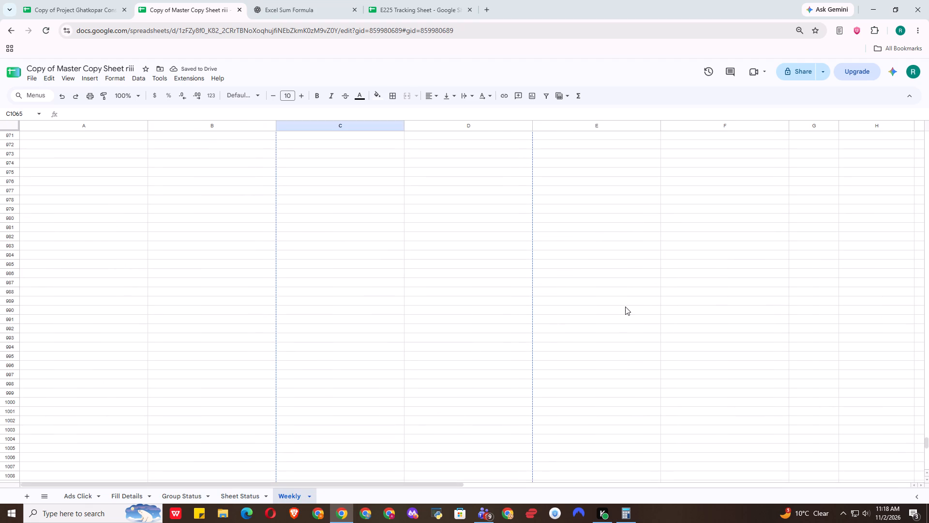
pyautogui.scroll(2, 521, 310)
pyautogui.scroll(20, 515, 319)
pyautogui.scroll(2, 515, 319)
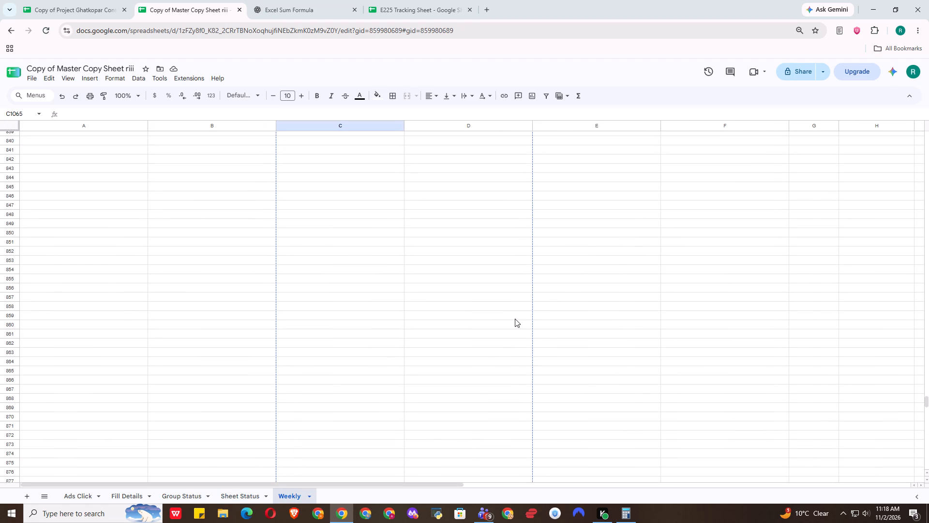
pyautogui.press('BackSpace')
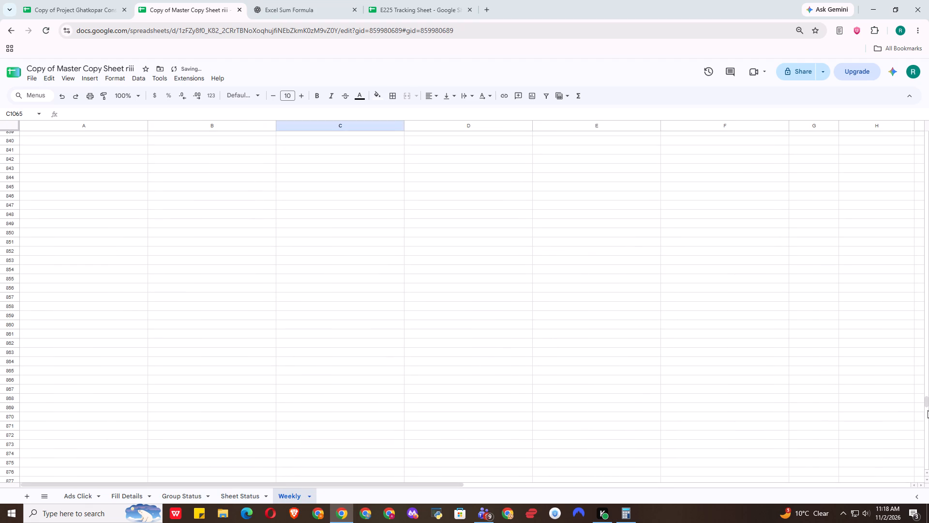
pyautogui.moveTo(924, 397); pyautogui.dragTo(848, 184)
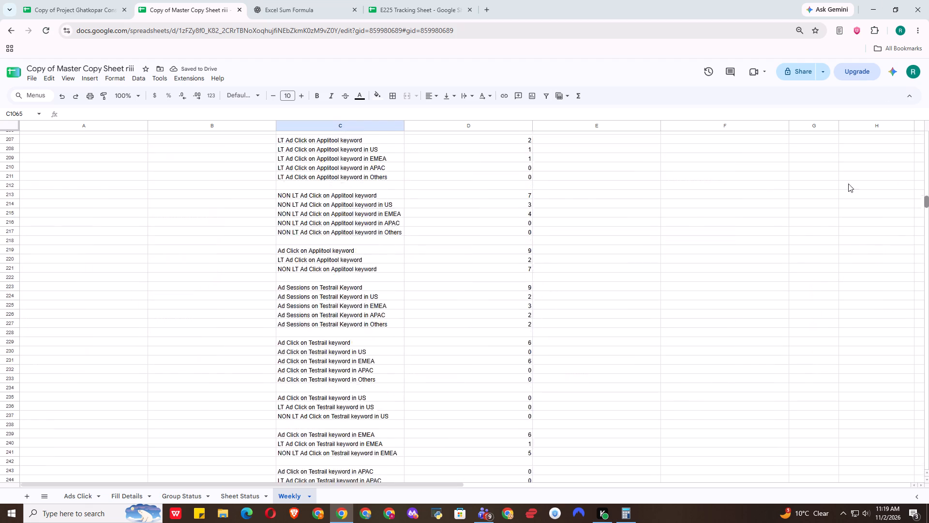
pyautogui.moveTo(848, 184); pyautogui.dragTo(672, 252)
pyautogui.scroll(20, 668, 239)
pyautogui.scroll(13, 668, 239)
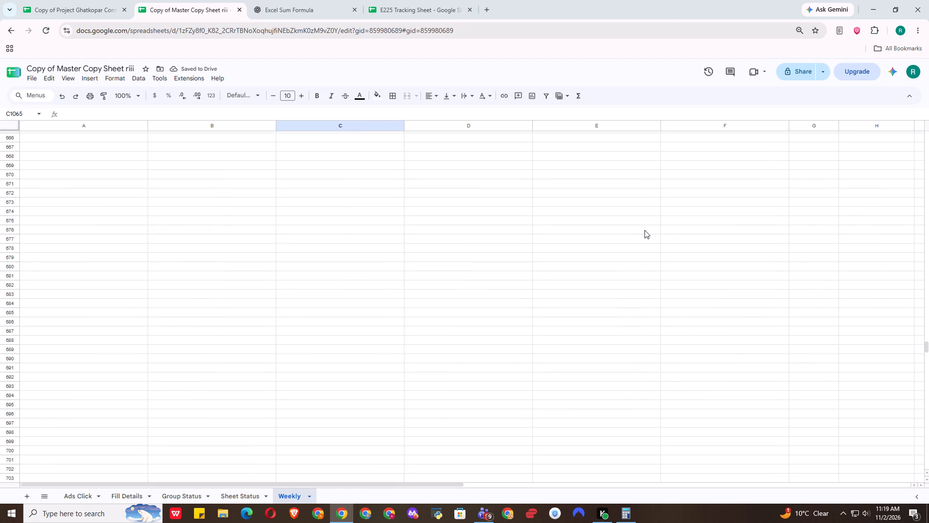
pyautogui.moveTo(928, 345); pyautogui.dragTo(928, 217)
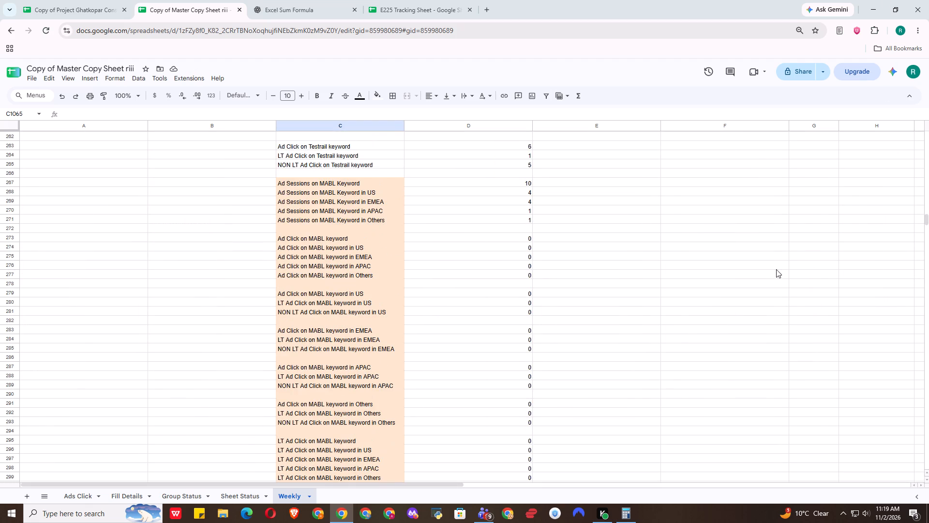
pyautogui.scroll(20, 537, 339)
pyautogui.scroll(9, 537, 339)
pyautogui.scroll(20, 537, 339)
pyautogui.scroll(7, 537, 339)
pyautogui.scroll(-3, 537, 339)
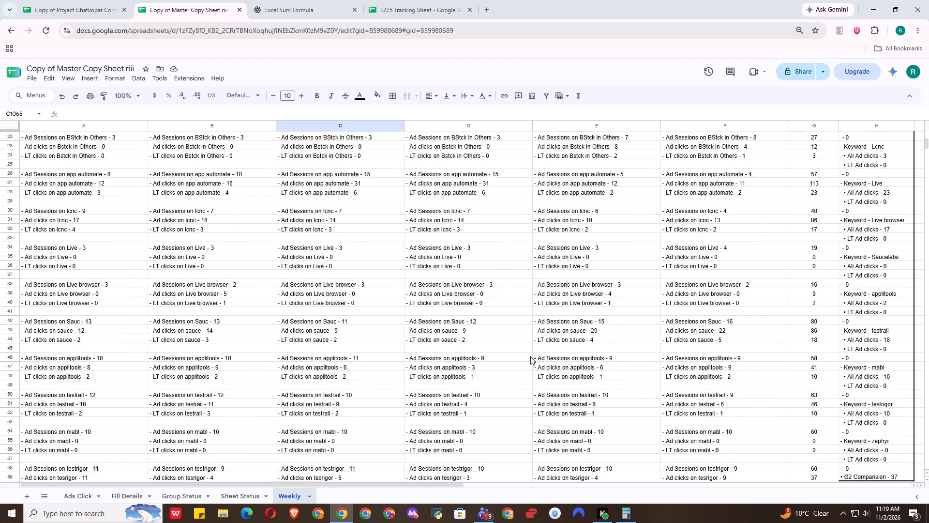
pyautogui.scroll(-9, 530, 356)
pyautogui.moveTo(308, 198); pyautogui.dragTo(494, 245)
pyautogui.hotkey('ctrl', 'shift', 'Down')
pyautogui.hotkey('ctrl', 'shift', 'Down')
pyautogui.hotkey('ctrl', 'shift', 'Down')
pyautogui.hotkey('ctrl', 'shift', 'Down')
pyautogui.hotkey('ctrl', 'shift', 'Down')
pyautogui.hotkey('ctrl', 'shift', 'Down')
pyautogui.hotkey('ctrl', 'shift', 'Down')
pyautogui.hotkey('ctrl', 'shift', 'Down')
pyautogui.hotkey('ctrl', 'shift', 'Down')
pyautogui.hotkey('ctrl', 'shift', 'Down')
pyautogui.hotkey('ctrl', 'shift', 'Down')
pyautogui.hotkey('ctrl', 'shift', 'Down')
pyautogui.hotkey('ctrl', 'shift', 'Down')
pyautogui.hotkey('ctrl', 'shift', 'Down')
pyautogui.hotkey('ctrl', 'shift', 'Down')
pyautogui.hotkey('ctrl', 'shift', 'Down')
pyautogui.hotkey('ctrl', 'shift', 'Down')
pyautogui.hotkey('ctrl', 'shift', 'Down')
pyautogui.hotkey('ctrl', 'shift', 'Down')
pyautogui.hotkey('ctrl', 'shift', 'Down')
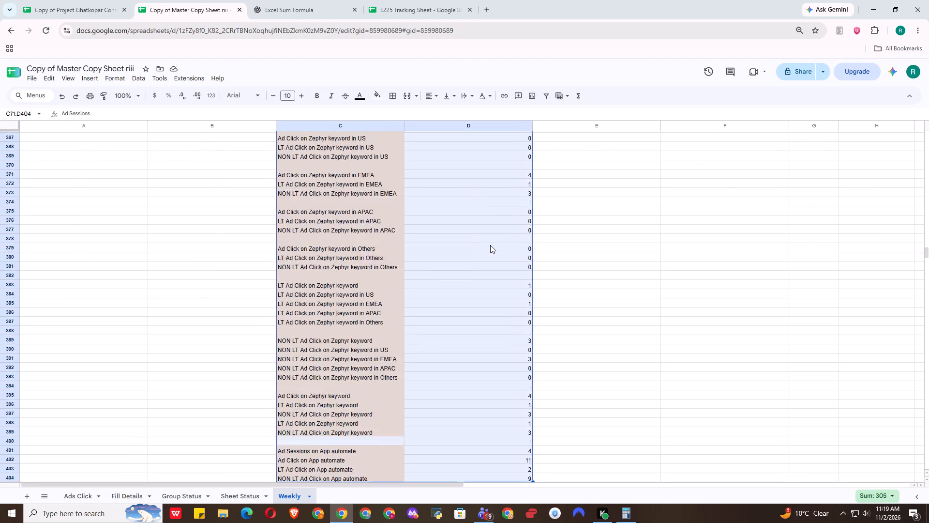
pyautogui.press('BackSpace')
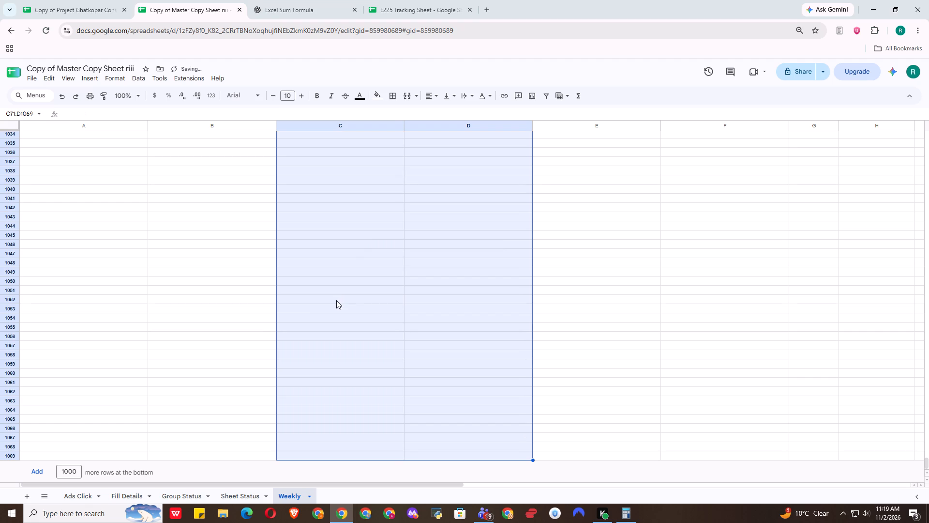
# Return to the top of the Weekly sheet and review the weekday, Sum of Data and Full Status columns.
pyautogui.click(336, 300)
pyautogui.hotkey('ctrl', 'Up')
pyautogui.hotkey('ctrl', 'Up')
pyautogui.hotkey('ctrl', 'Up')
pyautogui.hotkey('ctrl', 'Up')
pyautogui.hotkey('ctrl', 'Up')
pyautogui.hotkey('ctrl', 'Up')
pyautogui.hotkey('ctrl', 'Up')
pyautogui.hotkey('ctrl', 'Up')
pyautogui.hotkey('ctrl', 'Up')
pyautogui.hotkey('ctrl', 'Up')
pyautogui.hotkey('ctrl', 'Up')
pyautogui.hotkey('ctrl', 'Up')
pyautogui.hotkey('ctrl', 'Up')
pyautogui.hotkey('ctrl', 'Up')
pyautogui.hotkey('ctrl', 'Up')
pyautogui.hotkey('ctrl', 'Up')
pyautogui.hotkey('ctrl', 'Up')
pyautogui.hotkey('ctrl', 'Up')
pyautogui.hotkey('ctrl', 'Up')
pyautogui.hotkey('ctrl', 'Up')
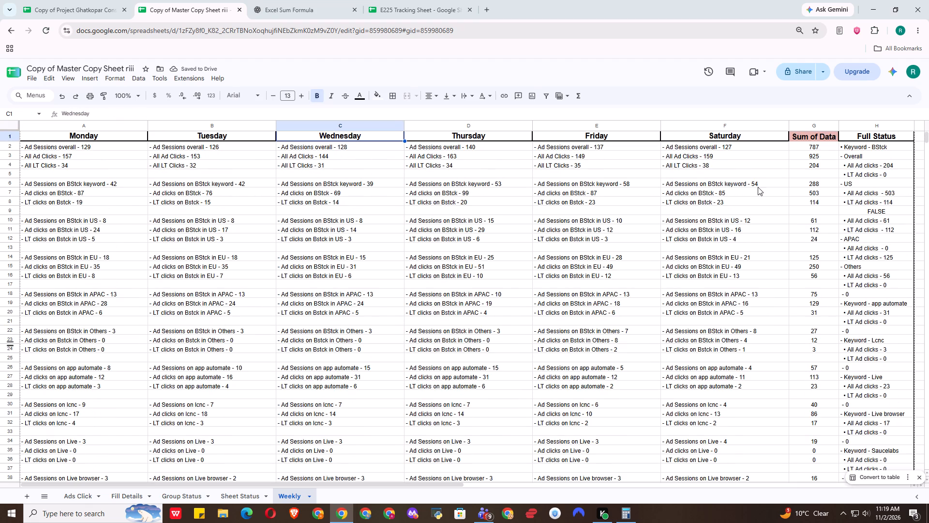
pyautogui.moveTo(366, 484); pyautogui.dragTo(438, 483)
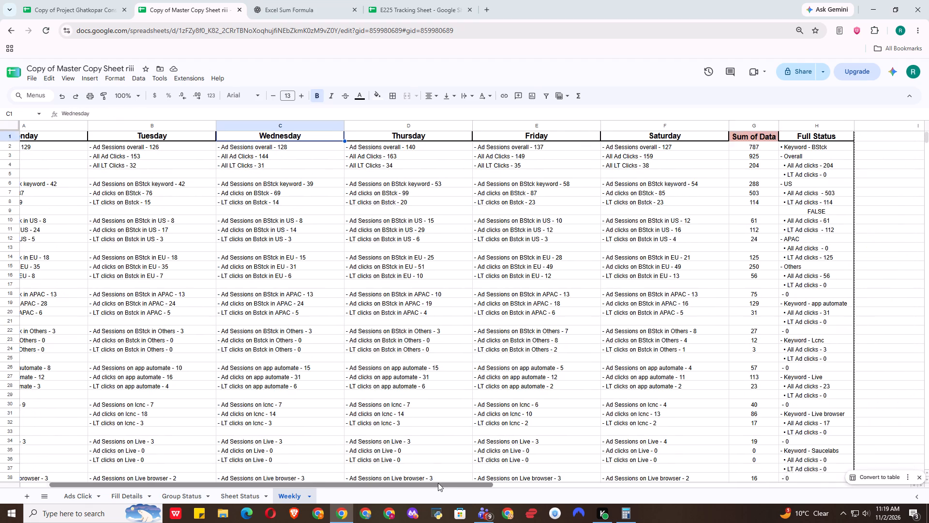
pyautogui.moveTo(438, 483); pyautogui.dragTo(268, 480)
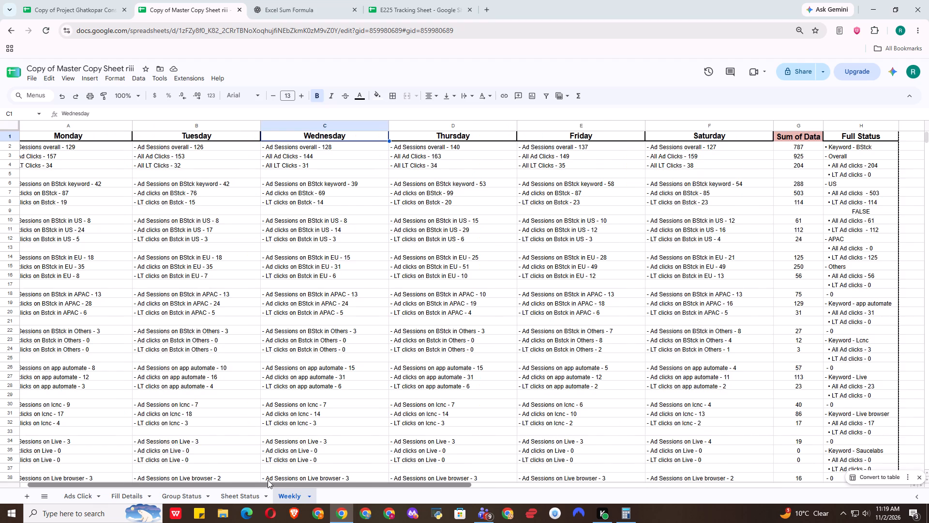
pyautogui.moveTo(268, 480); pyautogui.dragTo(474, 484)
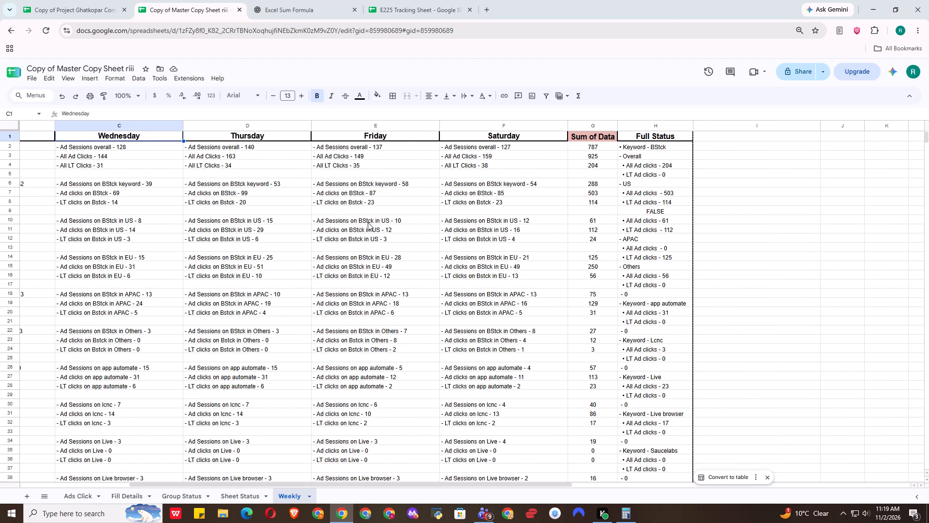
pyautogui.moveTo(327, 487); pyautogui.dragTo(295, 484)
pyautogui.moveTo(301, 486); pyautogui.dragTo(298, 486)
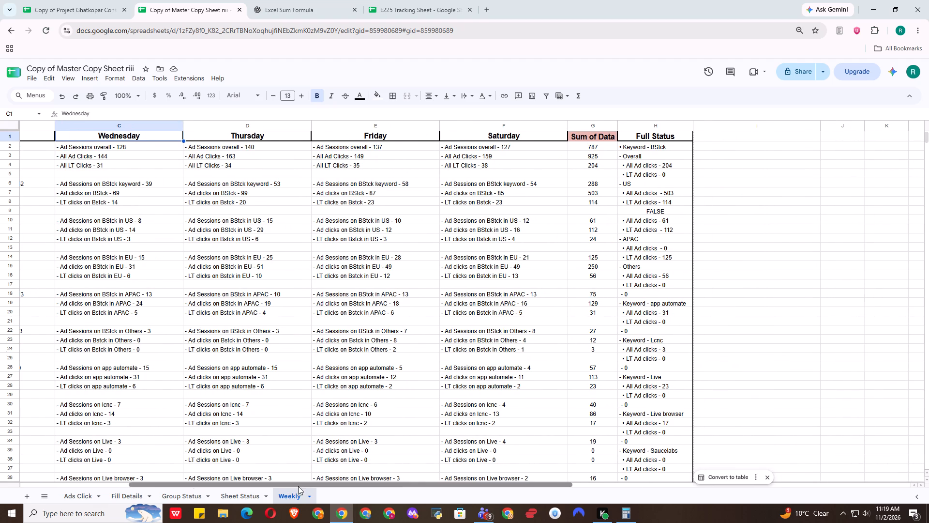
pyautogui.moveTo(298, 486); pyautogui.dragTo(118, 479)
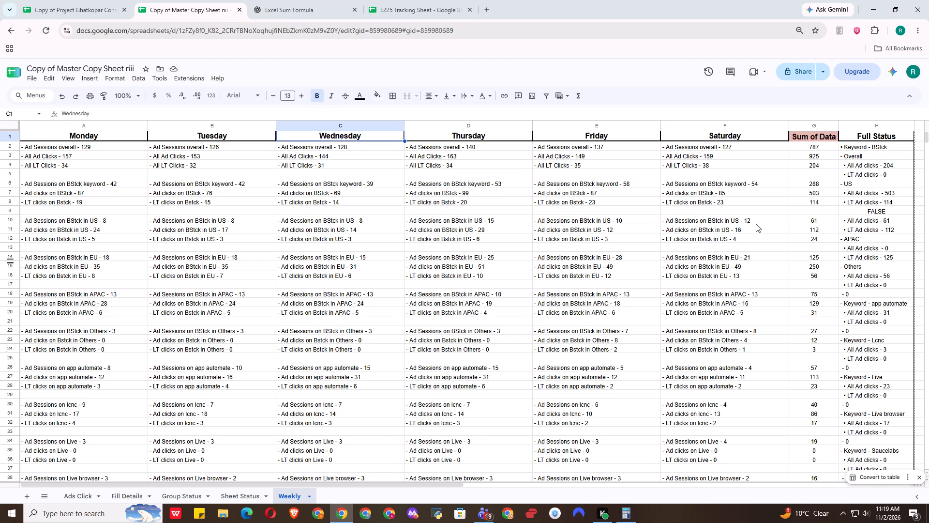
pyautogui.scroll(3, 869, 255)
pyautogui.scroll(3, 656, 305)
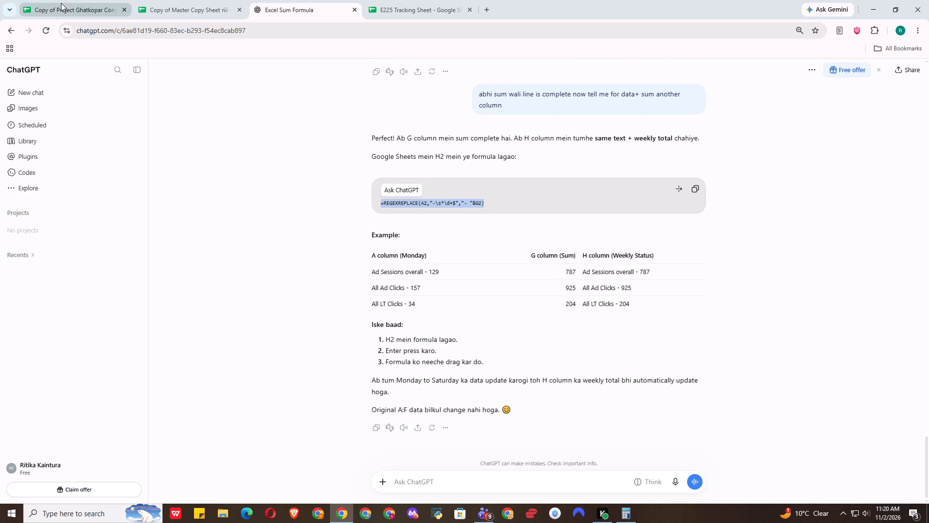
# Switch to the Copy of Master Copy Sheet riii spreadsheet and paste the formula =REGEXREPLACE(A2,"-\s*\d+$","- "&G2) into H2 of the Weekly sheet.
pyautogui.click(60, 7)
pyautogui.scroll(3, 692, 129)
pyautogui.click(180, 10)
pyautogui.scroll(3, 696, 210)
pyautogui.click(869, 148)
pyautogui.hotkey('ctrl', 'v')
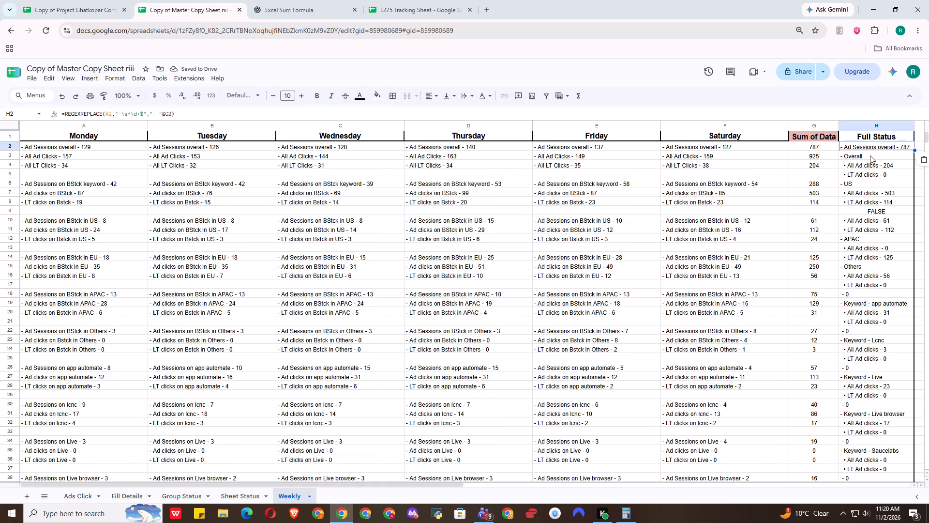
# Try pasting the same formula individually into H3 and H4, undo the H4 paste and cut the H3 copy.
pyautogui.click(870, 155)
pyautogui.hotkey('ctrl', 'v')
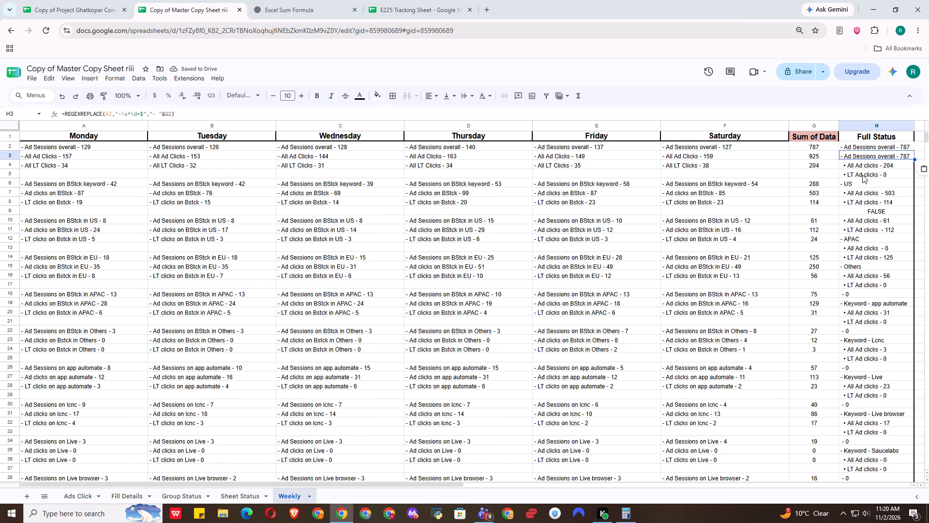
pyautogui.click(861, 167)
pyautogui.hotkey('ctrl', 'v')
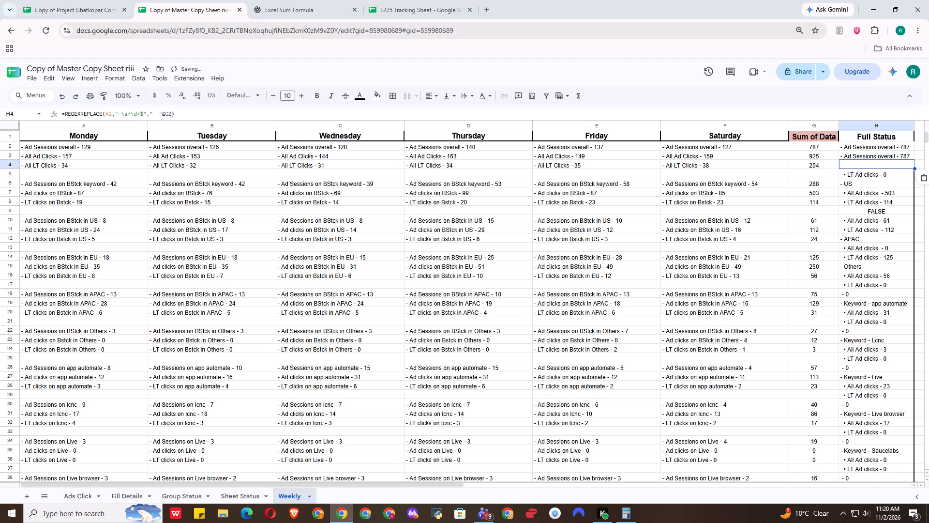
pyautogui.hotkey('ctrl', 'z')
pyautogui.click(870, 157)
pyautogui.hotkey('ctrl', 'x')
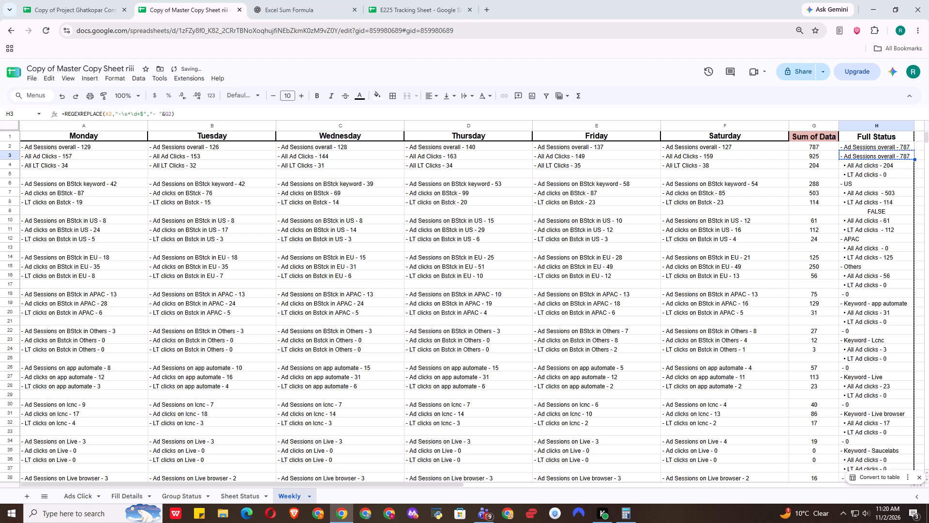
# Fill the H2 formula down the Full Status column through the G2 Comparison row, replacing the old entries.
pyautogui.click(878, 148)
pyautogui.moveTo(914, 149); pyautogui.dragTo(913, 175)
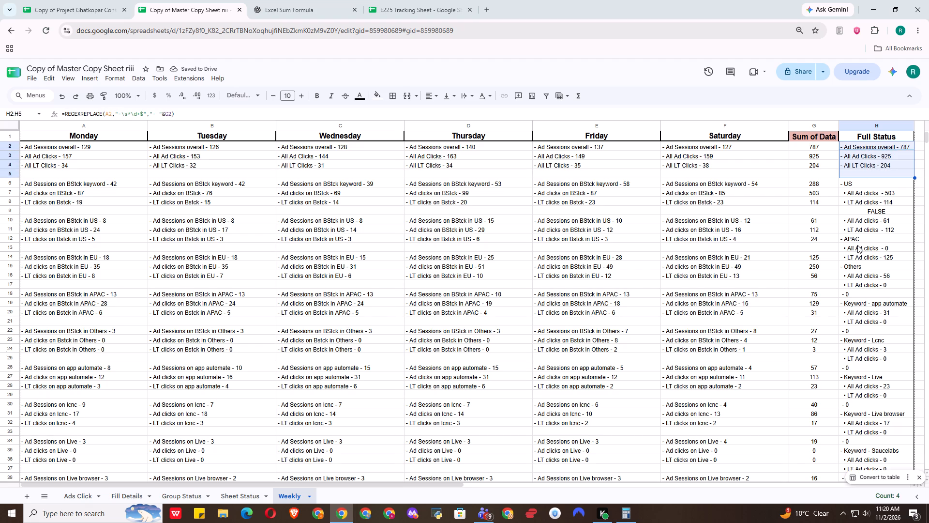
pyautogui.click(880, 207)
pyautogui.click(885, 162)
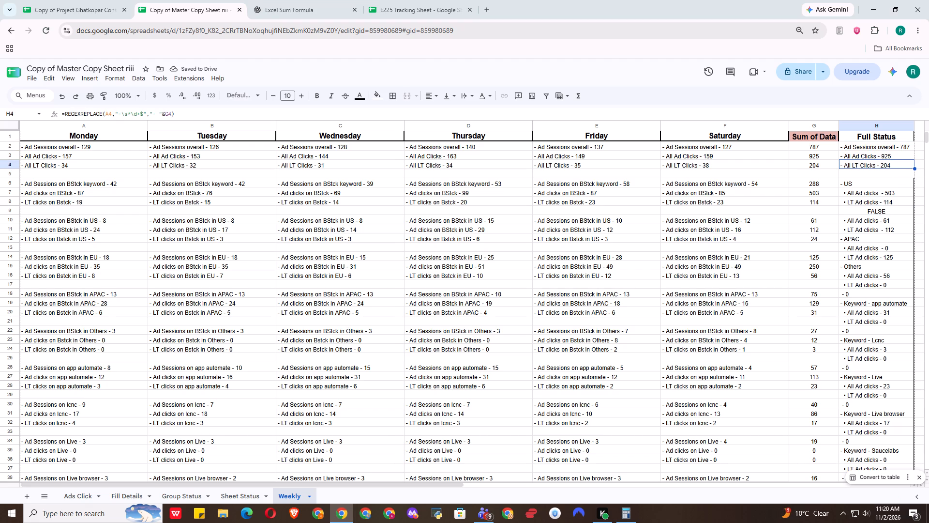
pyautogui.moveTo(914, 168); pyautogui.dragTo(910, 317)
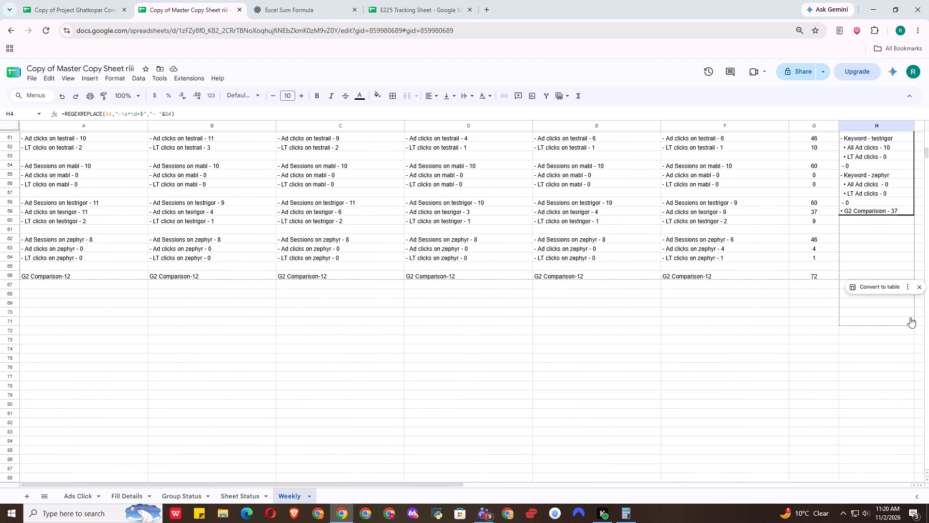
pyautogui.moveTo(910, 317); pyautogui.dragTo(903, 281)
pyautogui.click(891, 348)
pyautogui.scroll(15, 898, 349)
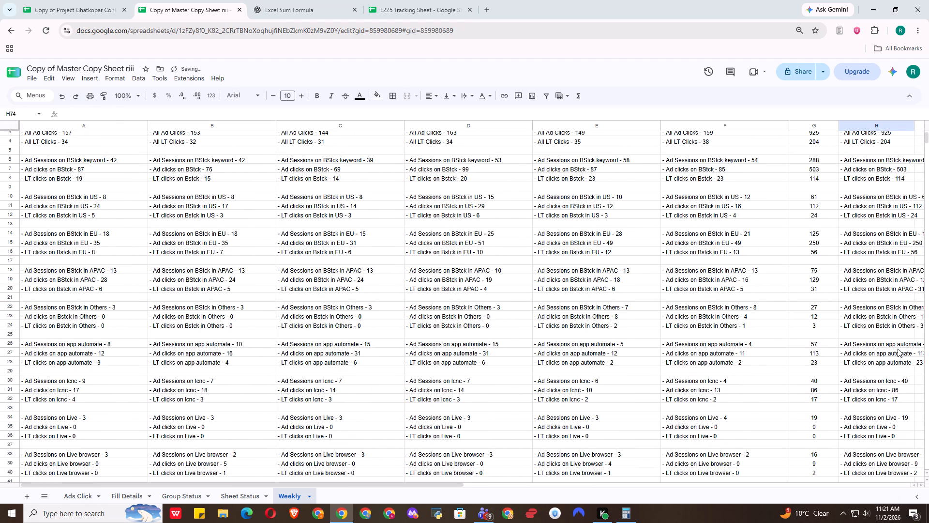
pyautogui.scroll(9, 898, 349)
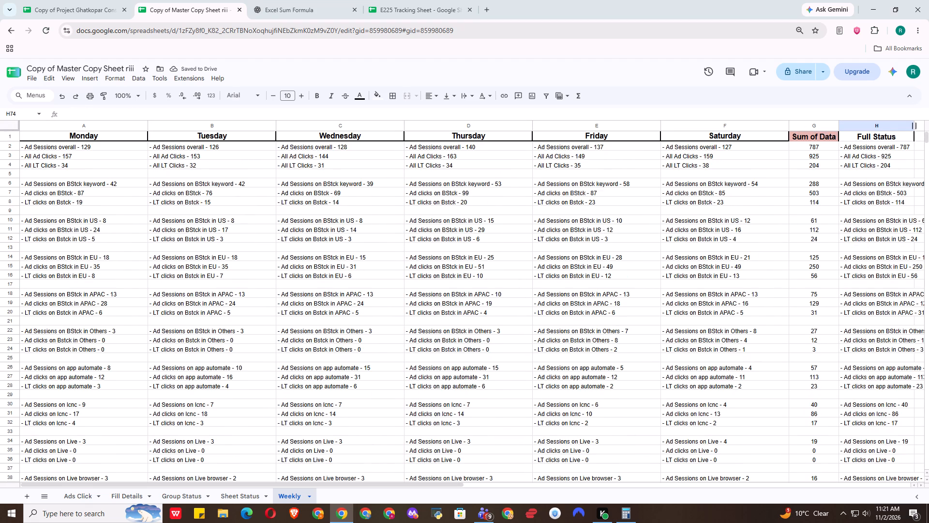
# Auto-fit the width of the Full Status column H to its contents.
pyautogui.doubleClick(914, 123)
pyautogui.click(846, 268)
pyautogui.click(862, 251)
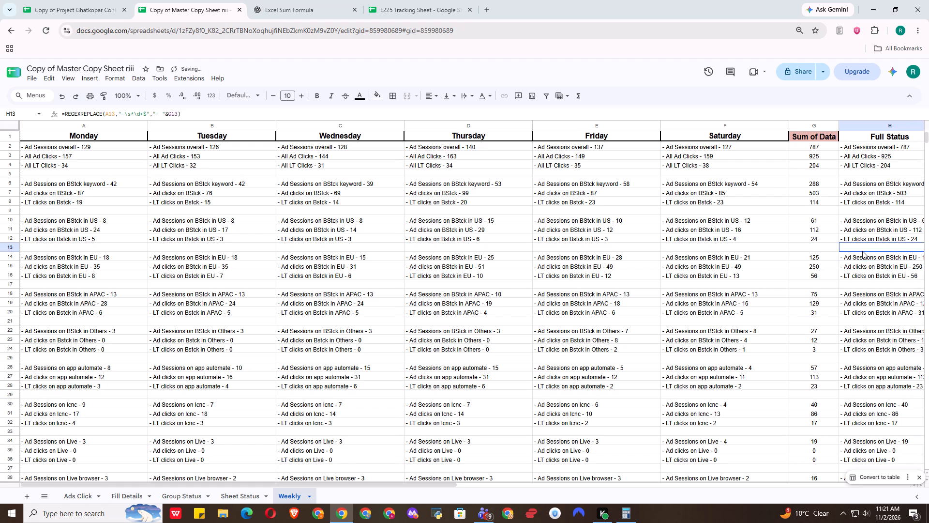
pyautogui.press('Right')
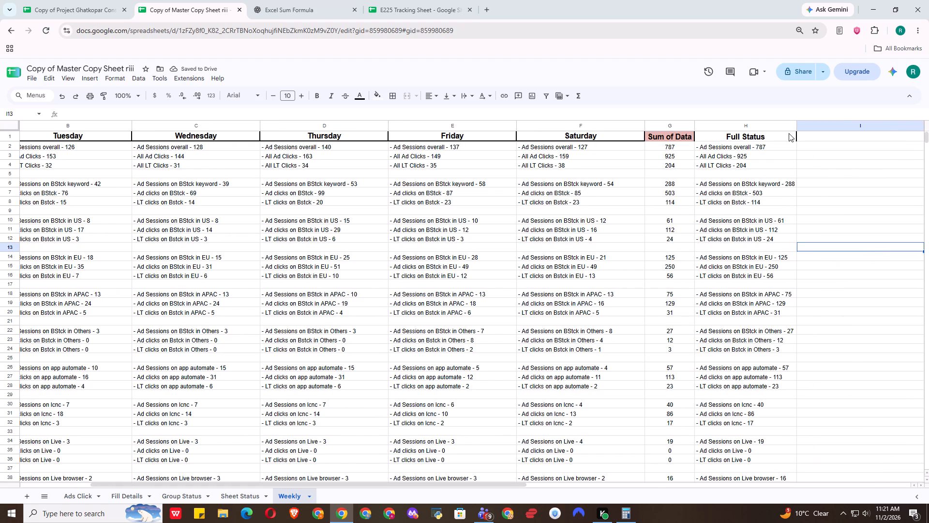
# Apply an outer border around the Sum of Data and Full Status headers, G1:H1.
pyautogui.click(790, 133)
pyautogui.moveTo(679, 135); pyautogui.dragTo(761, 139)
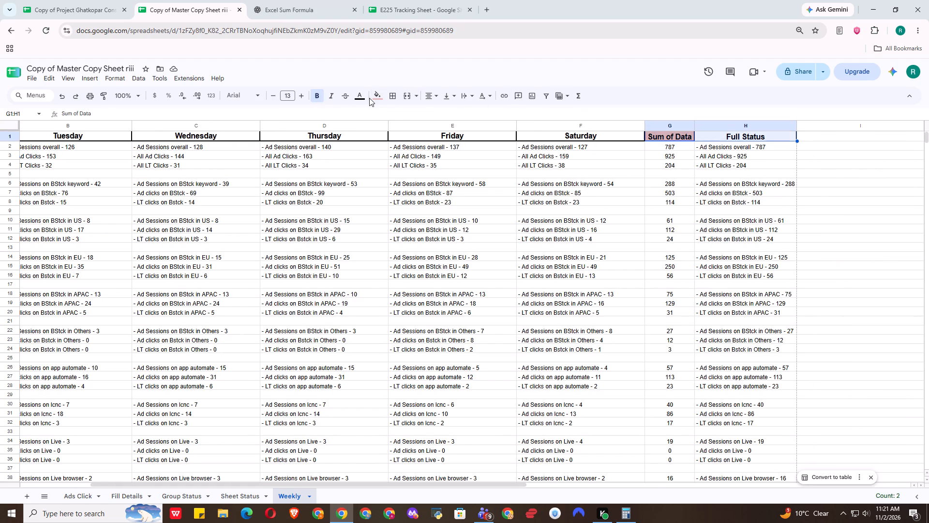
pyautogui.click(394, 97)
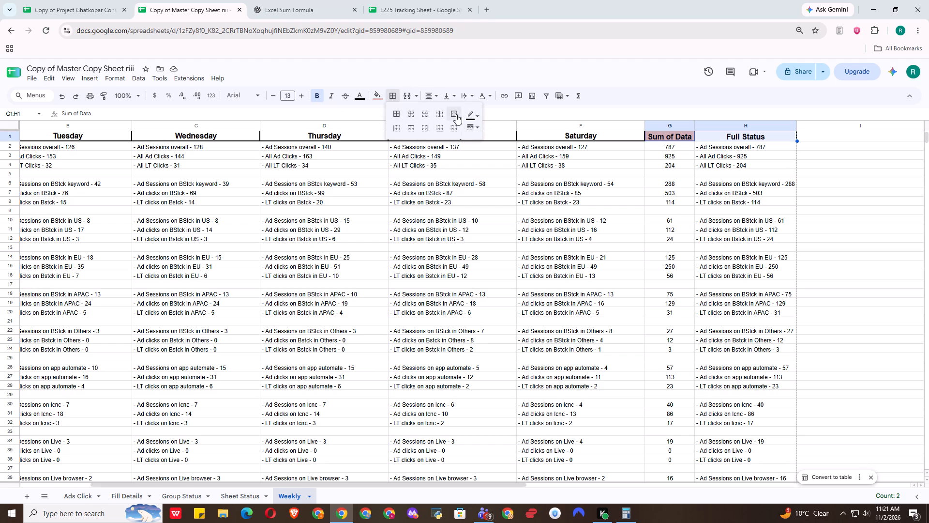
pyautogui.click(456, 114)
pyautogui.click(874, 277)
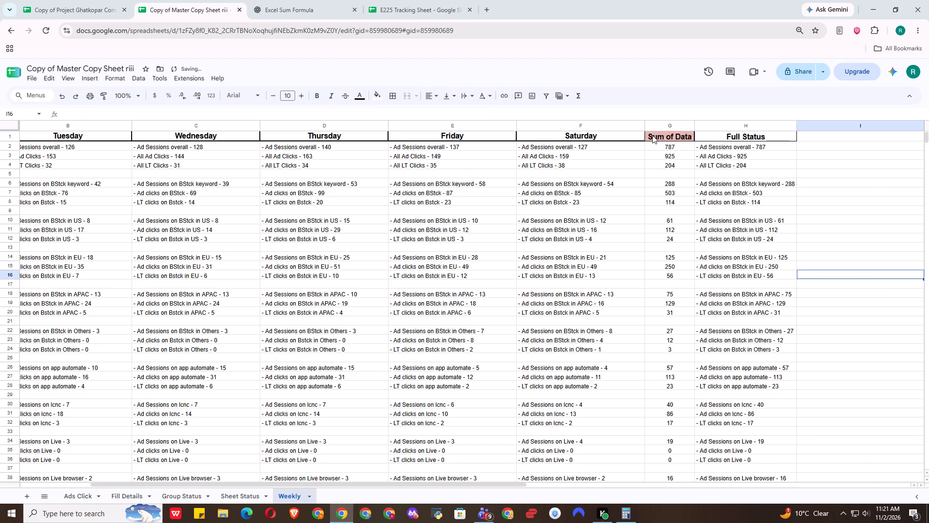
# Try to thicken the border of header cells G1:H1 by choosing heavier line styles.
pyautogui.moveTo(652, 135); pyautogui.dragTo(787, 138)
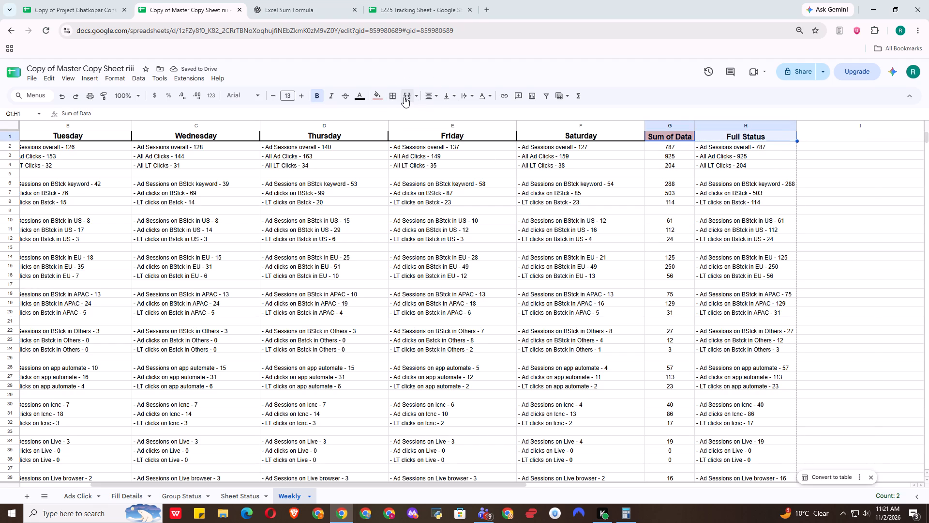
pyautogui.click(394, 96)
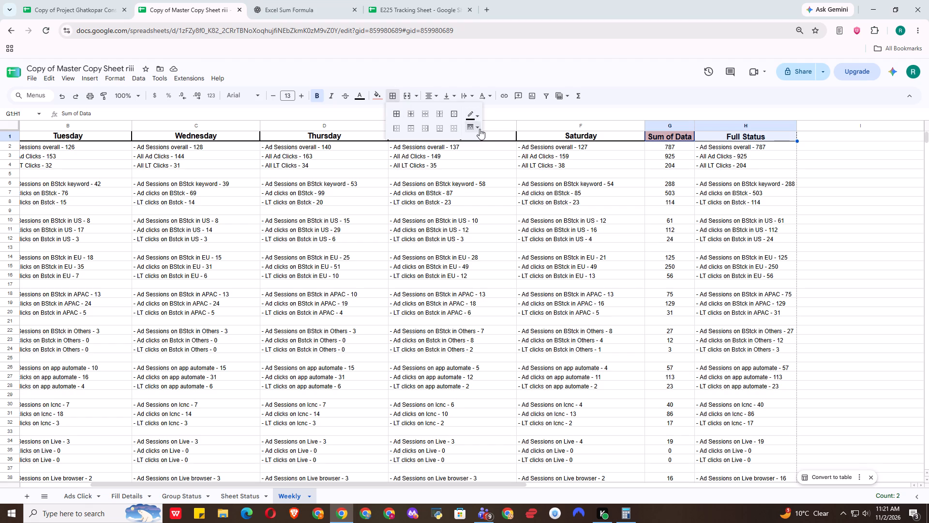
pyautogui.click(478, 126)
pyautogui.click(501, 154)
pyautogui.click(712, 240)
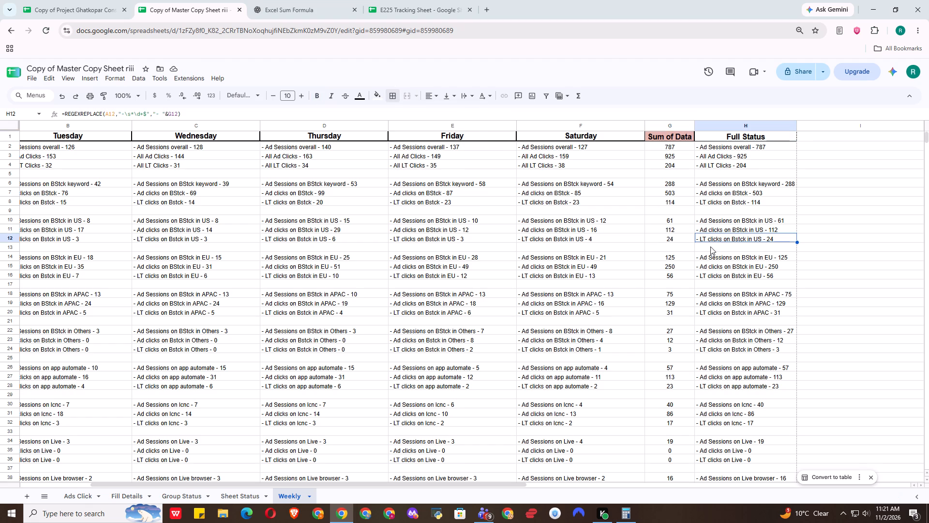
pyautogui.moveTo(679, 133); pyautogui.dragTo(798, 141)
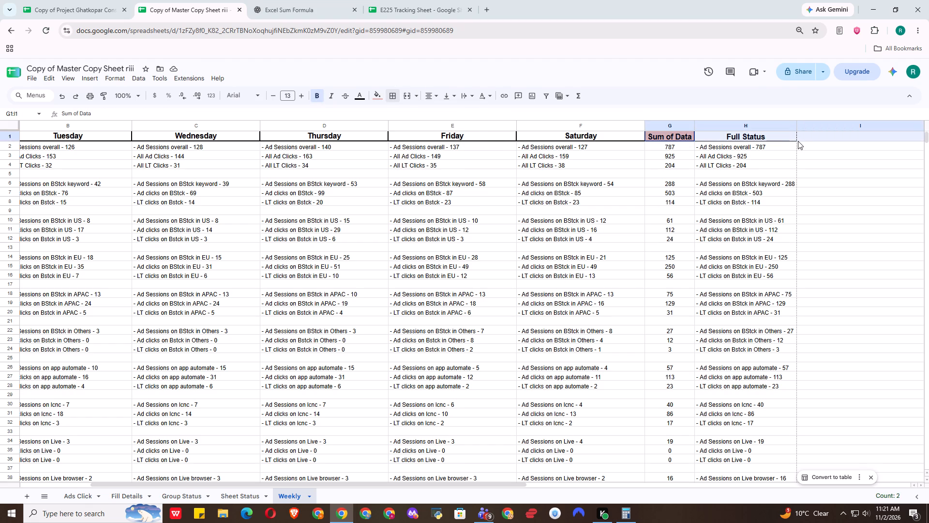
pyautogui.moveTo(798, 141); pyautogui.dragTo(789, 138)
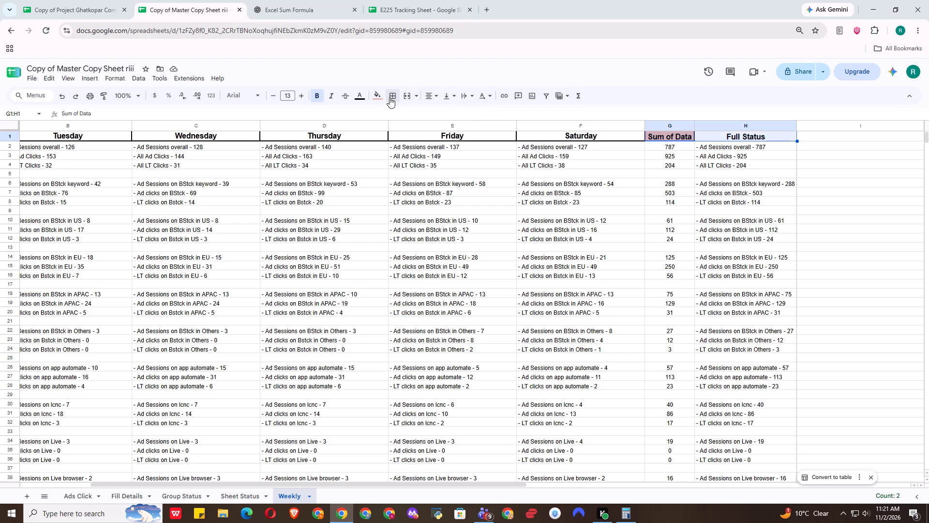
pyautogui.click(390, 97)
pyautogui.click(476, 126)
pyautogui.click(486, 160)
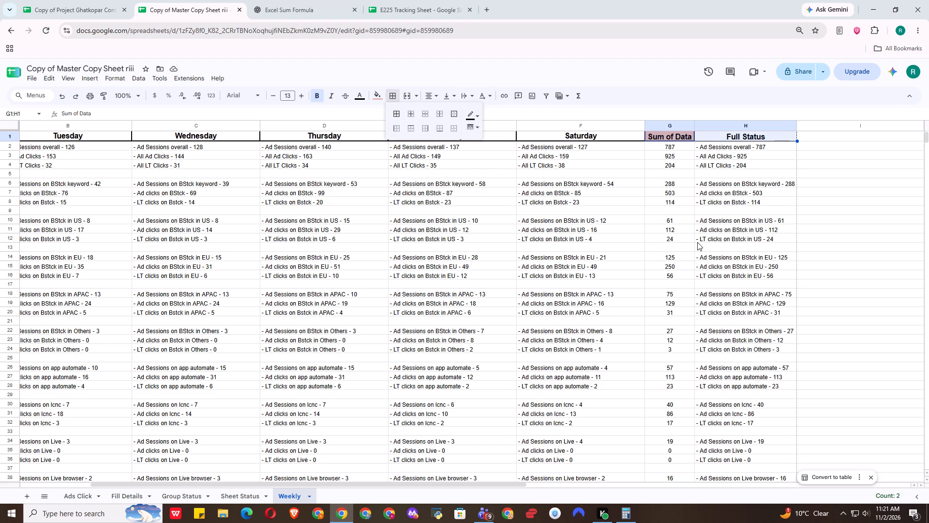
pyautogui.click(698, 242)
# Apply an outer border to header cells G1:H1 and set its line style to medium thickness.
pyautogui.moveTo(681, 134); pyautogui.dragTo(769, 139)
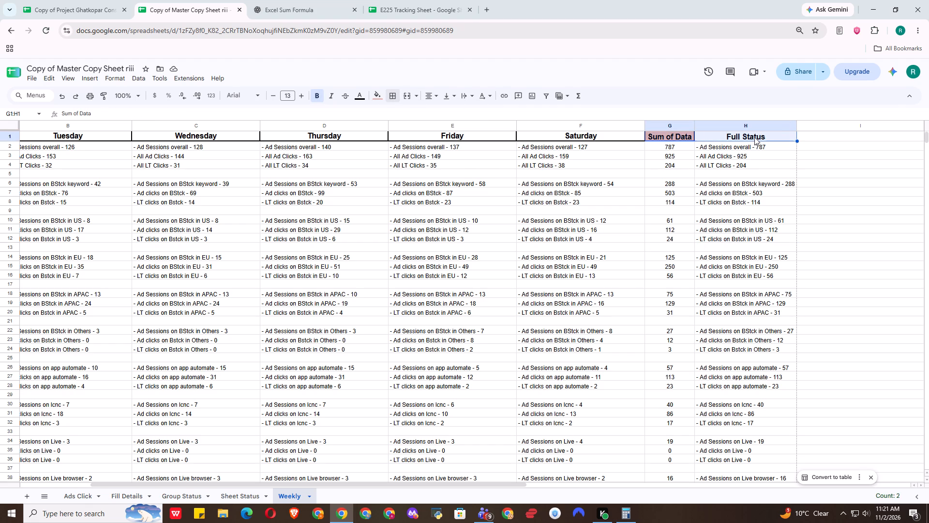
pyautogui.click(391, 95)
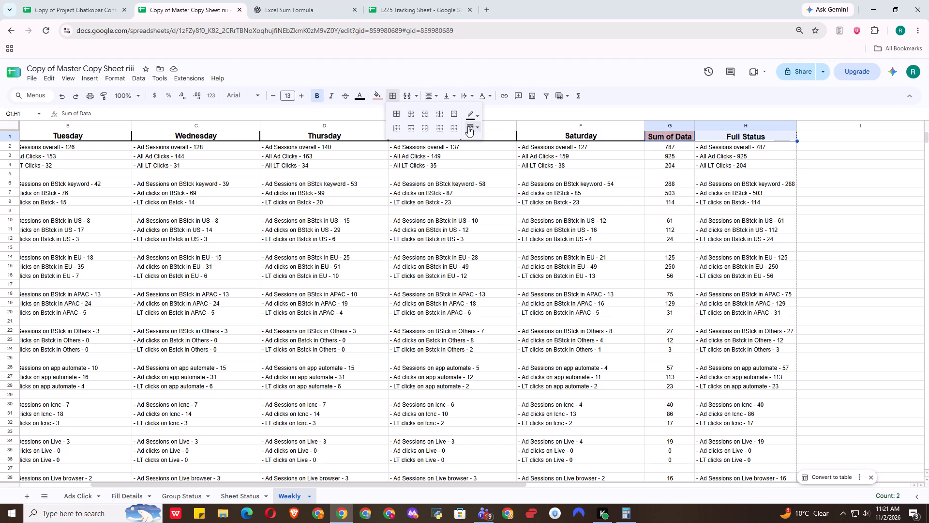
pyautogui.click(475, 127)
pyautogui.click(481, 163)
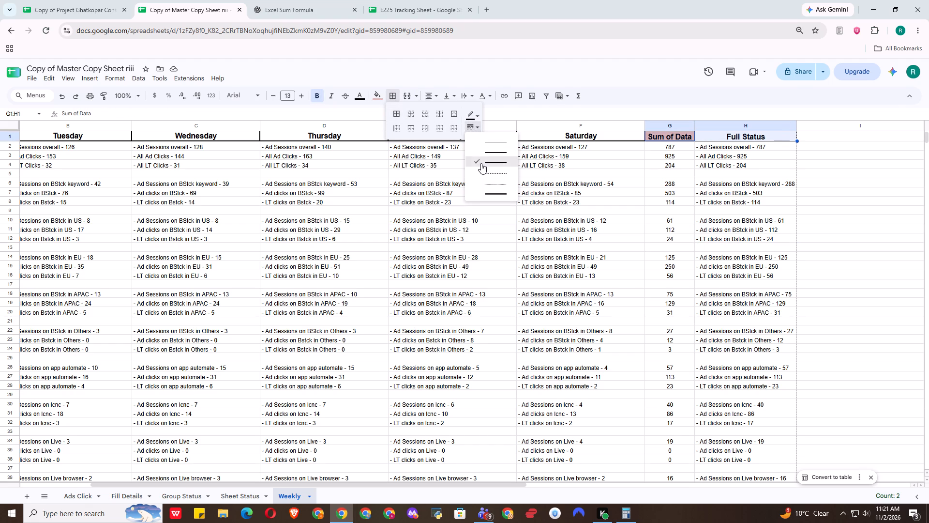
pyautogui.click(454, 113)
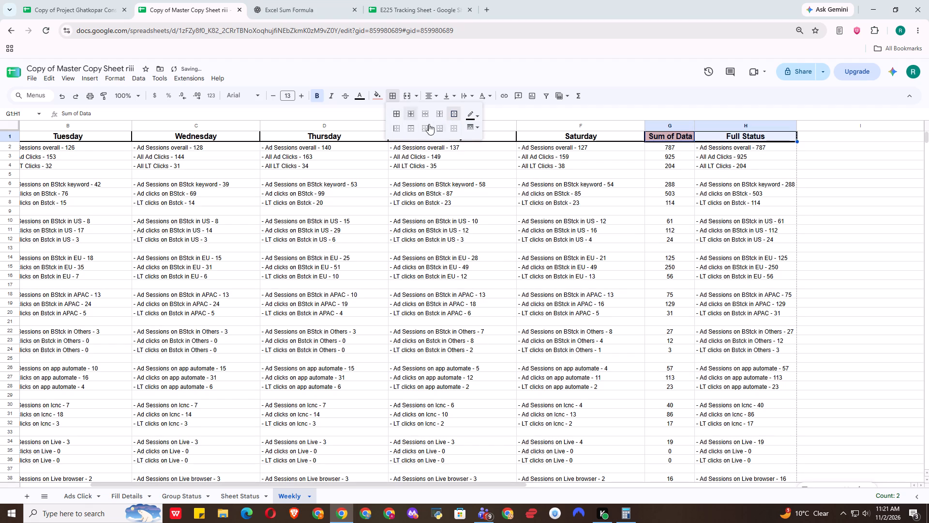
pyautogui.click(477, 126)
pyautogui.click(494, 153)
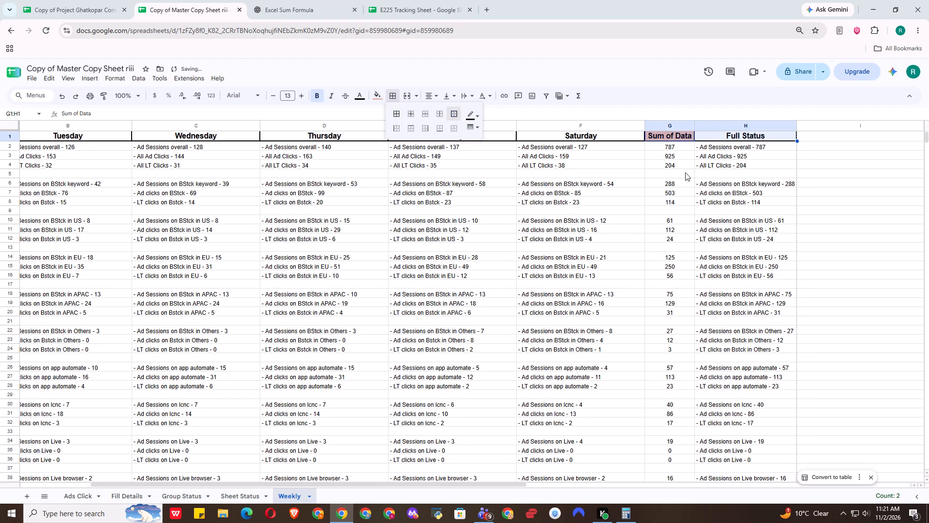
pyautogui.click(693, 173)
# Review the Sum of Data and Full Status columns against the weekday entries down to the G2 Comparison row.
pyautogui.scroll(1, 729, 245)
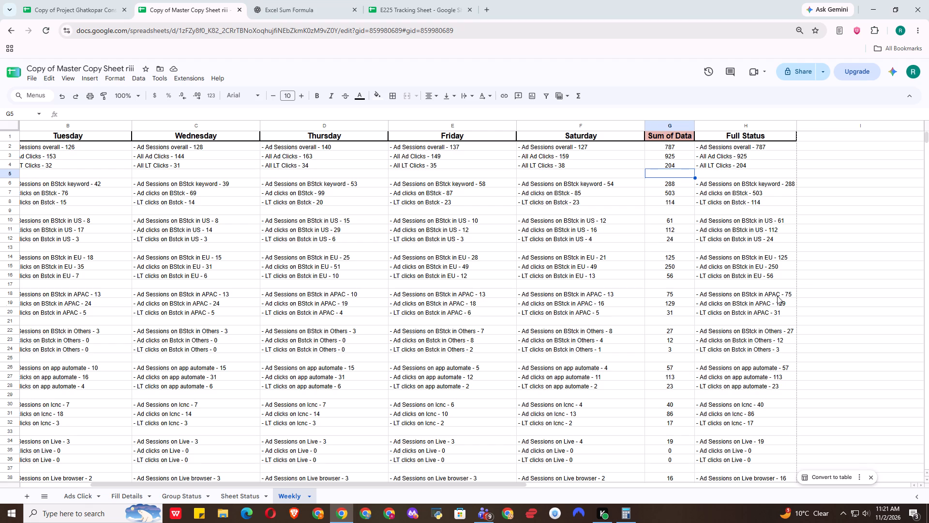
pyautogui.scroll(-1, 774, 308)
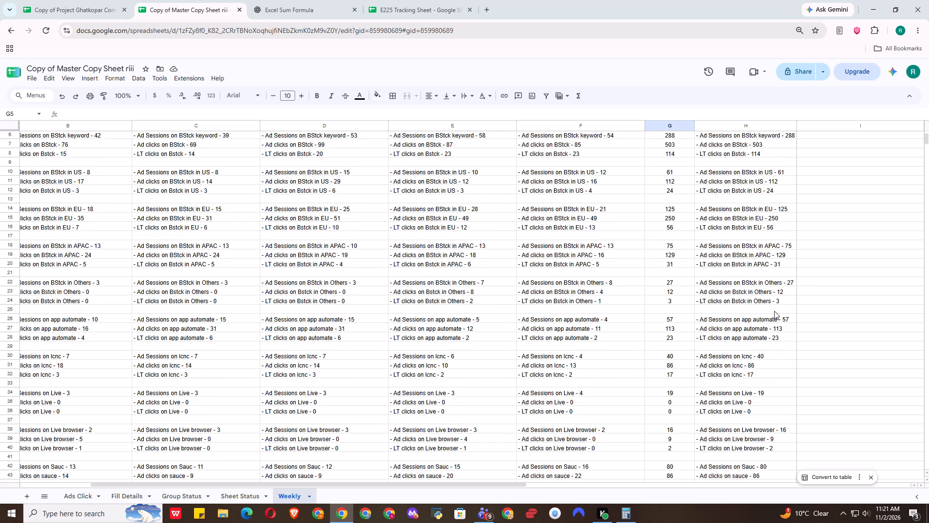
pyautogui.scroll(-1, 774, 311)
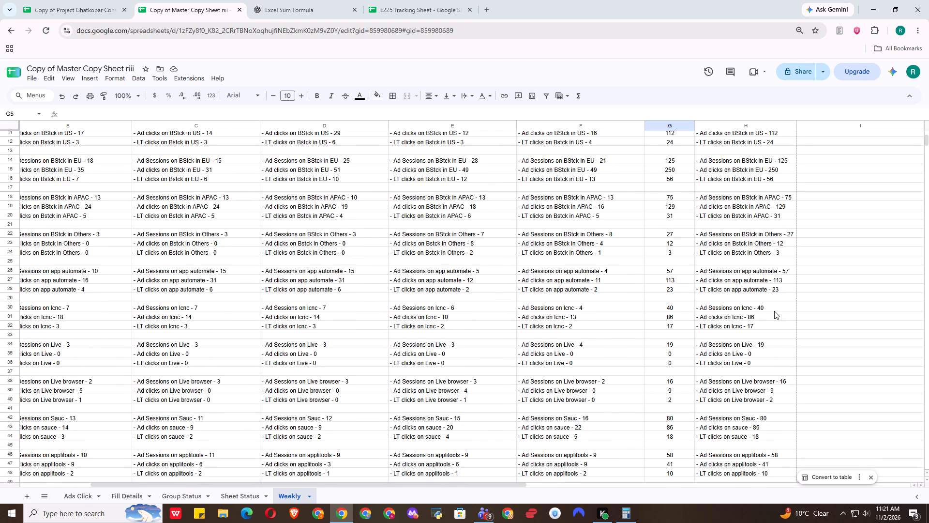
pyautogui.scroll(-1, 774, 314)
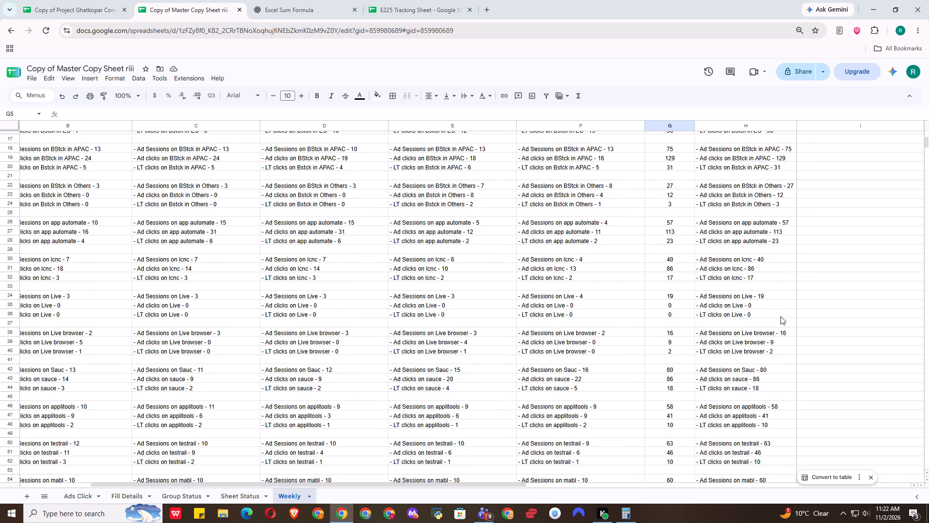
pyautogui.scroll(-2, 780, 316)
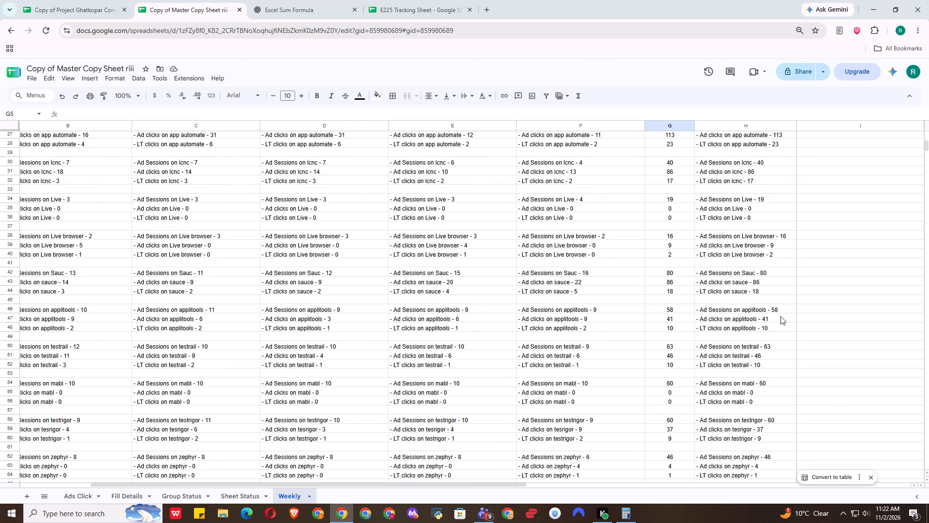
pyautogui.scroll(-1, 780, 316)
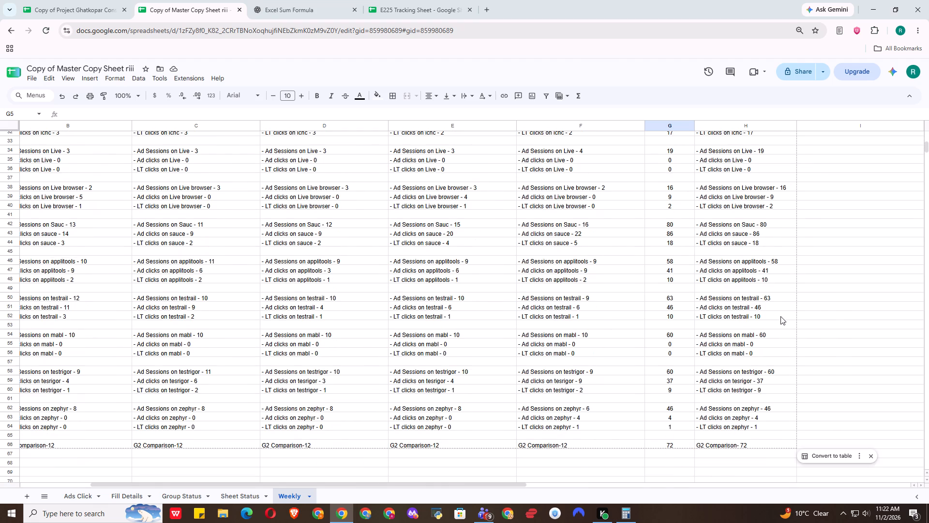
pyautogui.scroll(11, 782, 316)
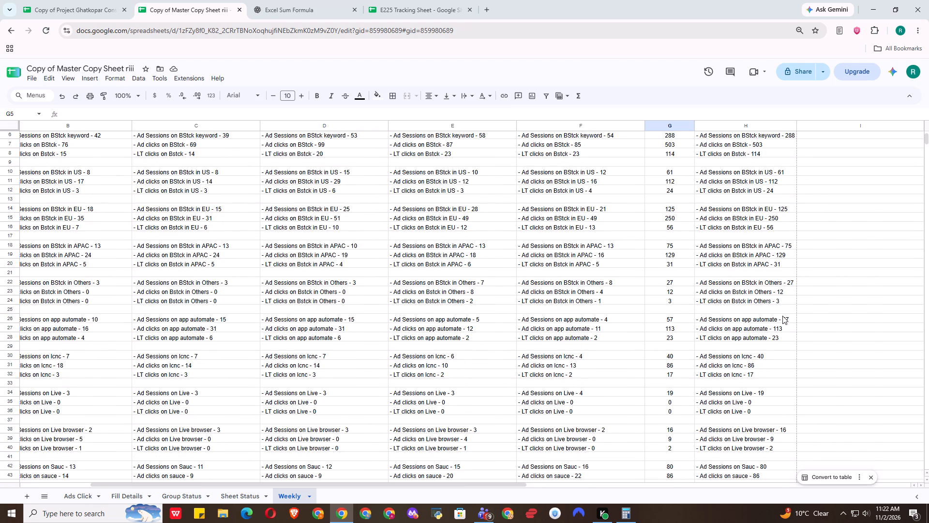
# Inspect the formulas behind the Sum of Data cell G2 and the Full Status cell H2.
pyautogui.doubleClick(691, 149)
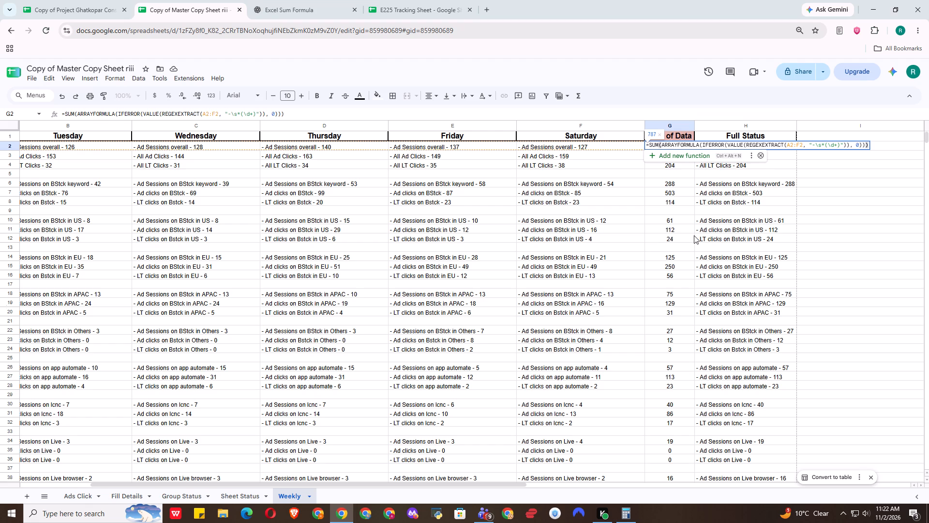
pyautogui.click(847, 252)
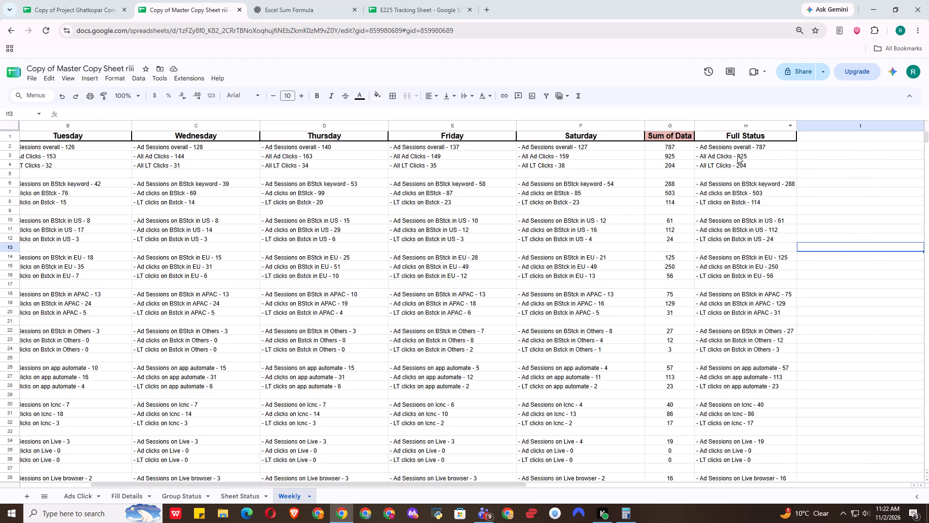
pyautogui.doubleClick(740, 146)
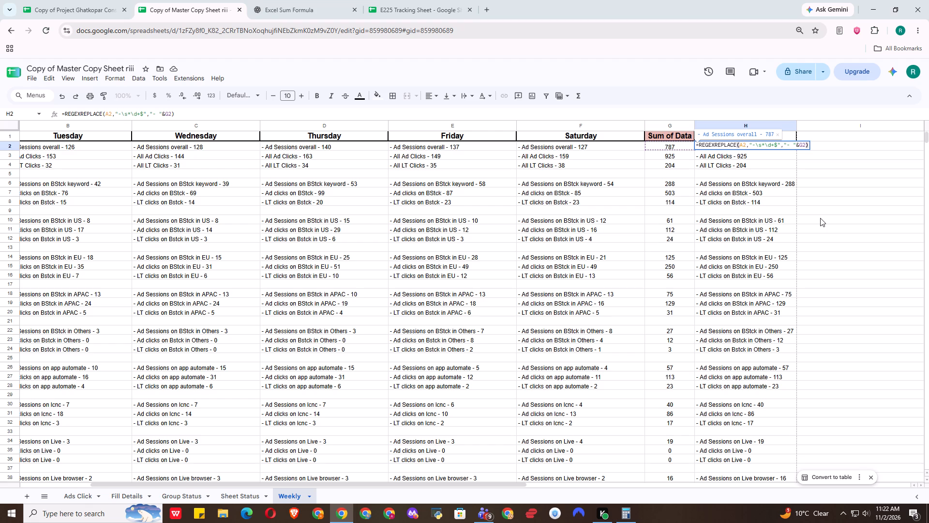
pyautogui.click(820, 218)
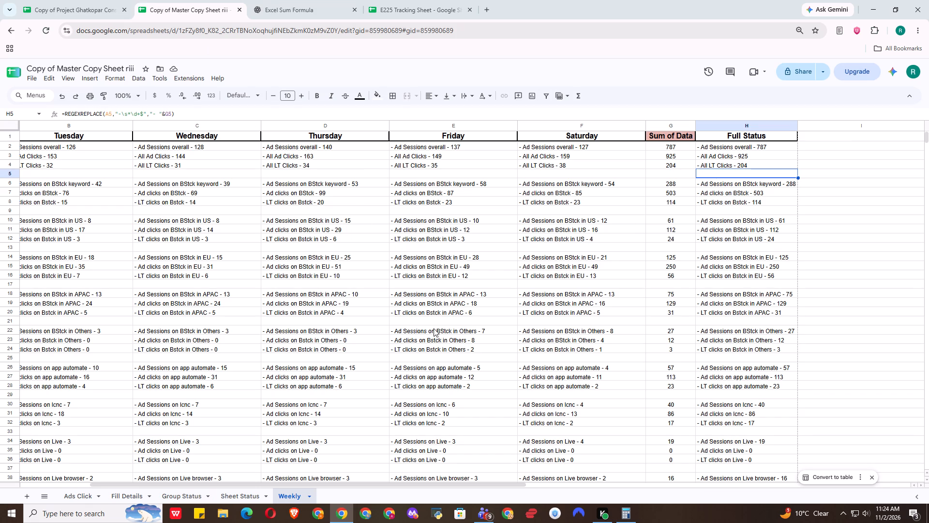
pyautogui.scroll(2, 425, 336)
pyautogui.click(234, 492)
pyautogui.scroll(3, 367, 388)
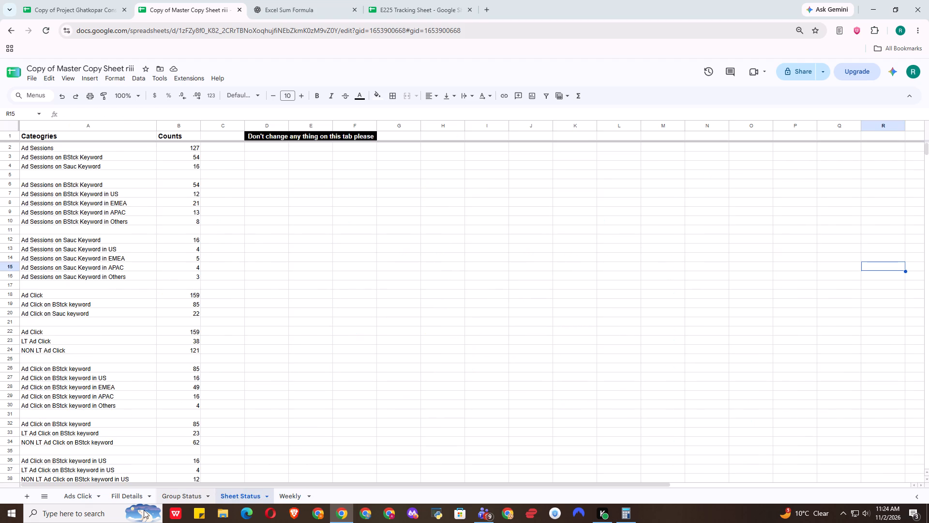
pyautogui.click(180, 501)
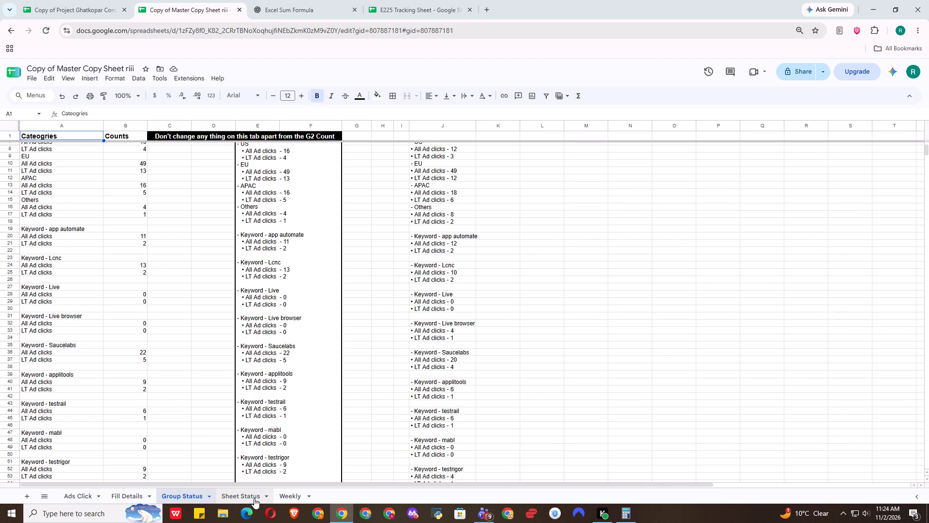
pyautogui.scroll(6, 315, 415)
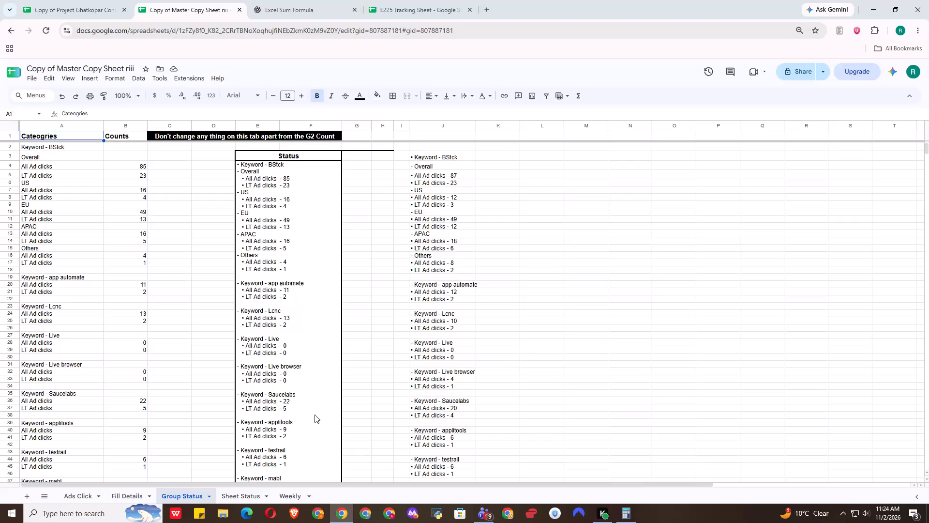
pyautogui.scroll(3, 340, 415)
pyautogui.moveTo(444, 155); pyautogui.dragTo(457, 522)
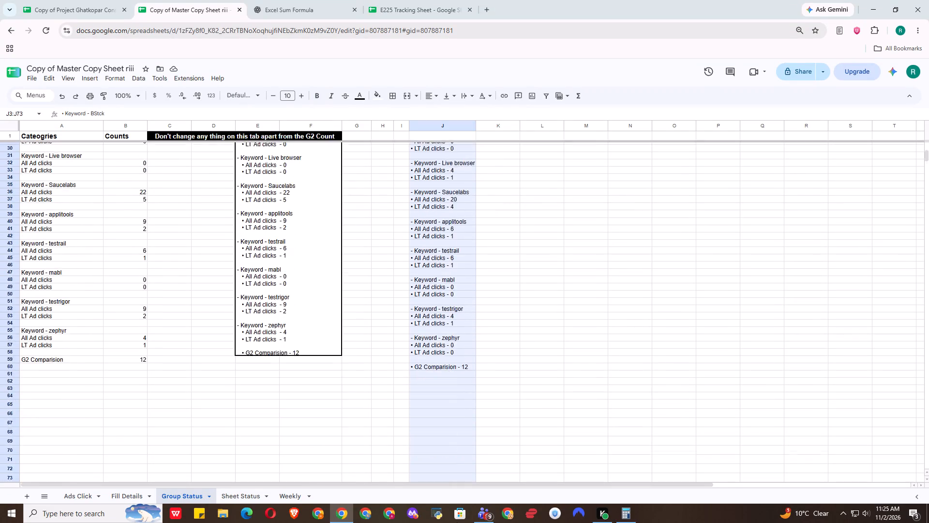
pyautogui.moveTo(457, 522); pyautogui.dragTo(442, 300)
pyautogui.press('BackSpace')
pyautogui.click(591, 253)
pyautogui.scroll(11, 420, 288)
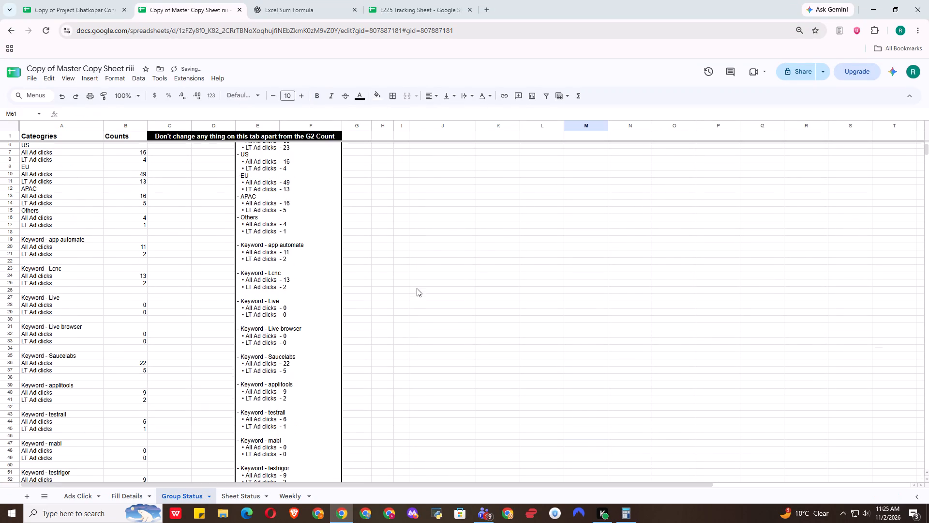
pyautogui.scroll(13, 417, 288)
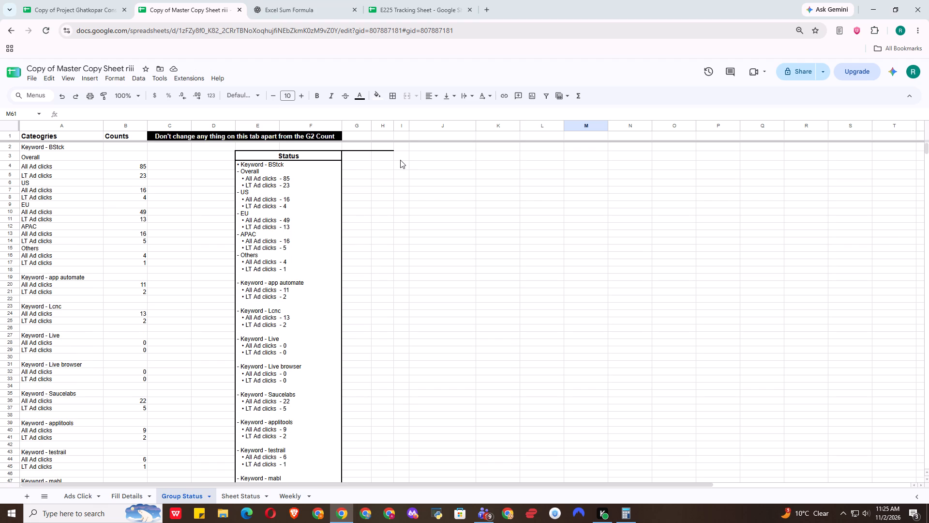
# Delete the pasted screenshot of the Keywords Category table from the Fill Details sheet.
pyautogui.click(120, 495)
pyautogui.scroll(3, 345, 291)
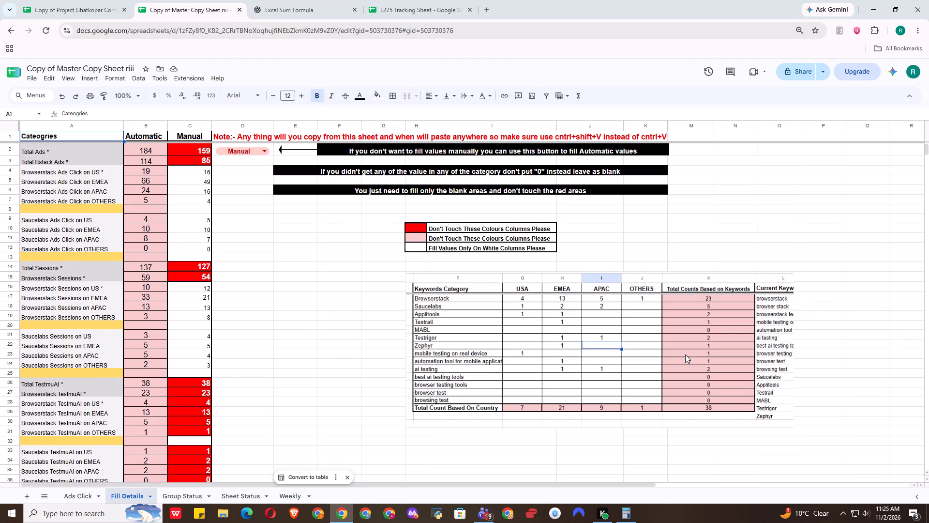
pyautogui.click(685, 354)
pyautogui.scroll(2, 635, 343)
pyautogui.press('BackSpace')
pyautogui.click(642, 294)
pyautogui.scroll(-4, 434, 392)
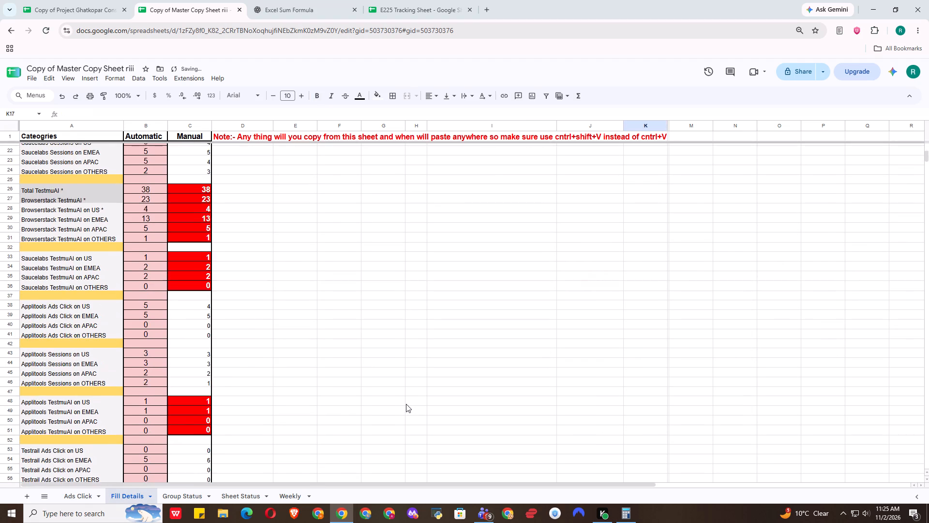
pyautogui.scroll(-14, 406, 404)
pyautogui.scroll(20, 414, 401)
pyautogui.scroll(6, 414, 401)
# Look over the keyword counts table and notes on the Ads Click sheet, and return to the Group Status sheet.
pyautogui.click(74, 501)
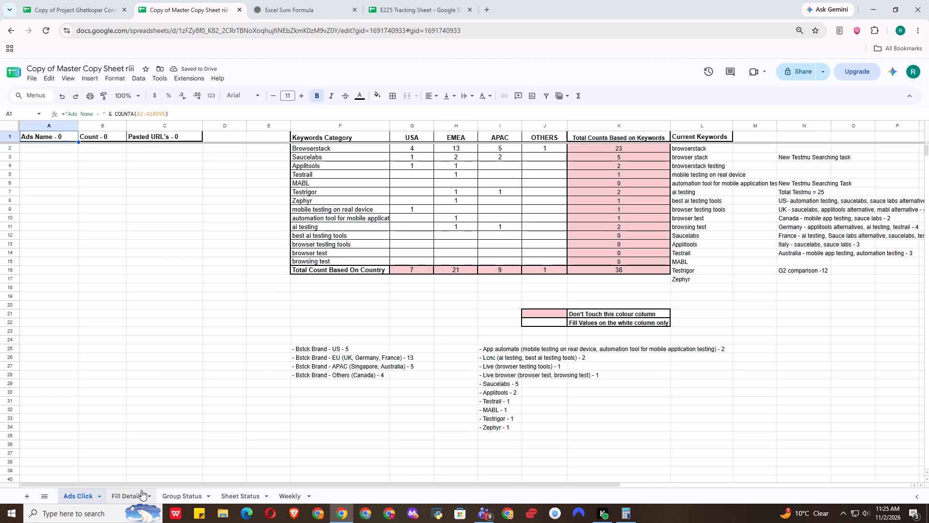
pyautogui.scroll(3, 490, 229)
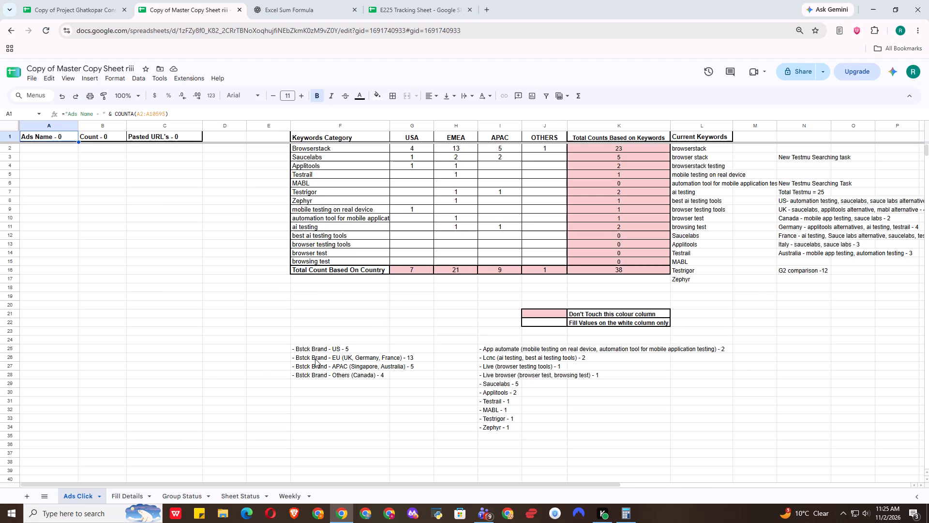
pyautogui.click(132, 493)
pyautogui.click(169, 501)
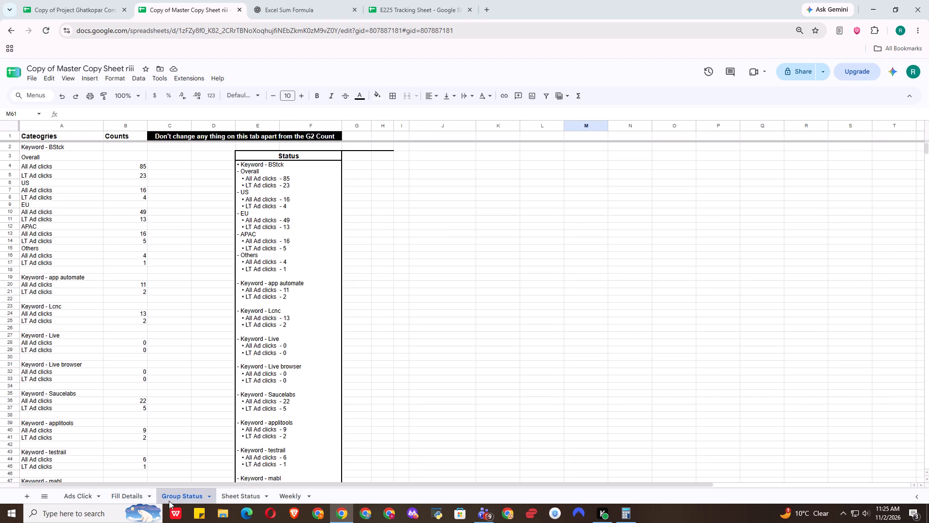
pyautogui.scroll(3, 410, 293)
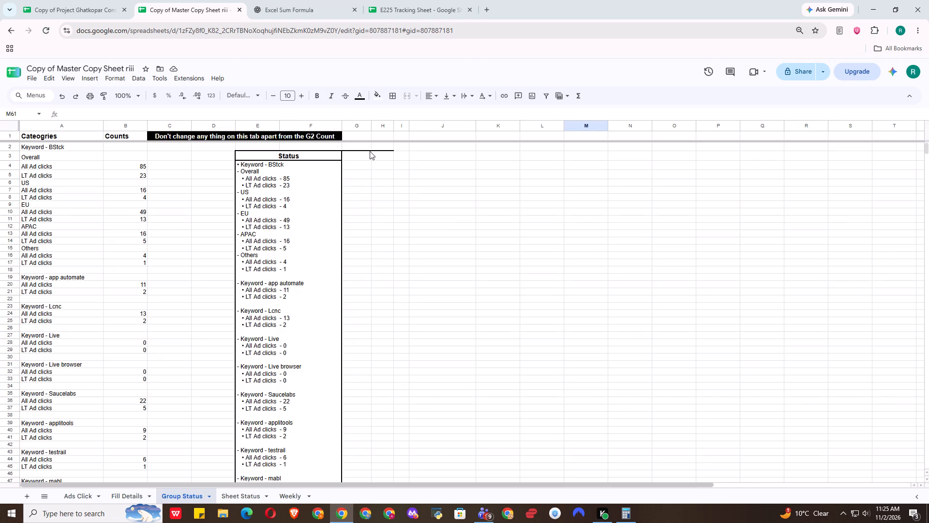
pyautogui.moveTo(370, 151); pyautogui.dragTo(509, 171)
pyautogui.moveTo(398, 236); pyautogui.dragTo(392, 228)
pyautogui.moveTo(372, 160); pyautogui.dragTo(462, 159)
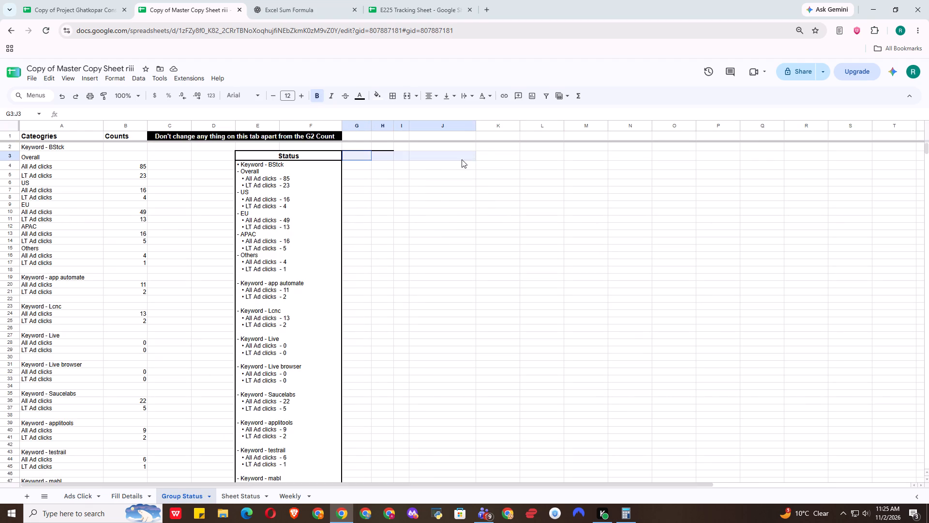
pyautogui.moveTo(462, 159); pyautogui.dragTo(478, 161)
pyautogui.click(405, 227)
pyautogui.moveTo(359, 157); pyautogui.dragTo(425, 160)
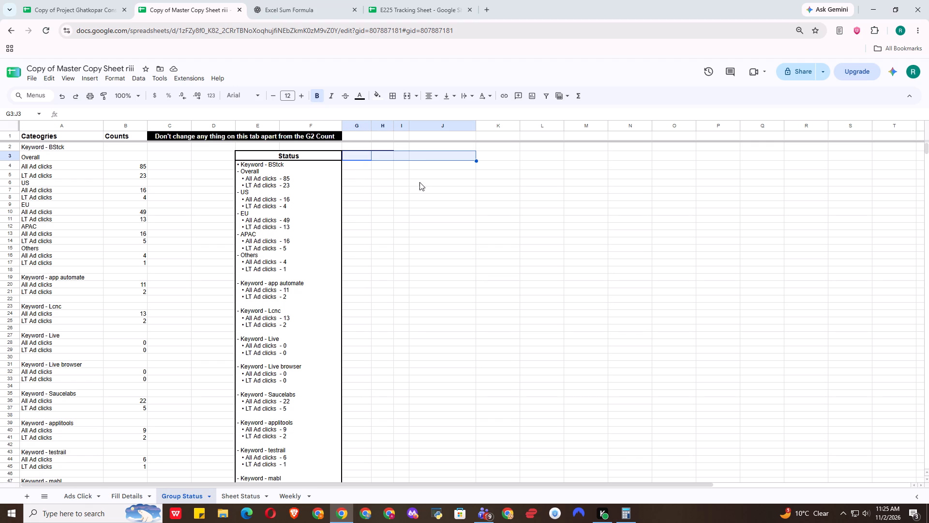
# Open the formula in the merged Status cell on Group Status to examine how it joins the category labels and counts.
pyautogui.click(303, 221)
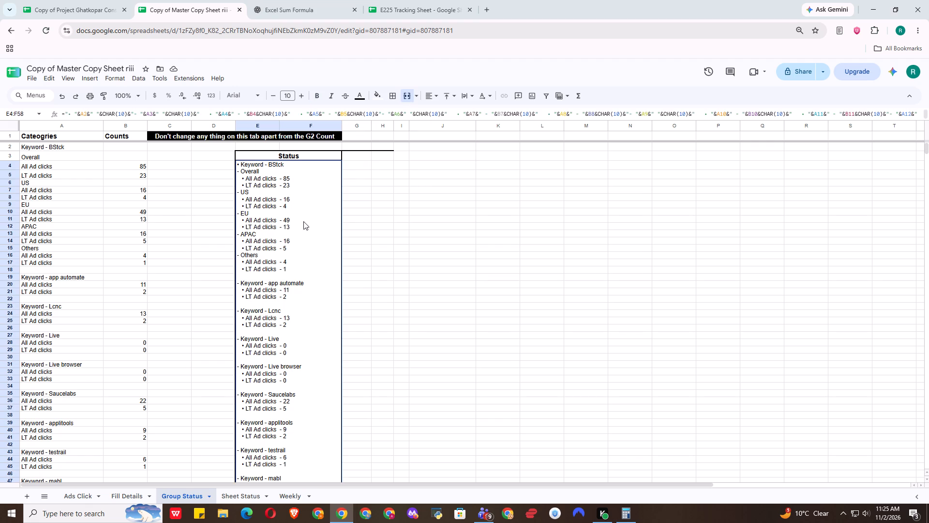
pyautogui.click(303, 221)
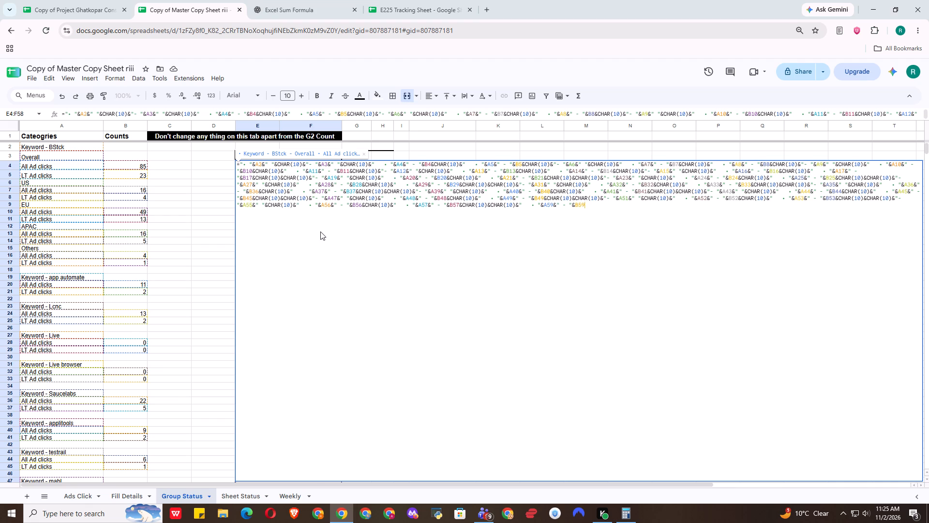
pyautogui.click(210, 344)
pyautogui.scroll(1, 250, 353)
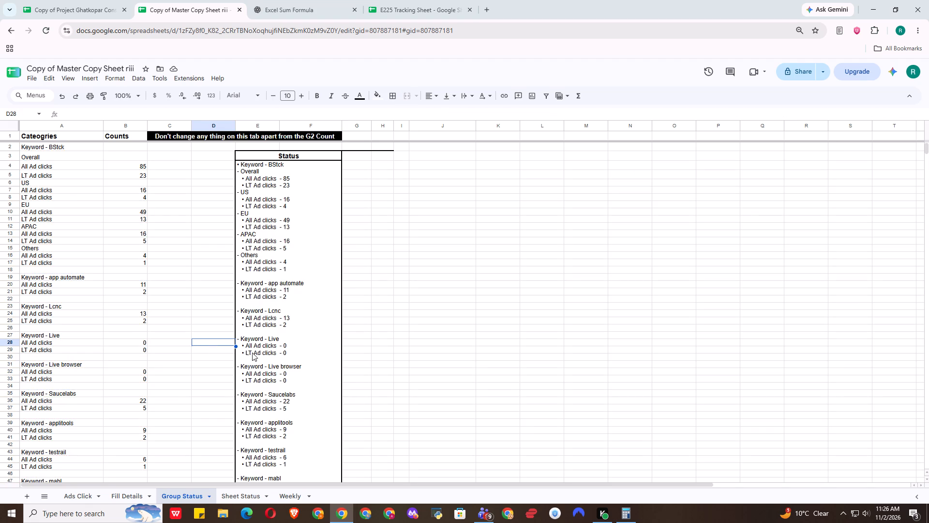
pyautogui.scroll(2, 252, 353)
# Switch to the Fill Details sheet to review its Automatic and Manual values.
pyautogui.click(114, 494)
pyautogui.scroll(4, 290, 304)
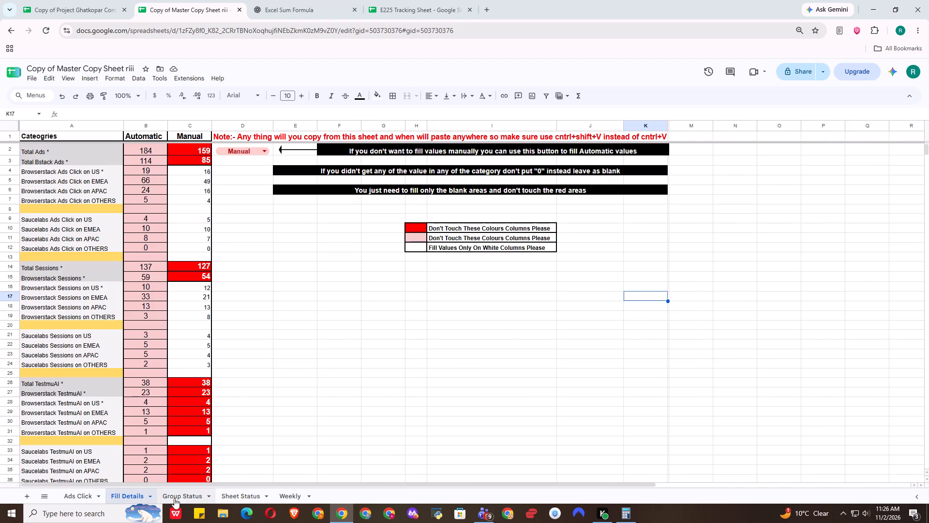
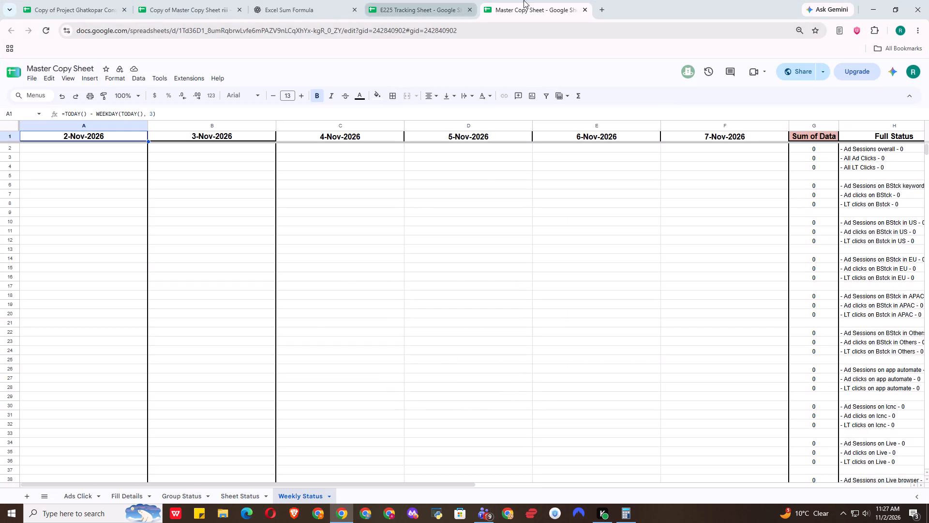
# Look through the Master Copy Sheet's Weekly Status, Sheet Status and Group Status sheets, ending on the Fill Details sheet.
pyautogui.scroll(9, 305, 322)
pyautogui.scroll(3, 309, 373)
pyautogui.click(247, 492)
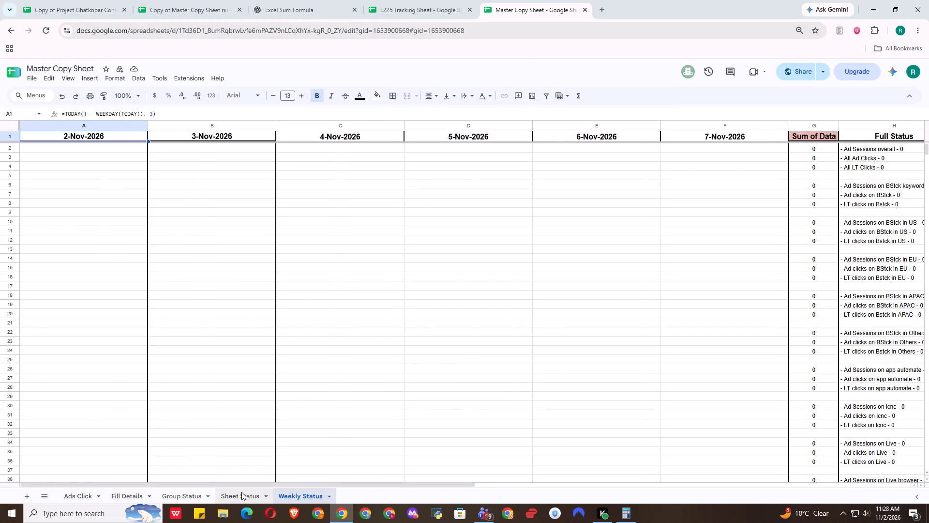
pyautogui.click(177, 500)
pyautogui.scroll(4, 276, 396)
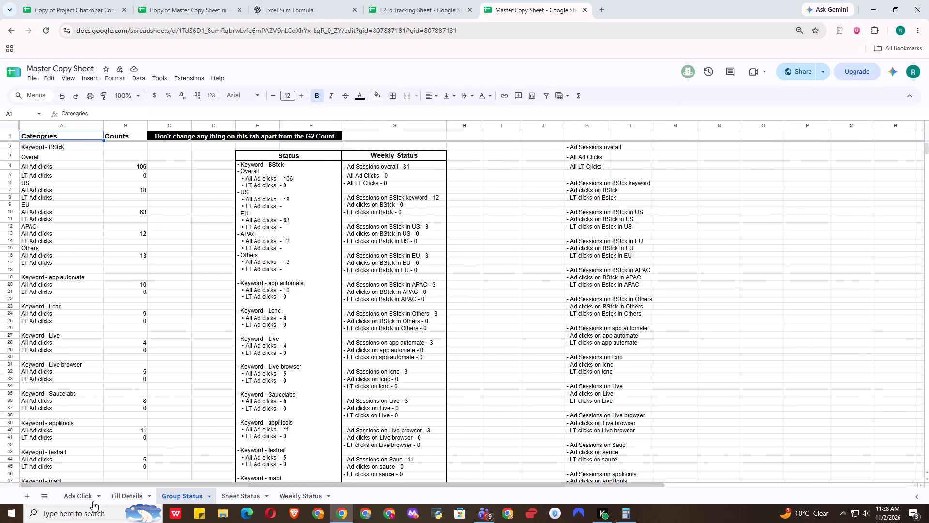
pyautogui.click(119, 499)
pyautogui.scroll(3, 345, 362)
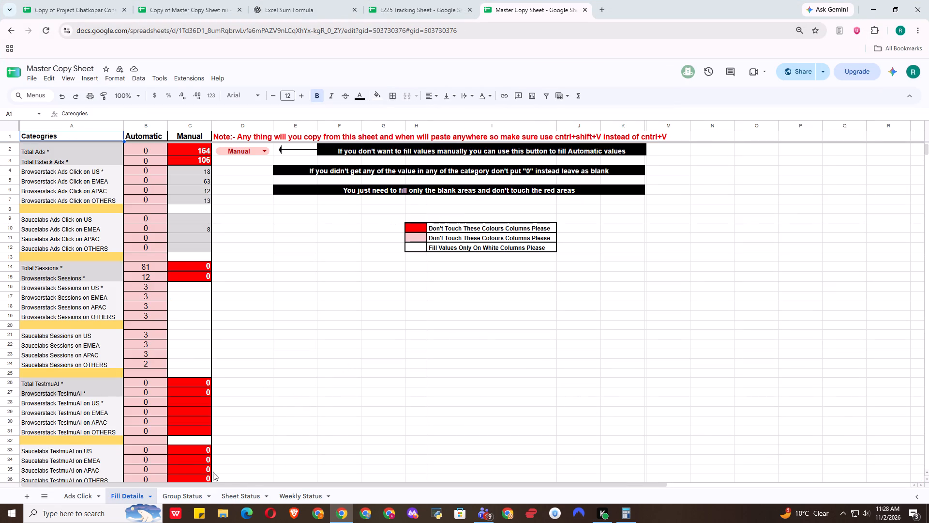
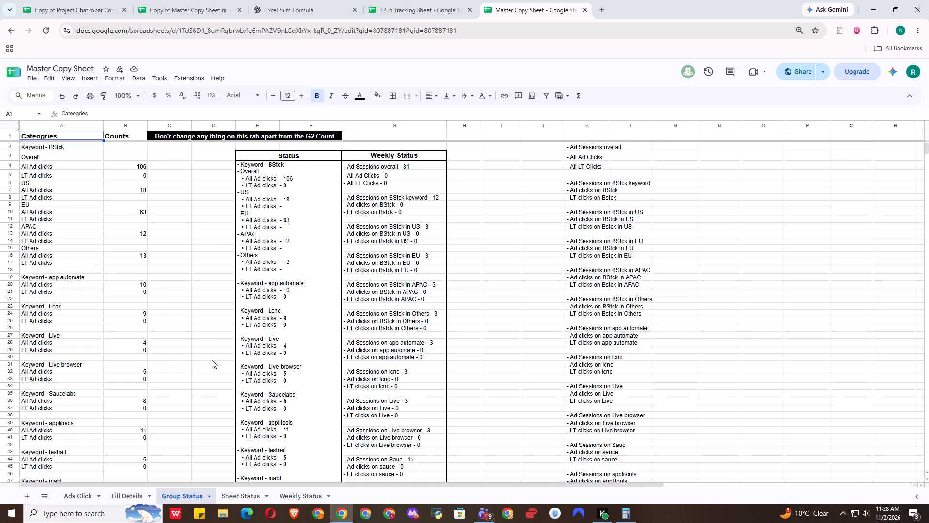
# Copy the entire contents of the Group Status sheet in the Master Copy Sheet workbook.
pyautogui.scroll(4, 212, 360)
pyautogui.click(5, 121)
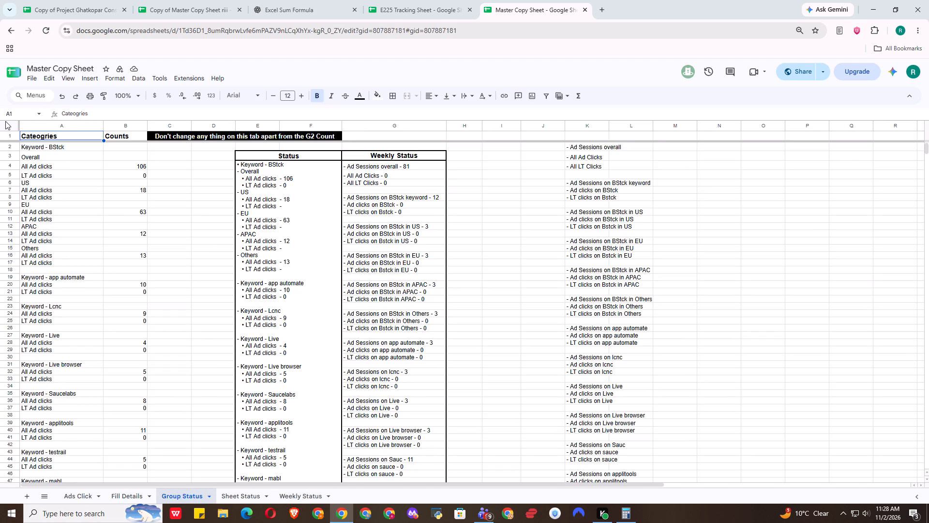
pyautogui.click(9, 127)
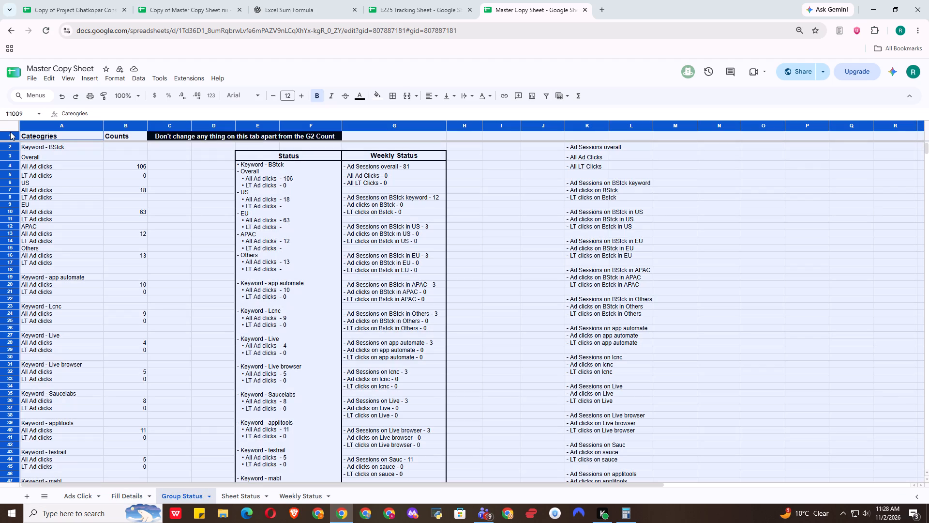
pyautogui.hotkey('ctrl', 'c')
pyautogui.hotkey('ctrl', 'c')
pyautogui.hotkey('ctrl', 'c')
pyautogui.hotkey('ctrl', 'c')
pyautogui.click(494, 229)
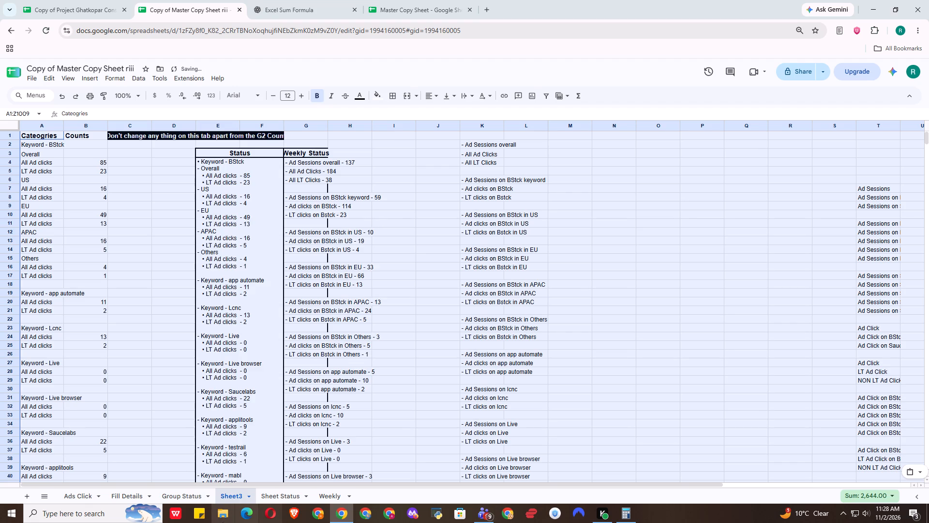
# Widen column G of the pasted sheet so the Weekly Status entries fit within the column.
pyautogui.click(350, 154)
pyautogui.moveTo(328, 123); pyautogui.dragTo(443, 181)
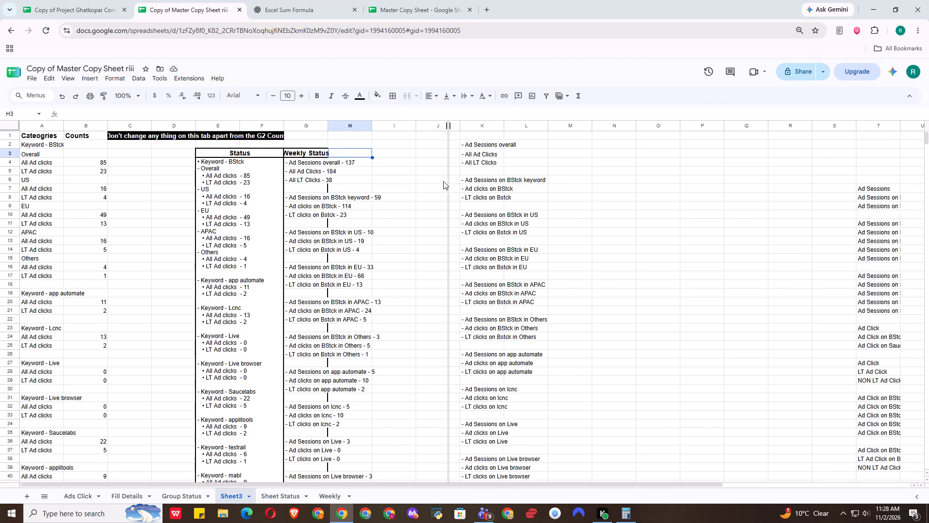
pyautogui.moveTo(443, 181); pyautogui.dragTo(438, 186)
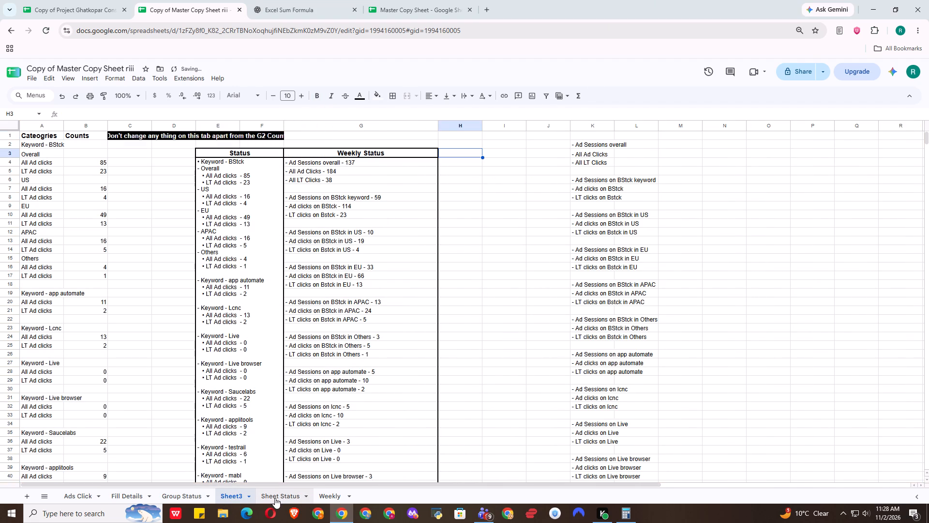
# Move Sheet3 ahead of Group Status so it directly follows Fill Details in the sheet order.
pyautogui.click(274, 498)
pyautogui.click(333, 493)
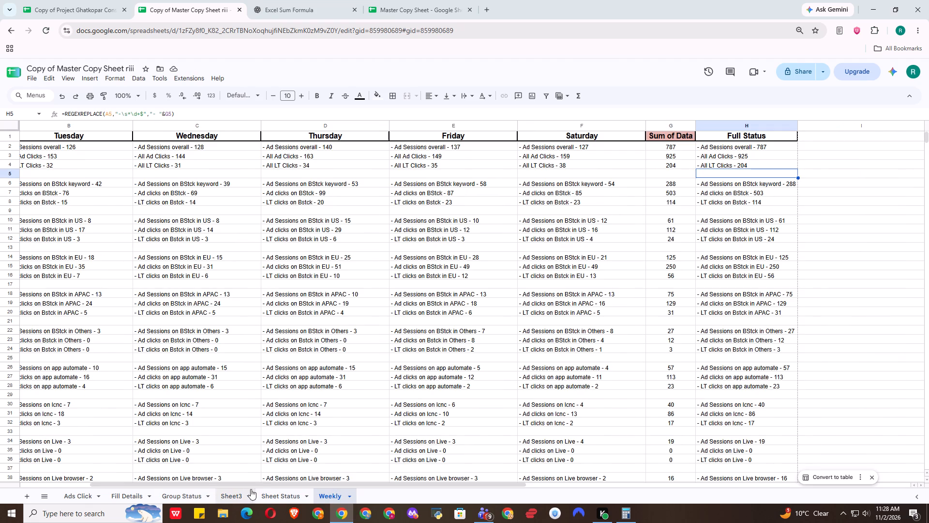
pyautogui.click(280, 494)
pyautogui.click(227, 496)
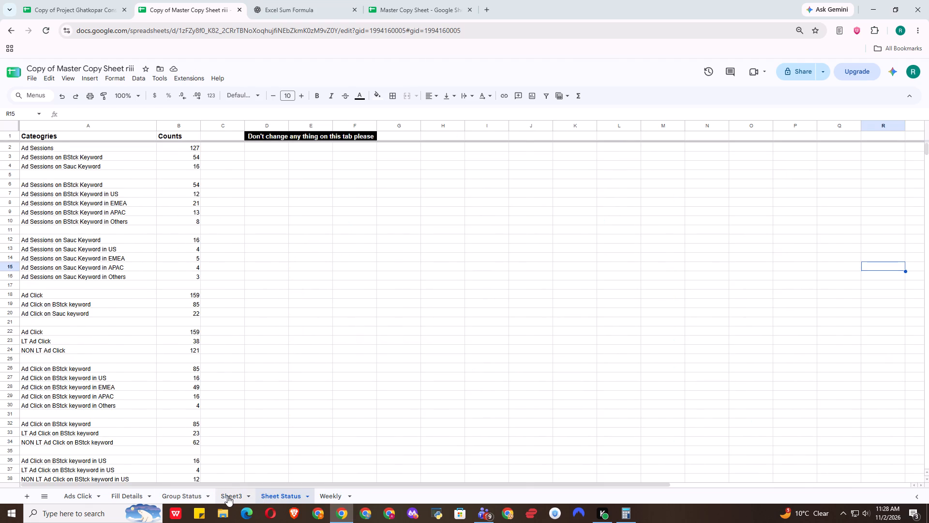
pyautogui.moveTo(229, 496); pyautogui.dragTo(168, 499)
# Compare the old Group Status sheet with the pasted Sheet3, reading through its keyword counts and Status block.
pyautogui.moveTo(226, 500); pyautogui.dragTo(224, 495)
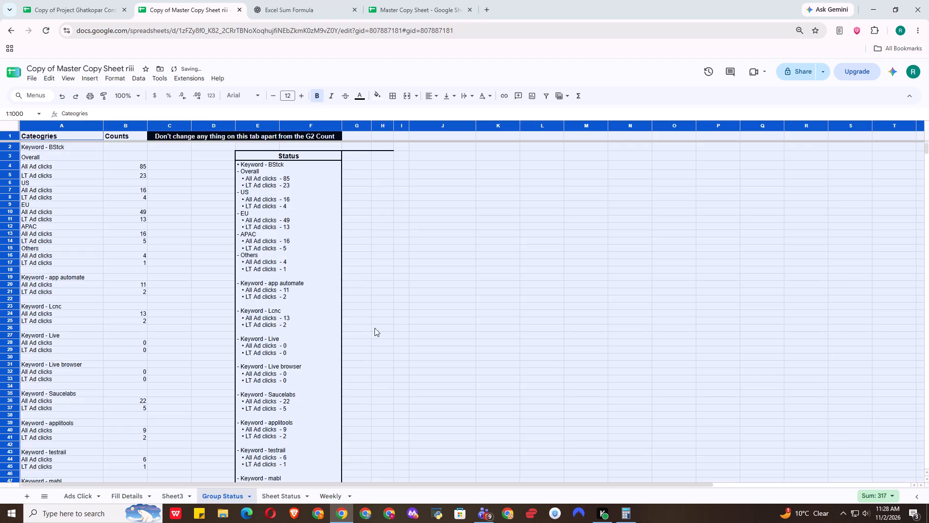
pyautogui.click(381, 320)
pyautogui.click(169, 496)
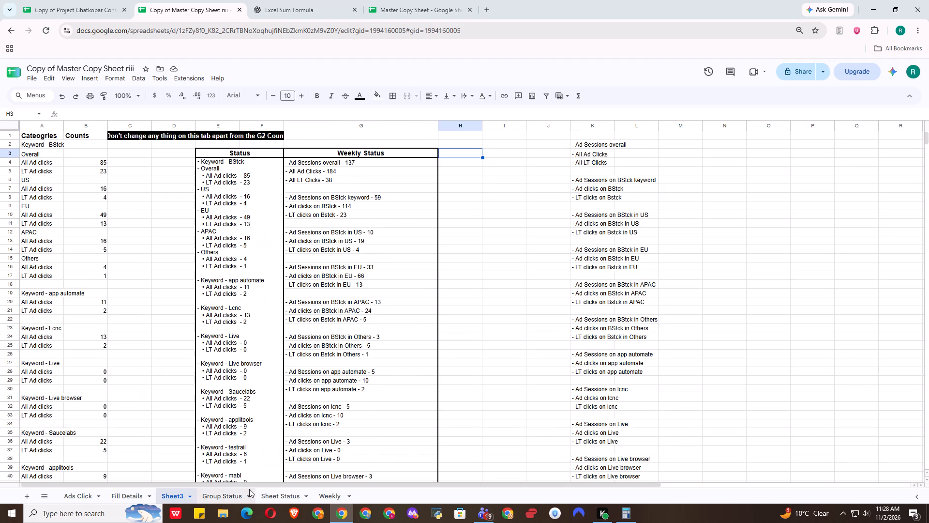
pyautogui.click(229, 490)
pyautogui.scroll(-4, 275, 307)
pyautogui.scroll(8, 276, 311)
pyautogui.scroll(-2, 277, 332)
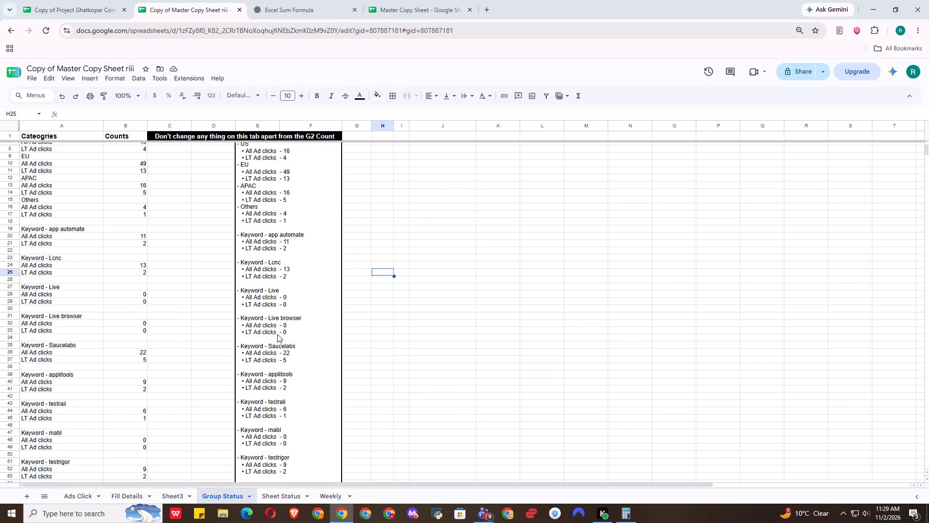
pyautogui.scroll(-6, 277, 334)
pyautogui.scroll(12, 273, 354)
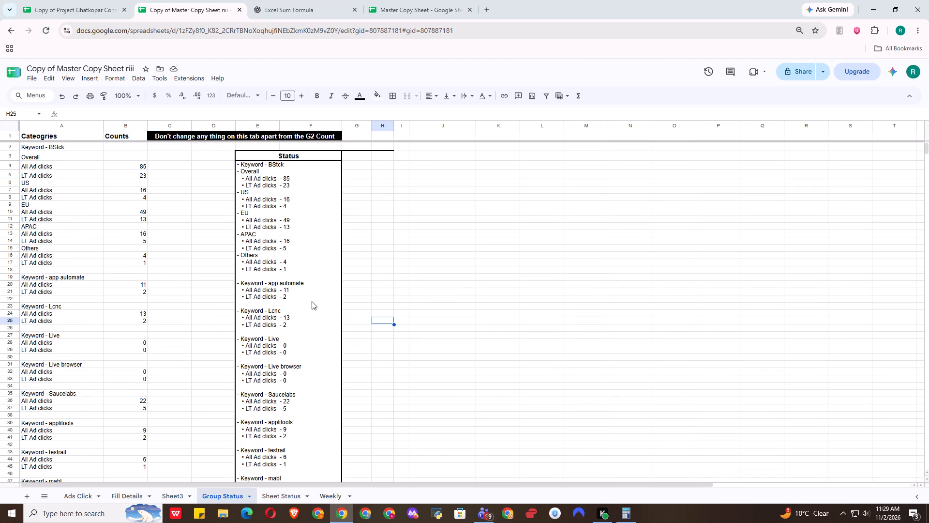
# Move the old Group Status sheet to the end of the sheet order, after Weekly.
pyautogui.moveTo(221, 501); pyautogui.dragTo(369, 481)
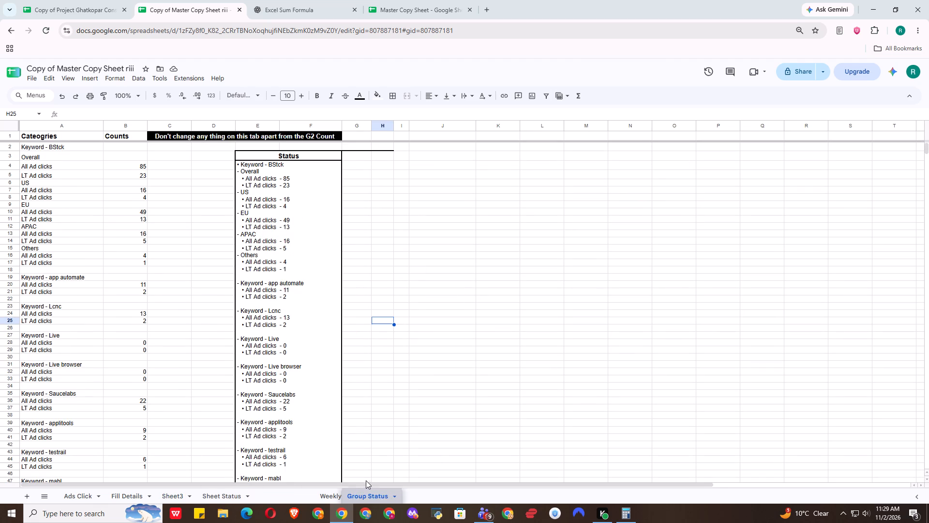
pyautogui.moveTo(285, 492); pyautogui.dragTo(378, 484)
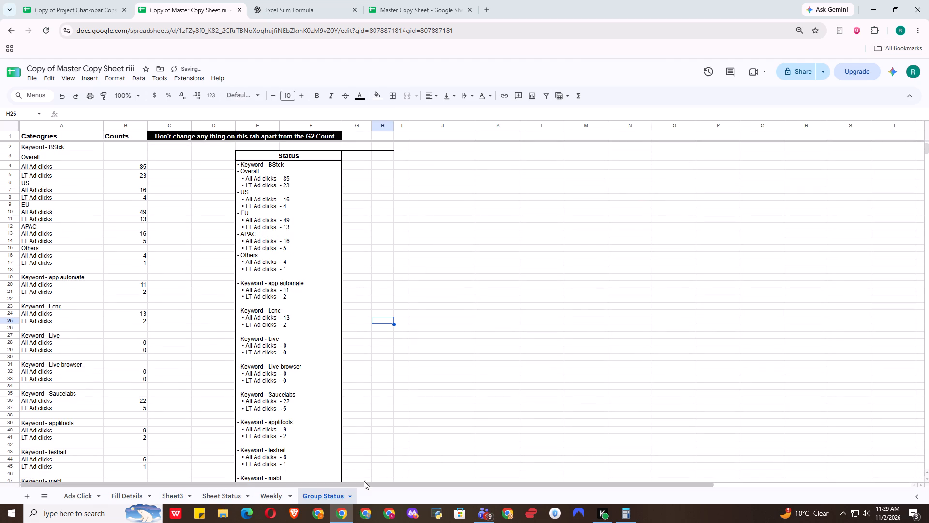
# Widen column F of Sheet3 so the black G2 Count notice in the first row fits in full.
pyautogui.click(180, 493)
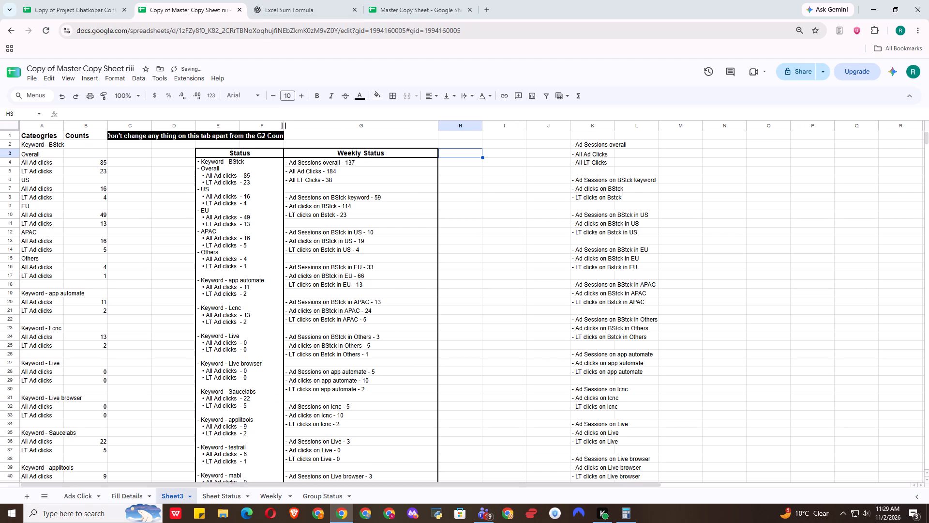
pyautogui.moveTo(284, 124); pyautogui.dragTo(351, 159)
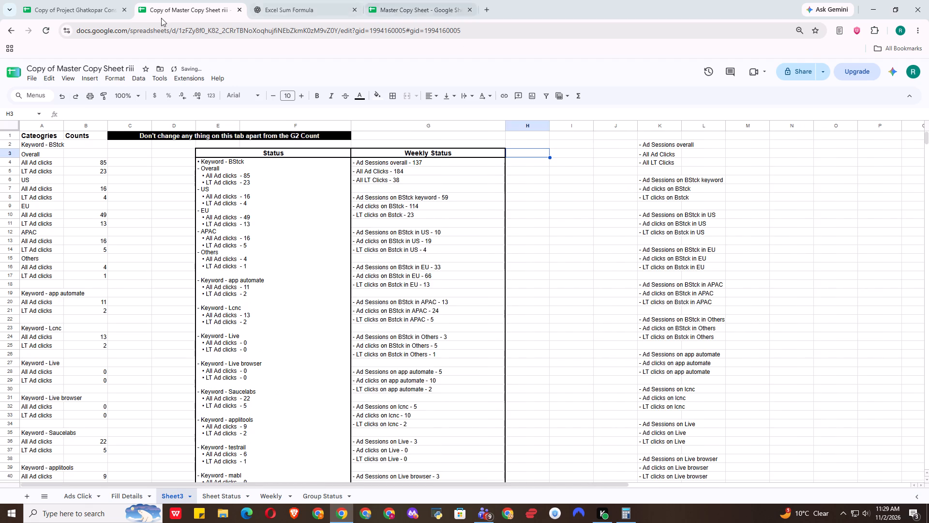
pyautogui.moveTo(352, 125); pyautogui.dragTo(309, 167)
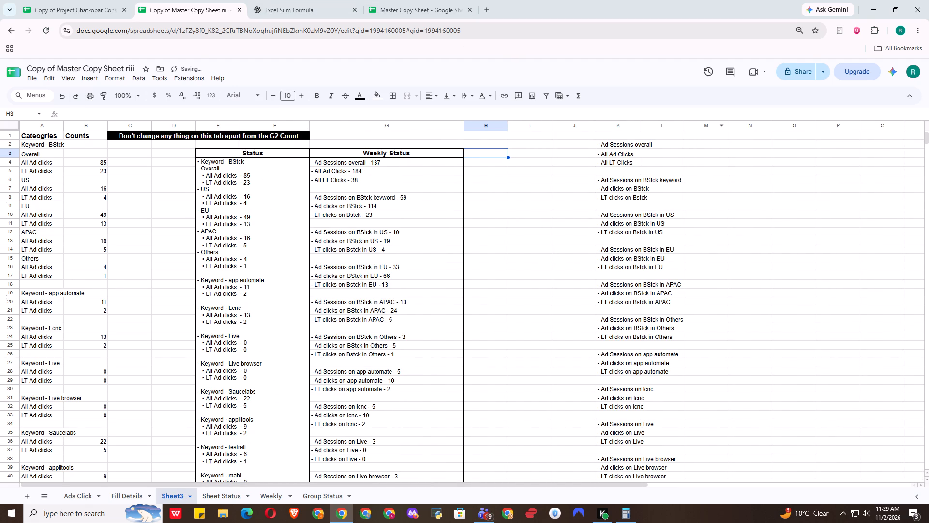
# Look through the list of session and click labels in column K of Sheet3, down to G2 Comparisons.
pyautogui.moveTo(623, 147); pyautogui.dragTo(635, 522)
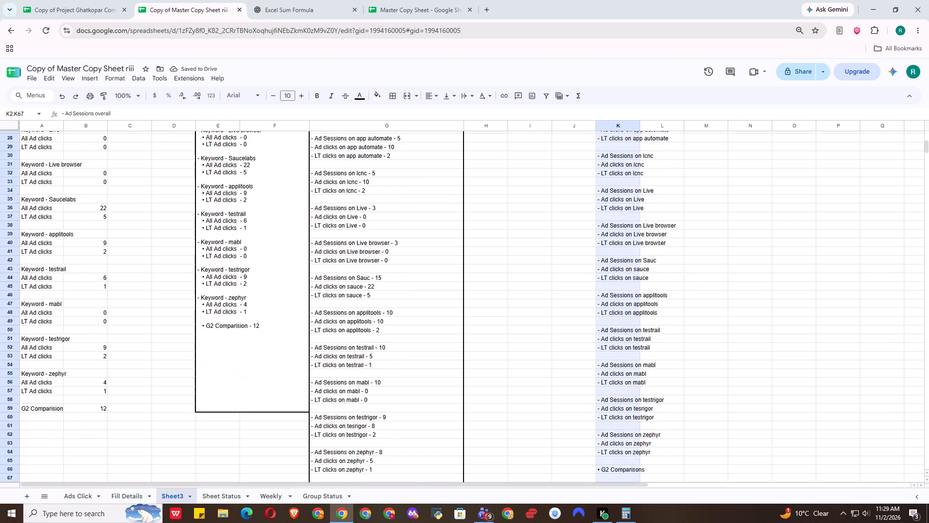
pyautogui.moveTo(635, 522); pyautogui.dragTo(628, 281)
pyautogui.click(575, 333)
pyautogui.scroll(13, 482, 437)
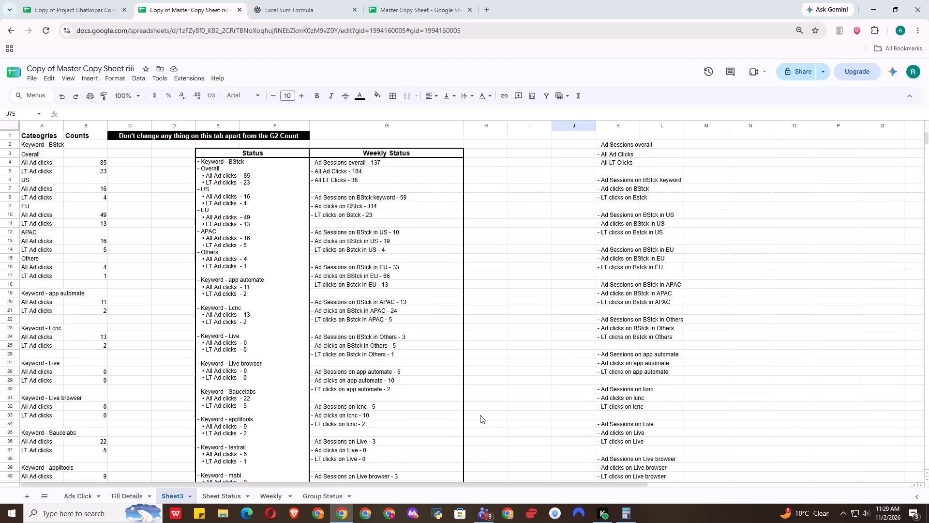
pyautogui.scroll(5, 480, 415)
pyautogui.scroll(3, 161, 235)
# Widen column A of Sheet3 so the category labels fit within the column.
pyautogui.moveTo(65, 122); pyautogui.dragTo(89, 143)
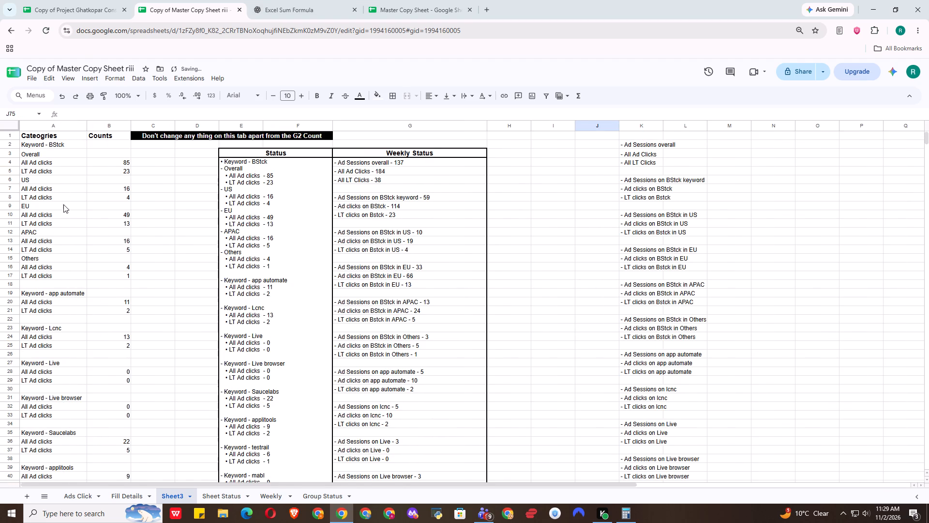
pyautogui.click(69, 206)
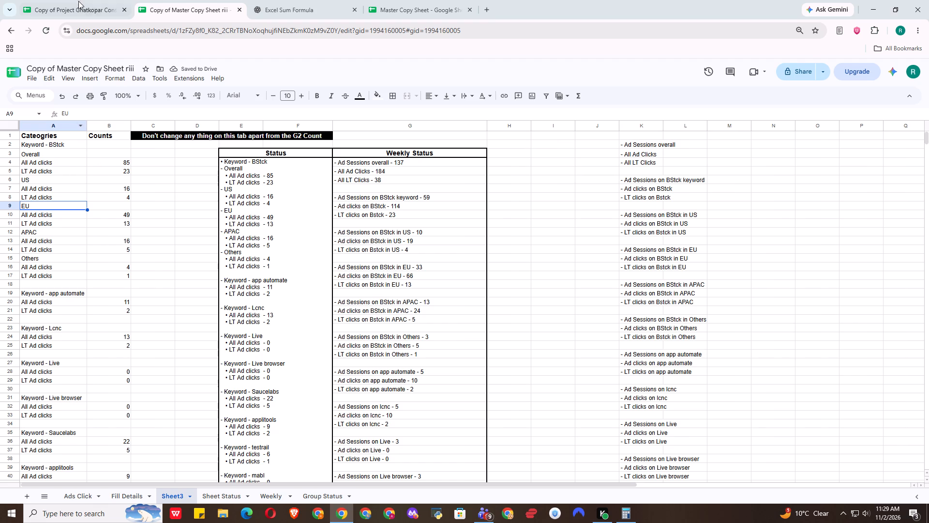
# Check the Automatic and Manual values and fill mode on Fill Details against the counts in Sheet3 and the old Group Status sheet.
pyautogui.click(132, 494)
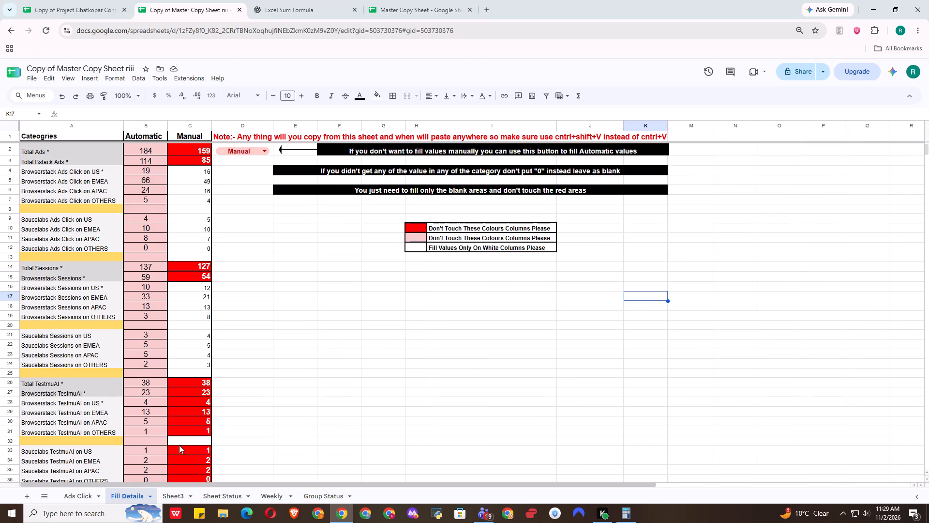
pyautogui.click(246, 147)
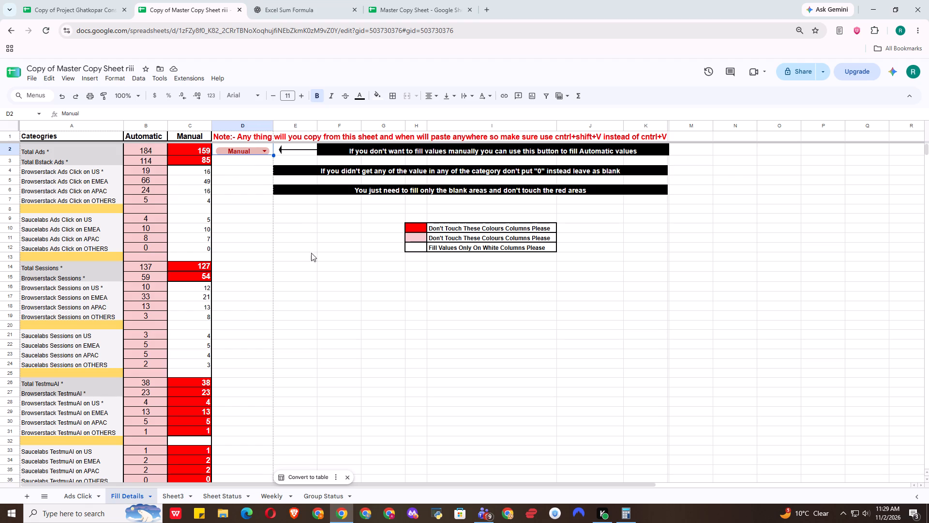
pyautogui.click(312, 269)
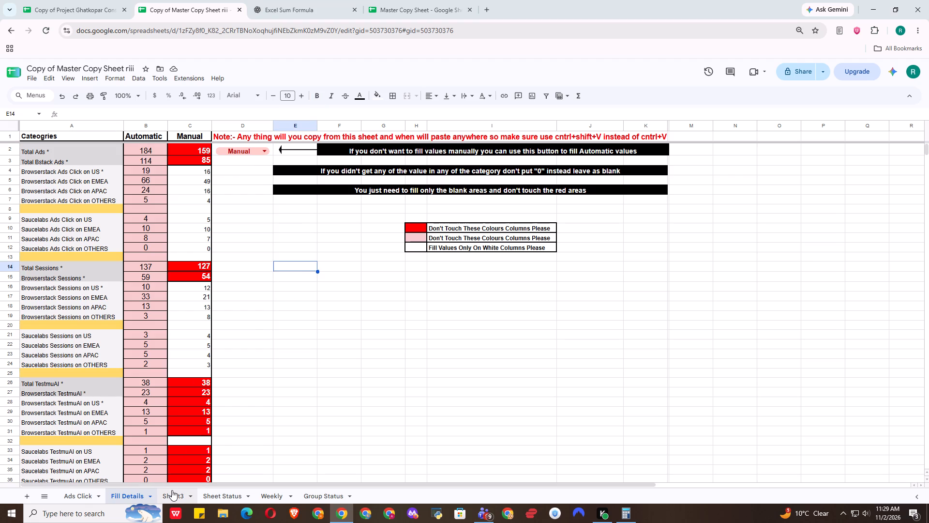
pyautogui.click(172, 491)
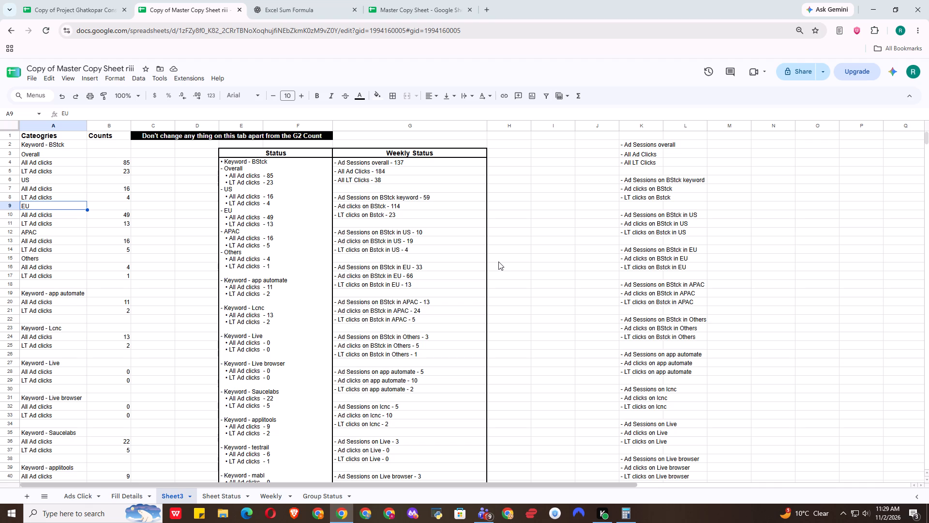
pyautogui.click(131, 493)
pyautogui.scroll(1, 285, 302)
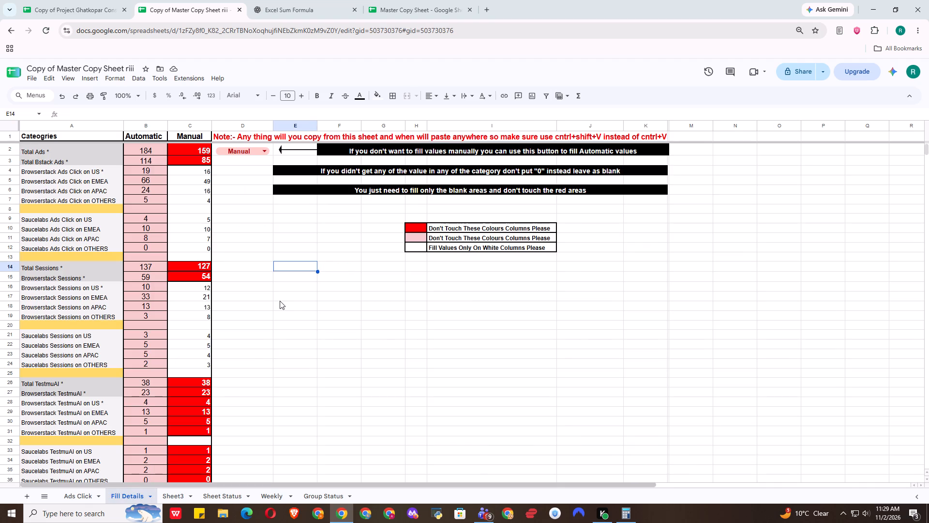
pyautogui.click(323, 490)
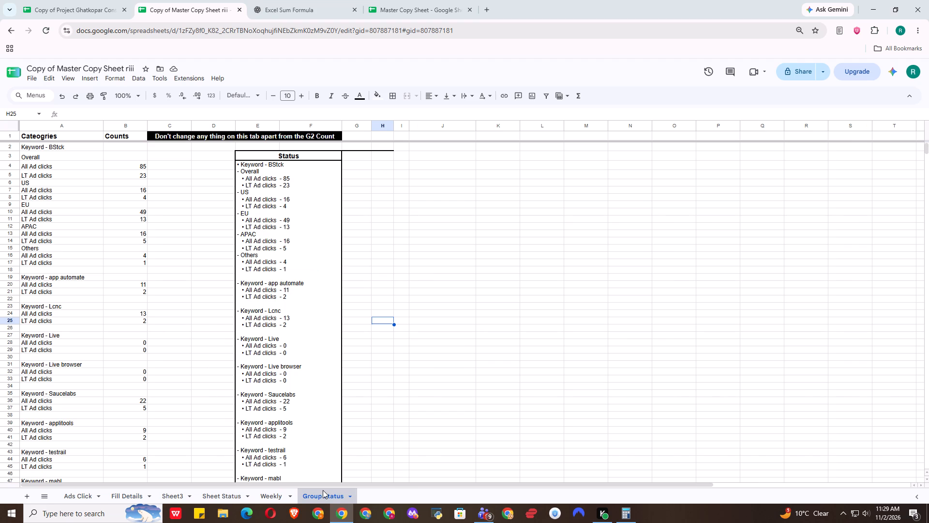
pyautogui.click(220, 496)
pyautogui.click(180, 498)
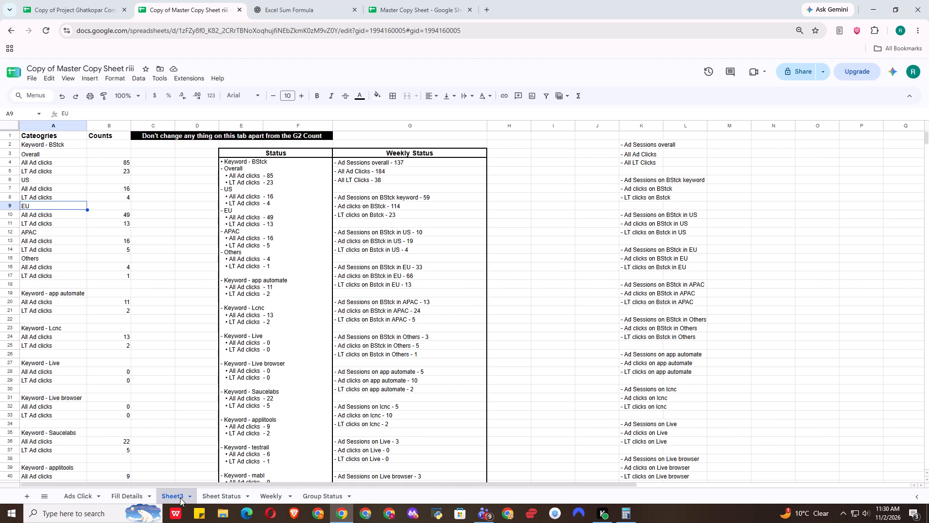
pyautogui.click(313, 497)
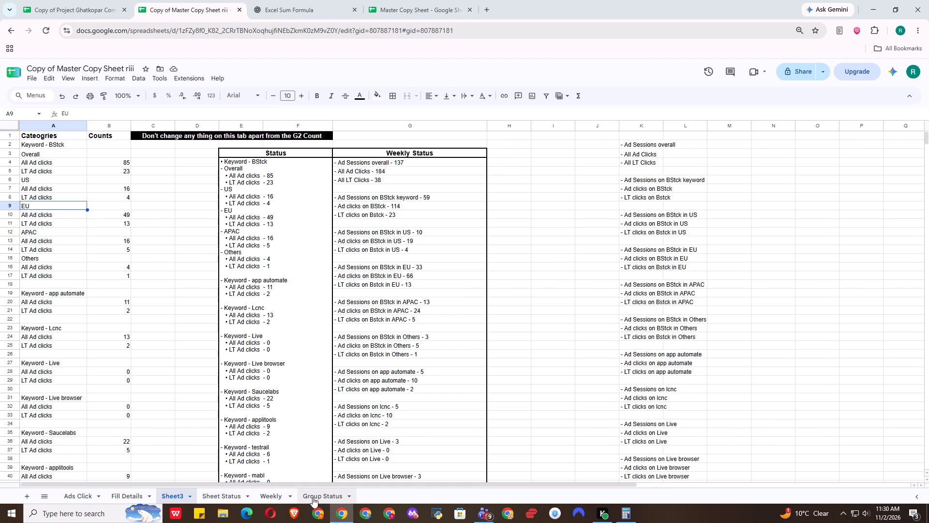
# Look through the Status and Weekly Status lists in Sheet3 down to G2 Comparisons, and the Fill Details values.
pyautogui.click(174, 496)
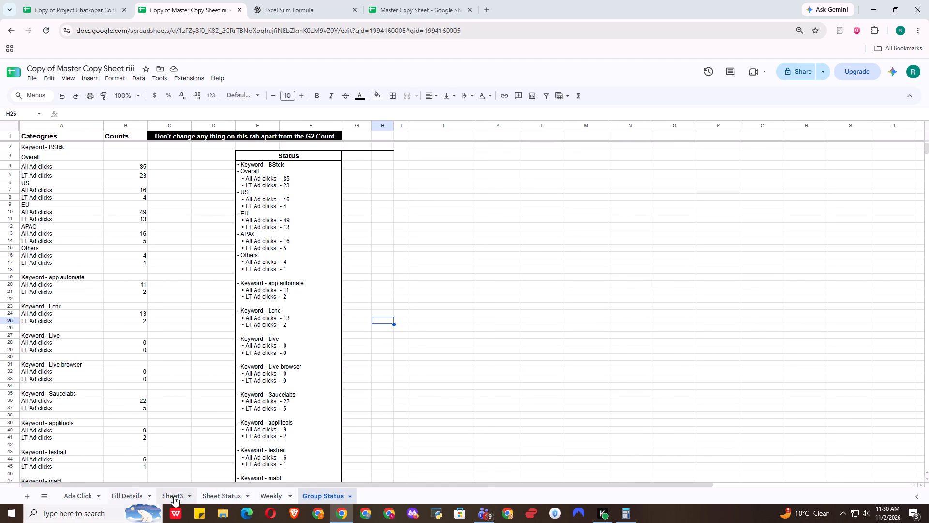
pyautogui.scroll(-9, 373, 344)
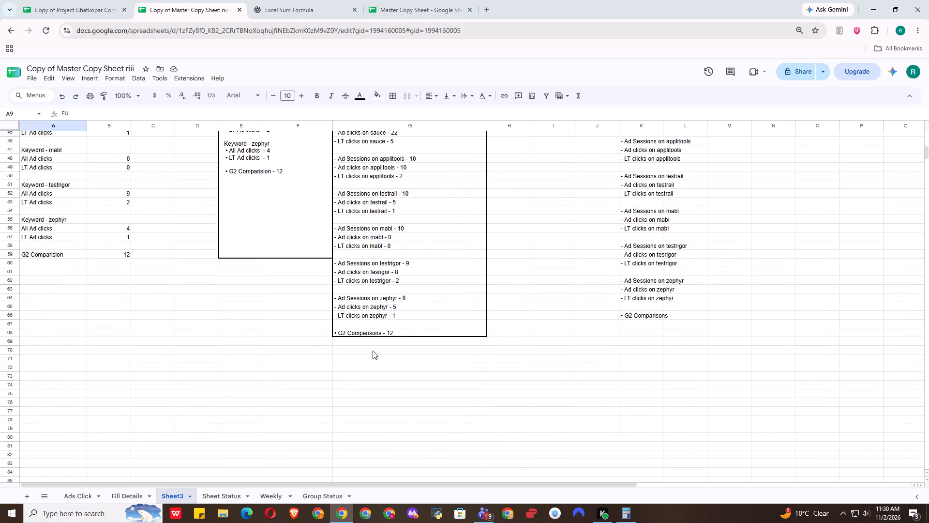
pyautogui.scroll(-1, 373, 351)
pyautogui.scroll(14, 373, 351)
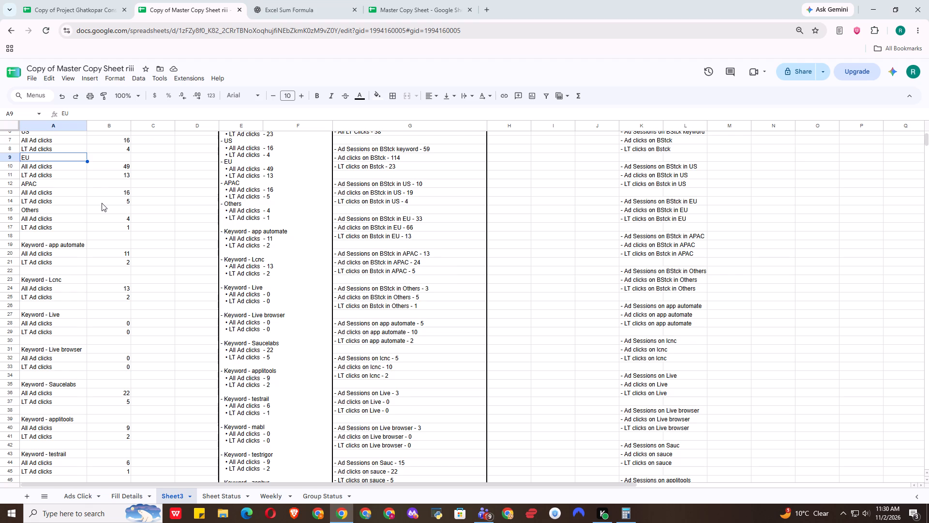
pyautogui.click(123, 491)
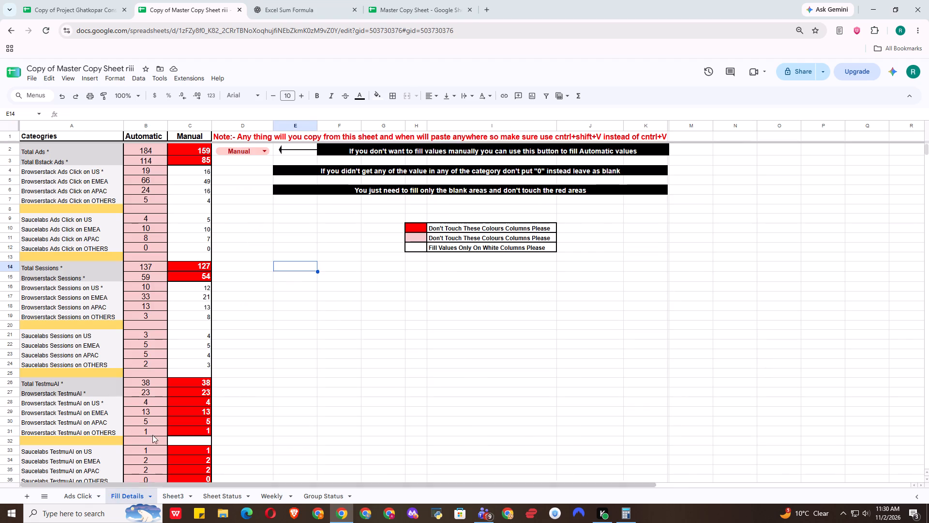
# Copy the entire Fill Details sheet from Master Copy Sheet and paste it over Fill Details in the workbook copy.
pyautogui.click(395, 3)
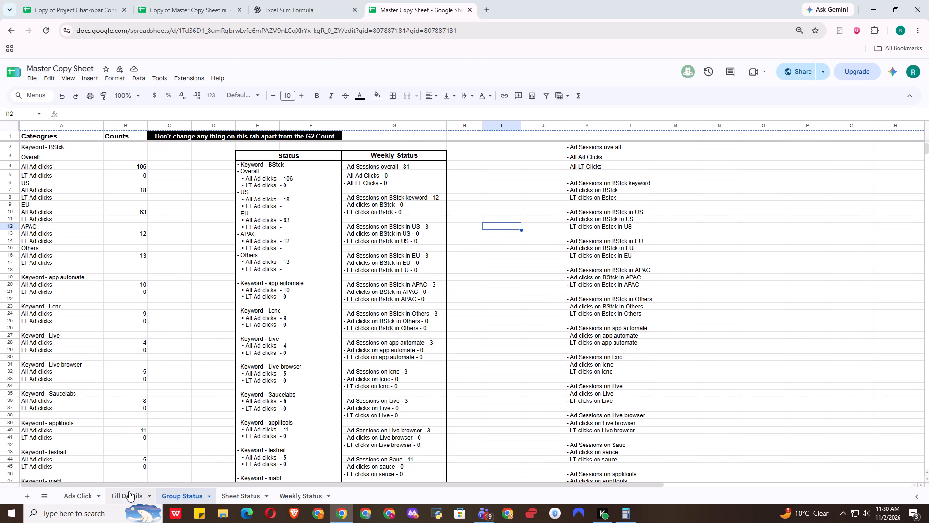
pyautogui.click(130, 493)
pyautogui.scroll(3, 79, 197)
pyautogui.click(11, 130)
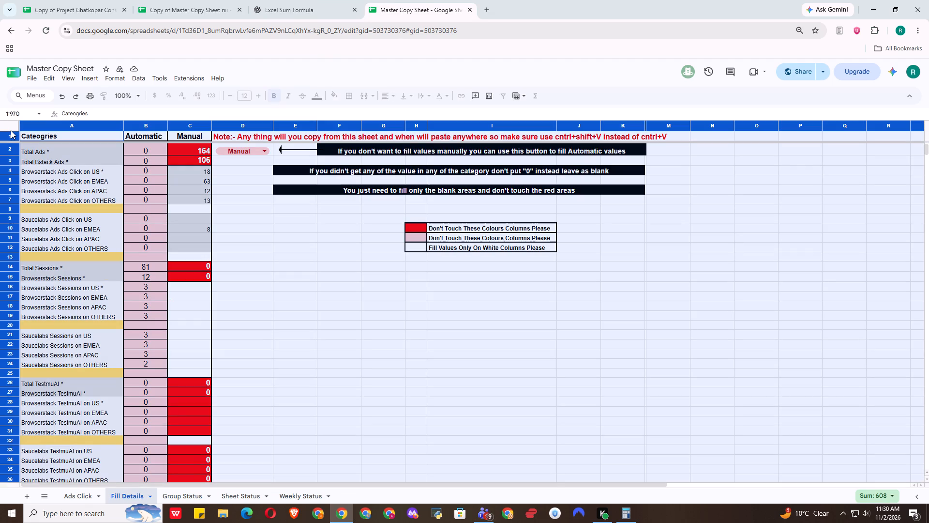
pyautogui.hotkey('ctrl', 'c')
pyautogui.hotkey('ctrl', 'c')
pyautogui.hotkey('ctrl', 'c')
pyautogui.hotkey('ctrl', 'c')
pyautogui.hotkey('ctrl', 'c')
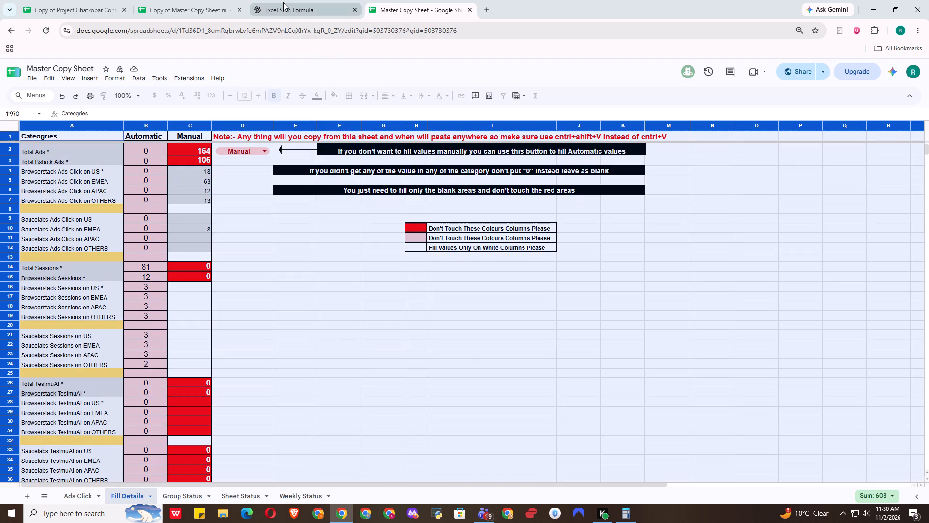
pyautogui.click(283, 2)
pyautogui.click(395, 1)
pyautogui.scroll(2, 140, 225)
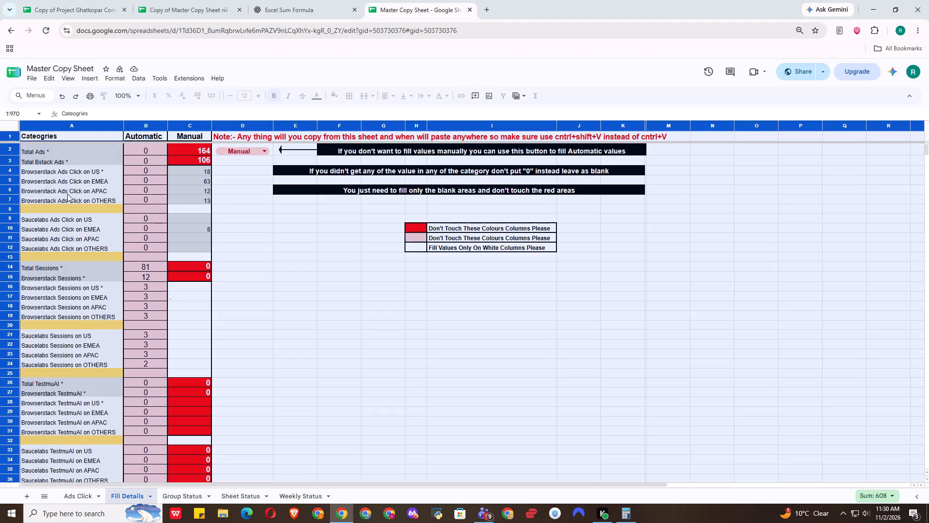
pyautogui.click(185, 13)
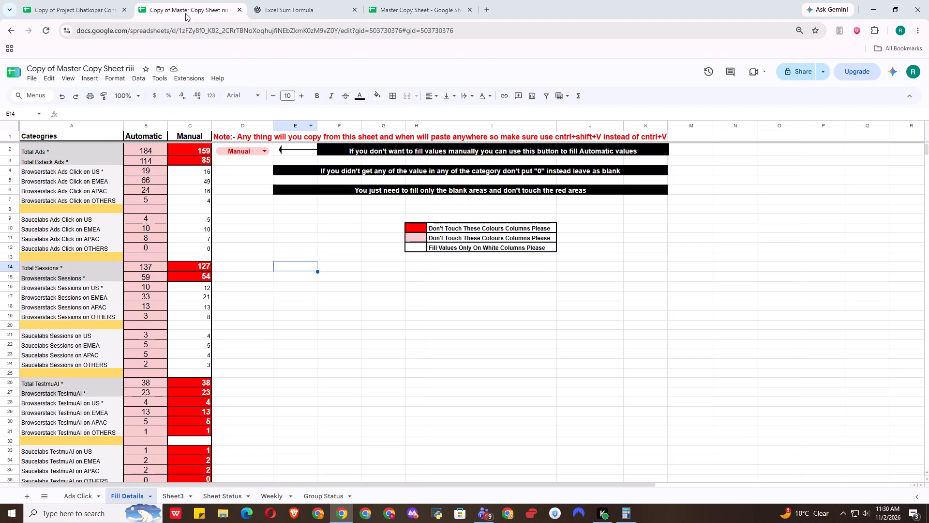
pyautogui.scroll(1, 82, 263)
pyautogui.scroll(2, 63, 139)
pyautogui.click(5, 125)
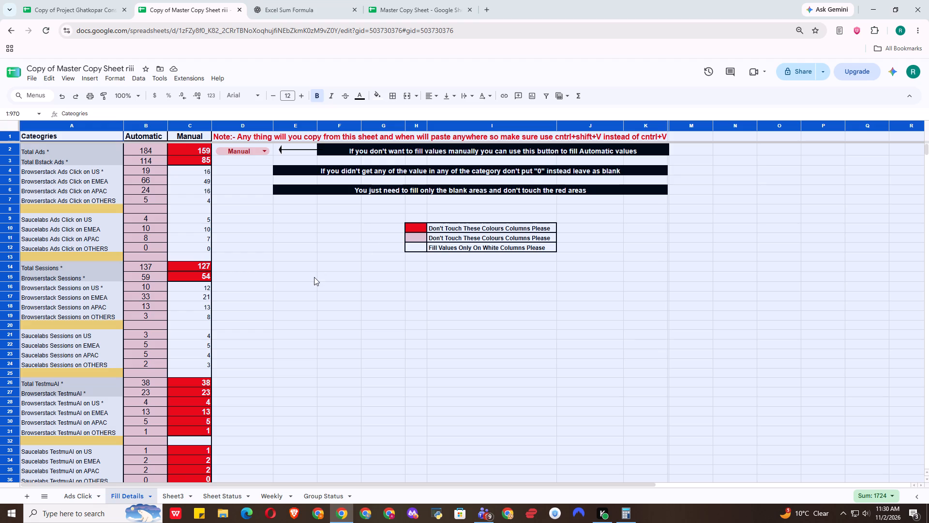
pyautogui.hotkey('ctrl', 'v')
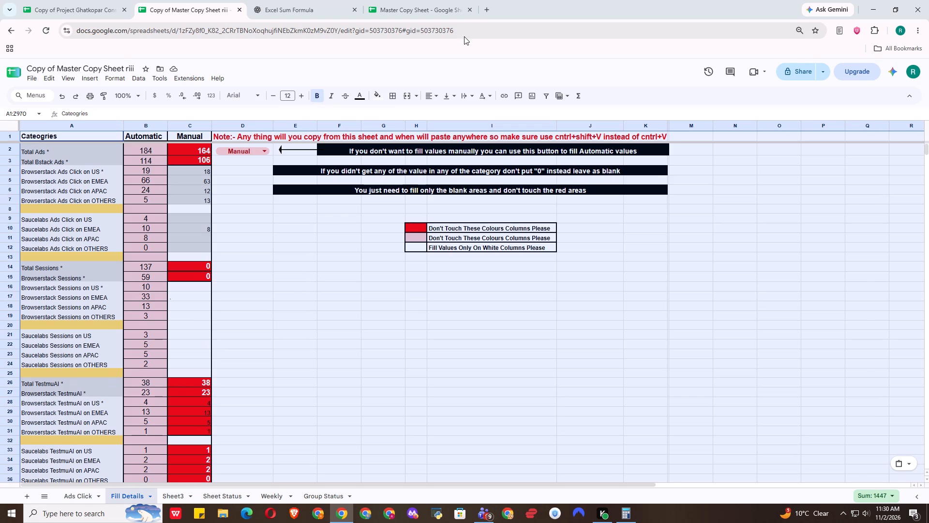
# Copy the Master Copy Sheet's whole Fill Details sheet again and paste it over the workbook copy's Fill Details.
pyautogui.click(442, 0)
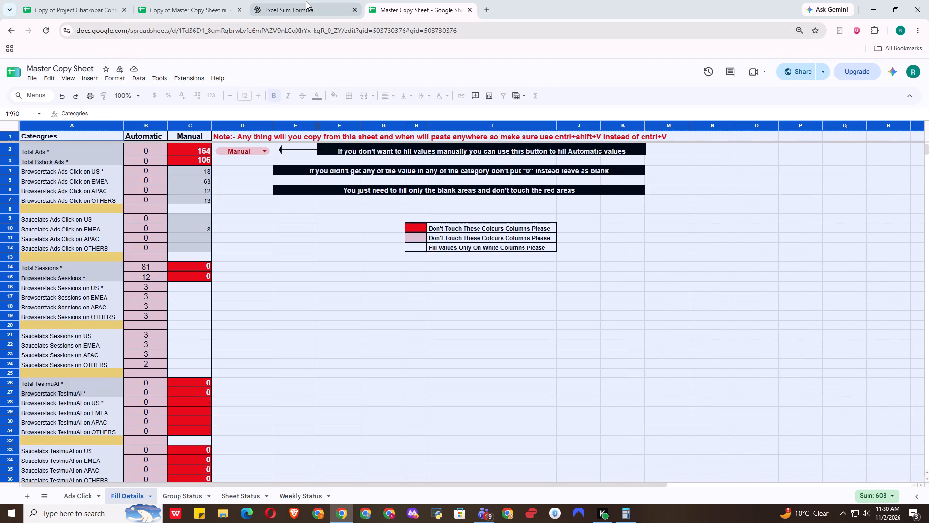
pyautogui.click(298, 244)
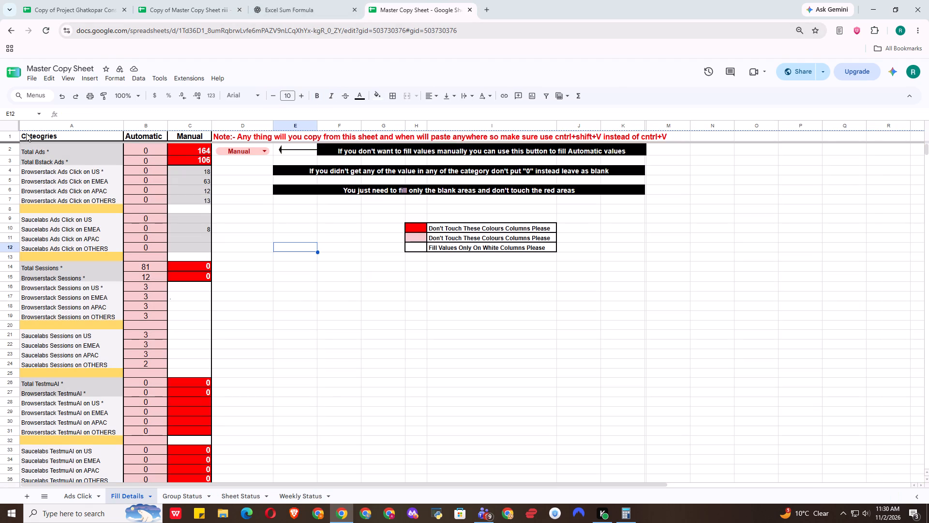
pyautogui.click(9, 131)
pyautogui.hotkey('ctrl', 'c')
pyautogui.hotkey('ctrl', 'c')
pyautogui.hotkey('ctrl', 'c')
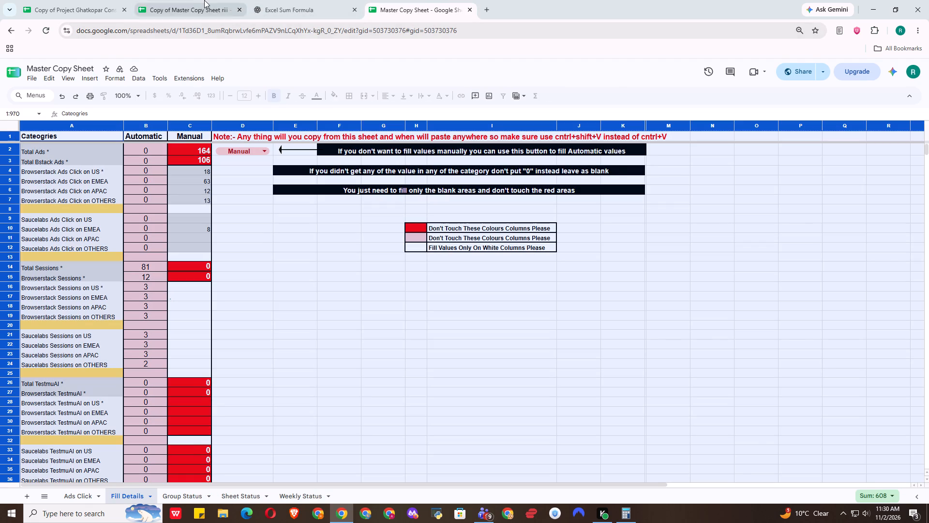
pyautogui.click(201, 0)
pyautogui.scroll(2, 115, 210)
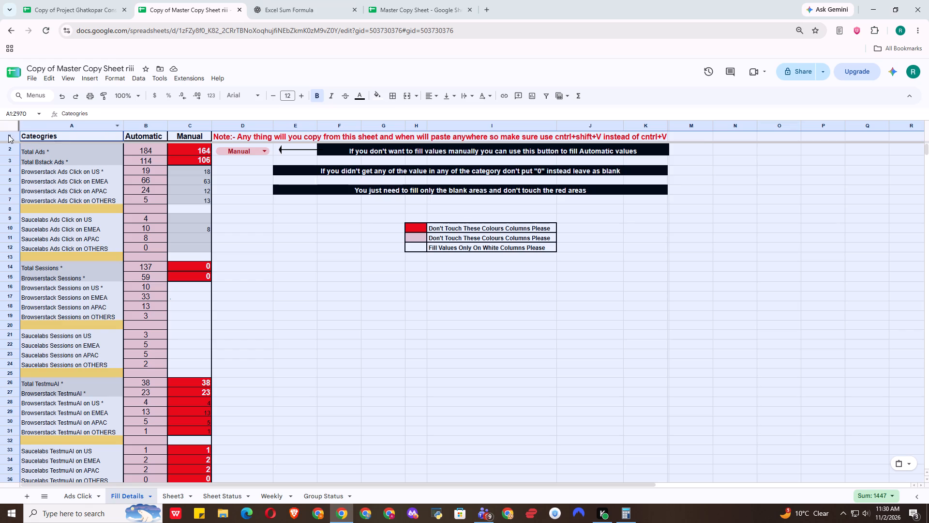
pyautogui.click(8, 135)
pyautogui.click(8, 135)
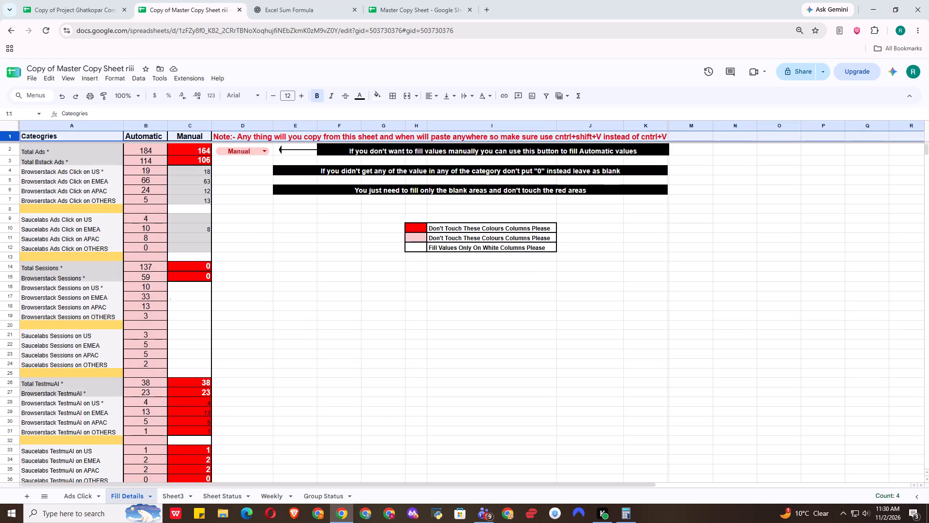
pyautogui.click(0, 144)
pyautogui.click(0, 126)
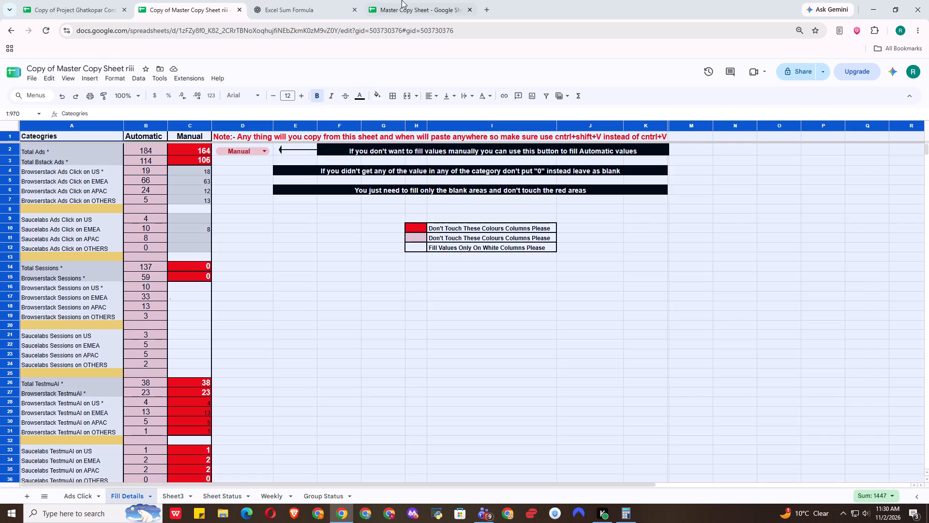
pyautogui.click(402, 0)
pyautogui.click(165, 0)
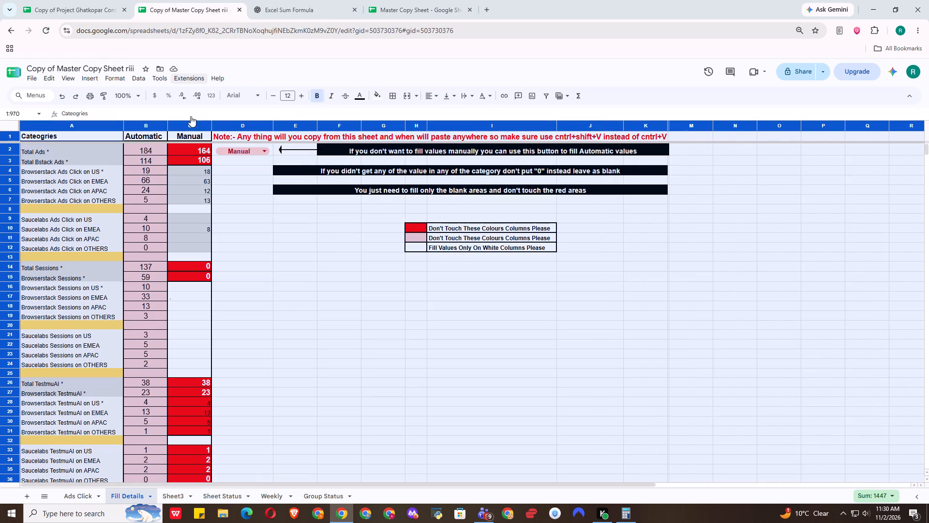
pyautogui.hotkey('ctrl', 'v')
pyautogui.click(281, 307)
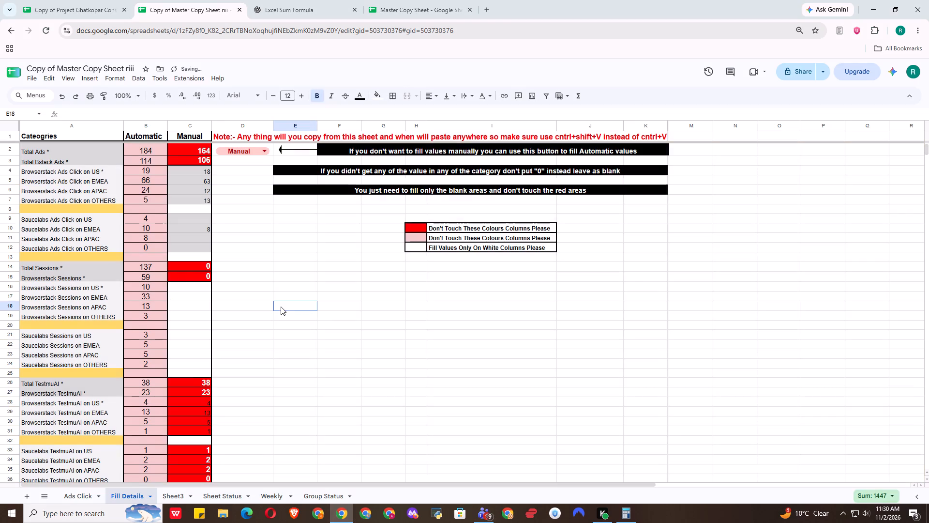
# Check the values on Fill Details, Sheet3, Sheet Status and Group Status after the paste.
pyautogui.scroll(-2, 282, 408)
pyautogui.scroll(2, 277, 408)
pyautogui.click(174, 492)
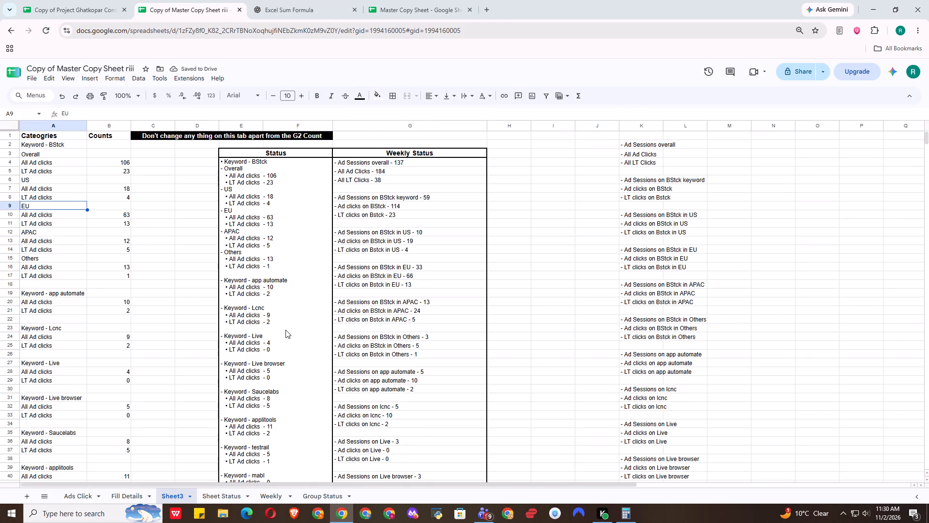
pyautogui.scroll(5, 289, 332)
pyautogui.click(136, 491)
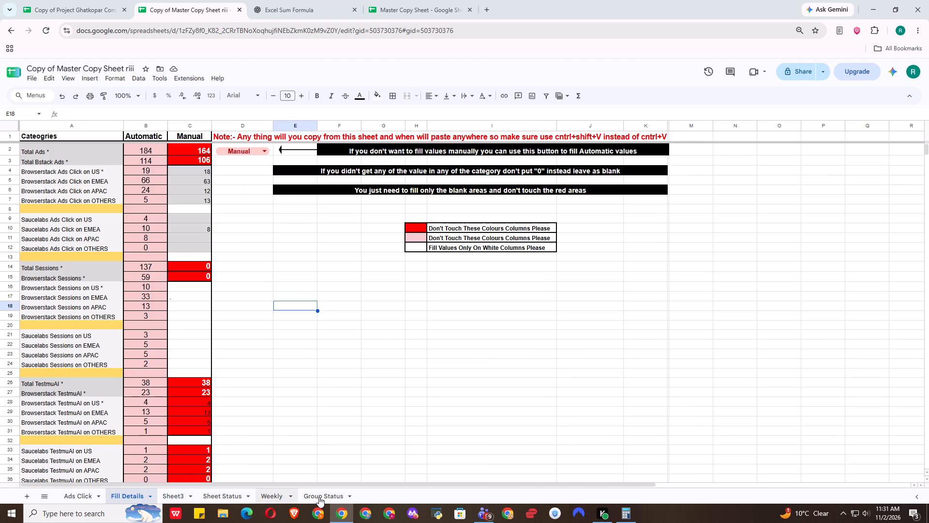
pyautogui.click(319, 497)
pyautogui.click(242, 490)
pyautogui.scroll(3, 298, 417)
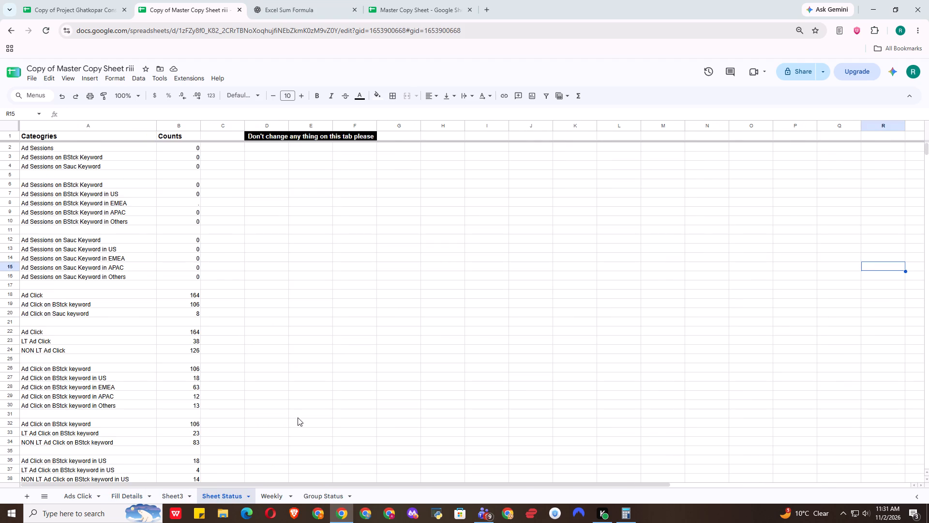
pyautogui.click(273, 493)
pyautogui.click(329, 496)
pyautogui.scroll(3, 366, 384)
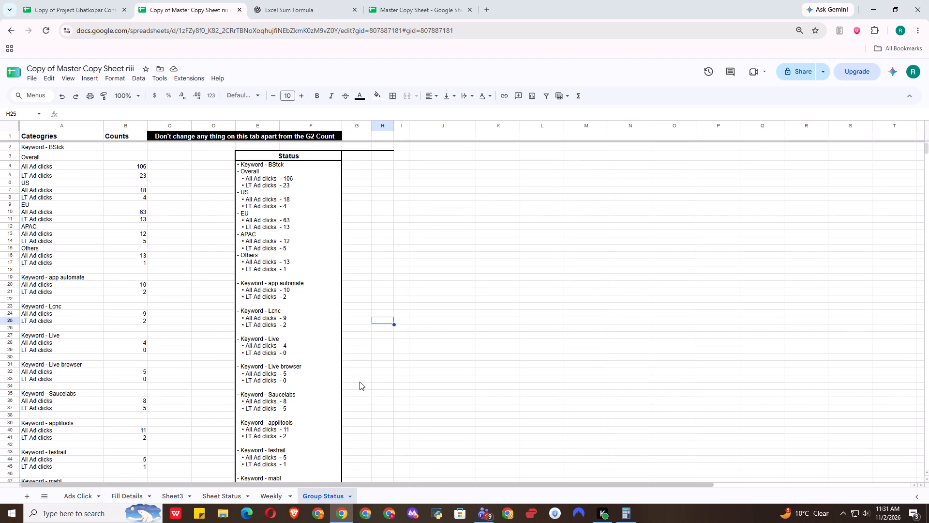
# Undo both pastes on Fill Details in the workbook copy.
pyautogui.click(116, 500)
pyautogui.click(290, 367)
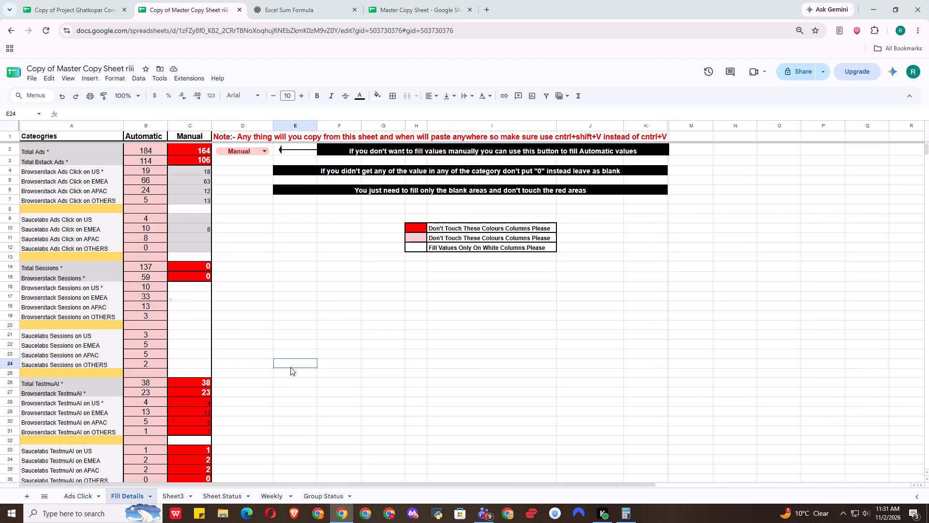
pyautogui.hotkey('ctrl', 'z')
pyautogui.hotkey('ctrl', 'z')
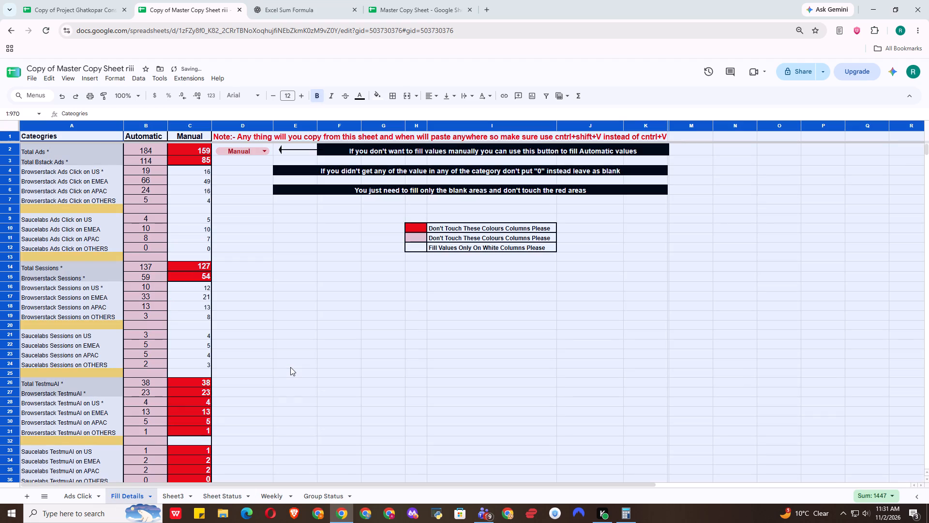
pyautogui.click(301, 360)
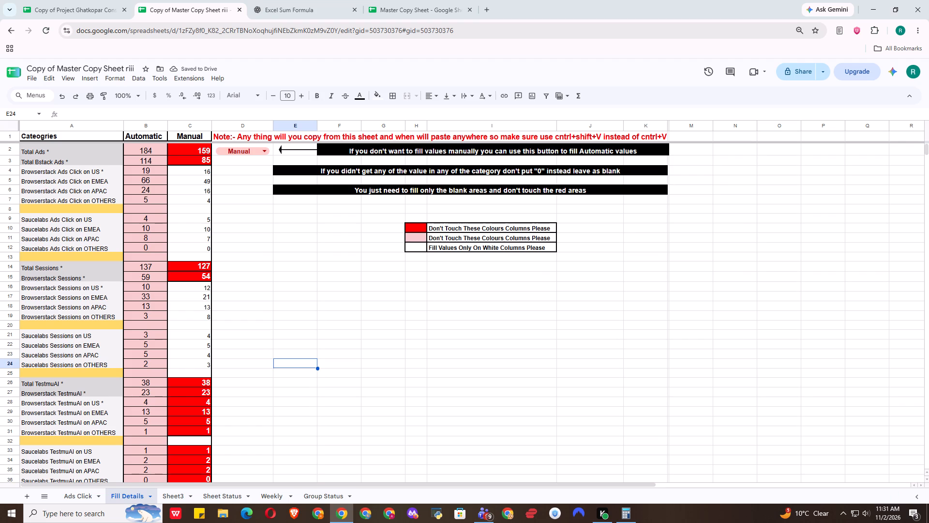
# Compare the Status and Weekly Status counts in Sheet3 with the Automatic and Manual values on Fill Details.
pyautogui.click(155, 494)
pyautogui.click(175, 496)
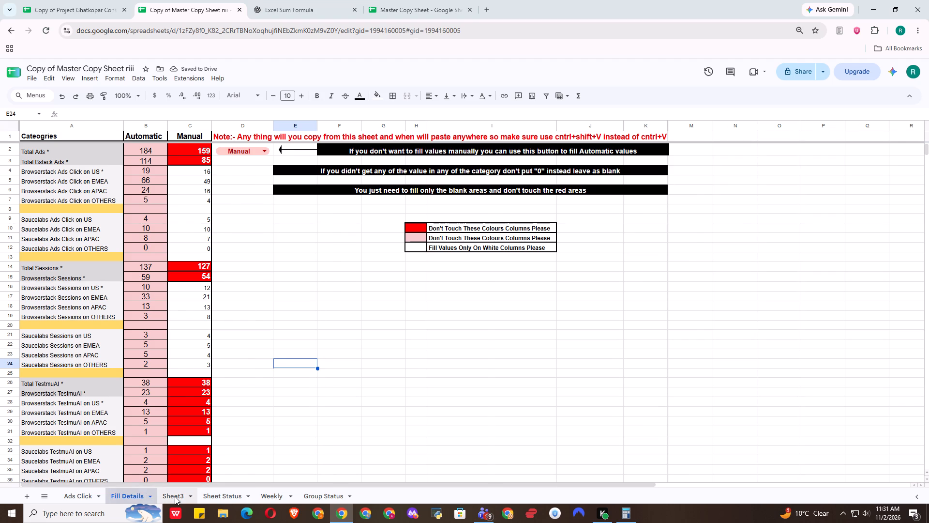
pyautogui.scroll(3, 290, 399)
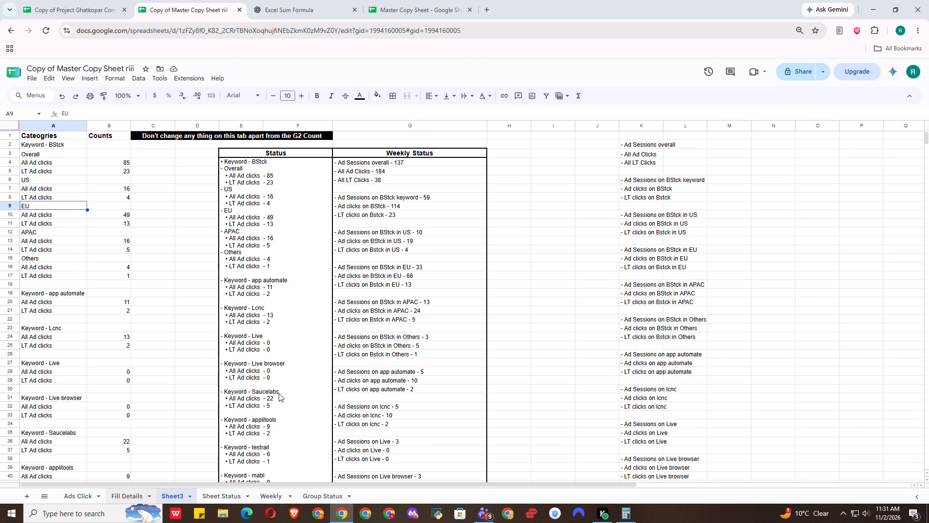
pyautogui.click(138, 489)
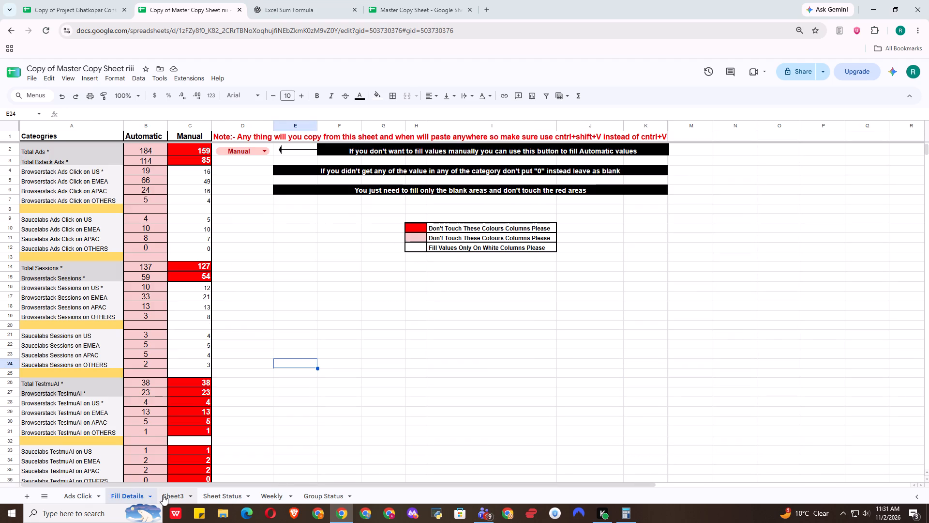
pyautogui.click(163, 495)
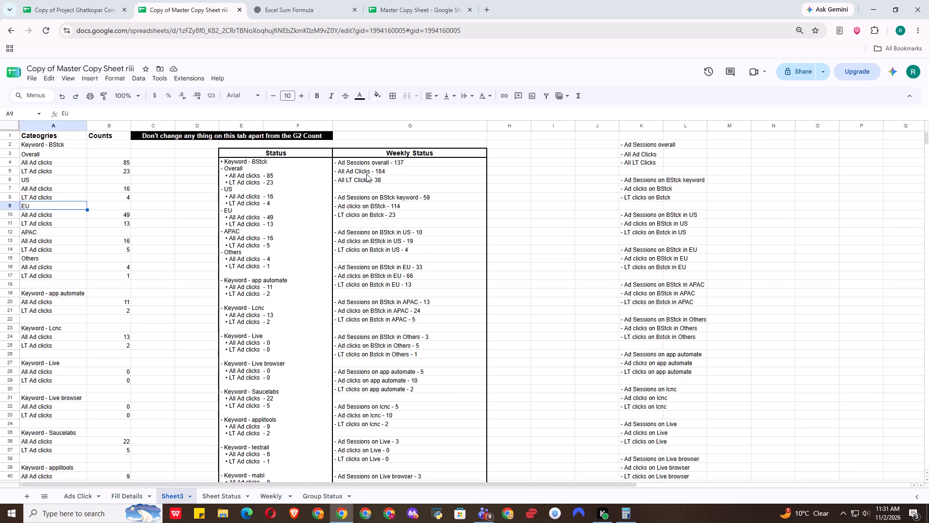
# Inspect the All Ad Clicks formula in Sheet3's Weekly Status (G5) and check it against the Fill Details columns.
pyautogui.doubleClick(379, 175)
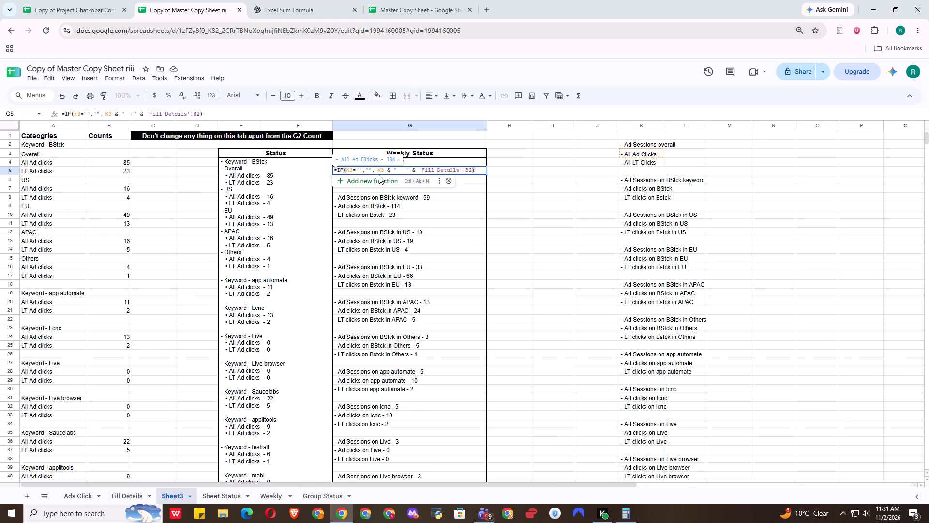
pyautogui.scroll(-3, 168, 436)
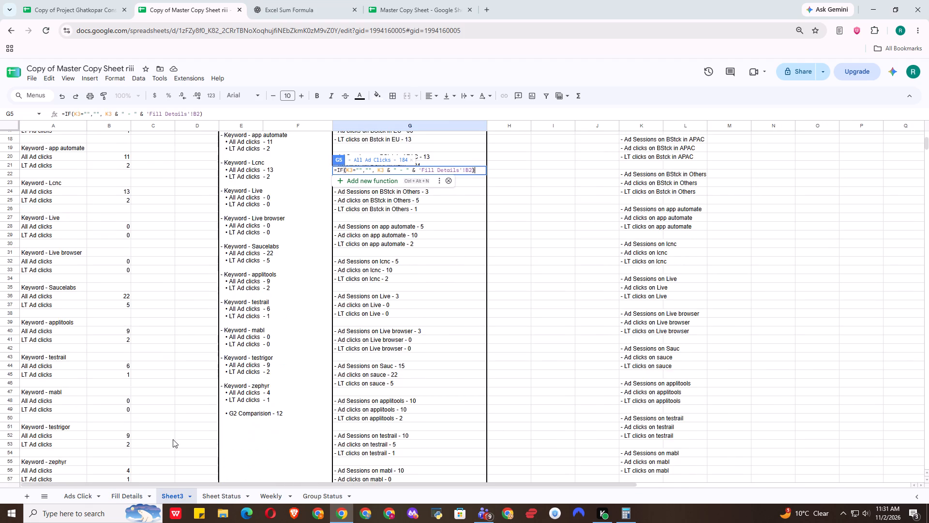
pyautogui.scroll(10, 190, 438)
pyautogui.click(534, 269)
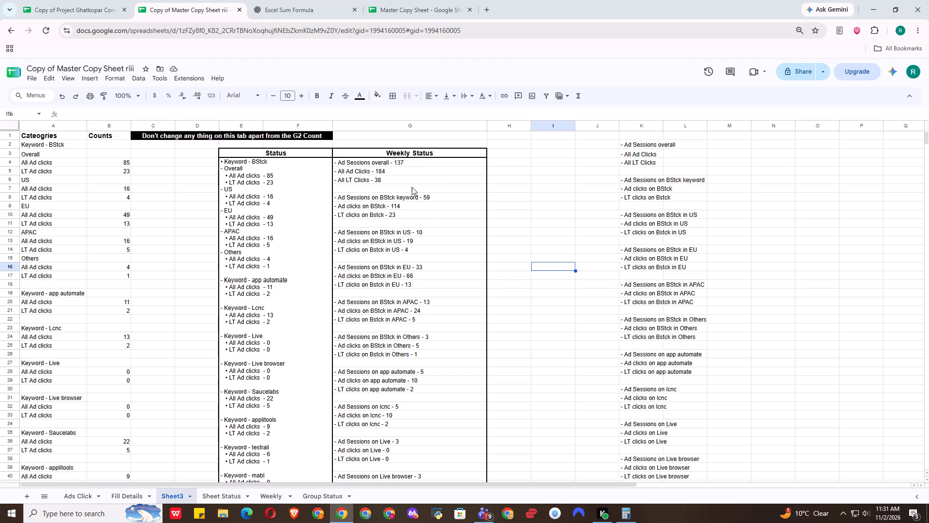
pyautogui.click(415, 167)
pyautogui.doubleClick(416, 170)
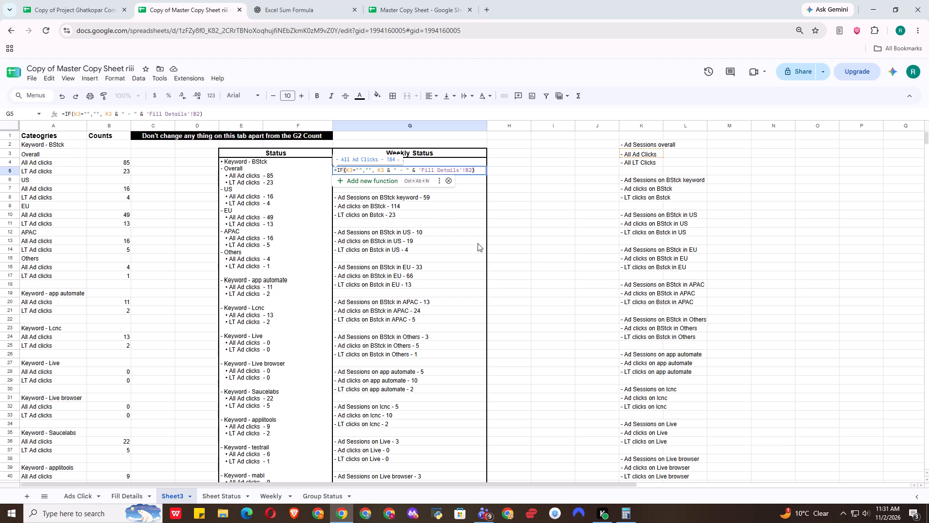
pyautogui.click(478, 243)
pyautogui.click(121, 496)
pyautogui.scroll(2, 264, 350)
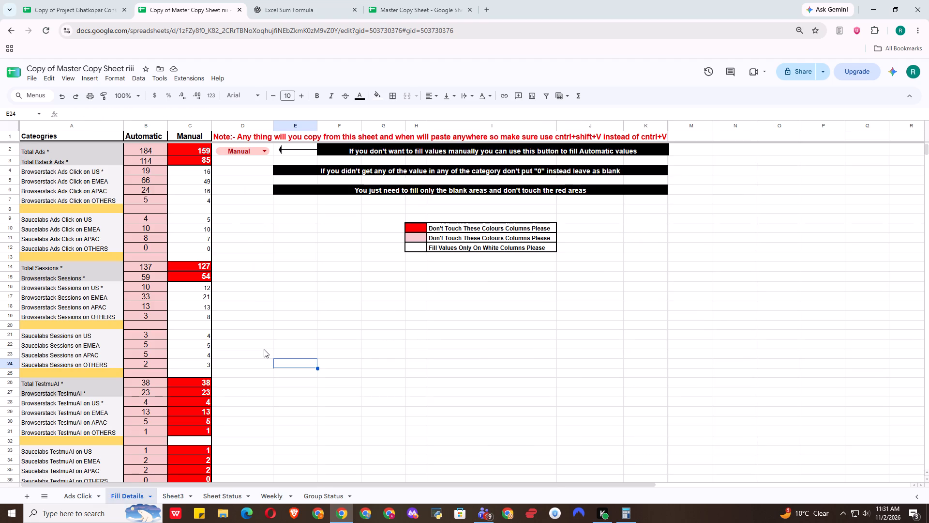
pyautogui.scroll(2, 264, 349)
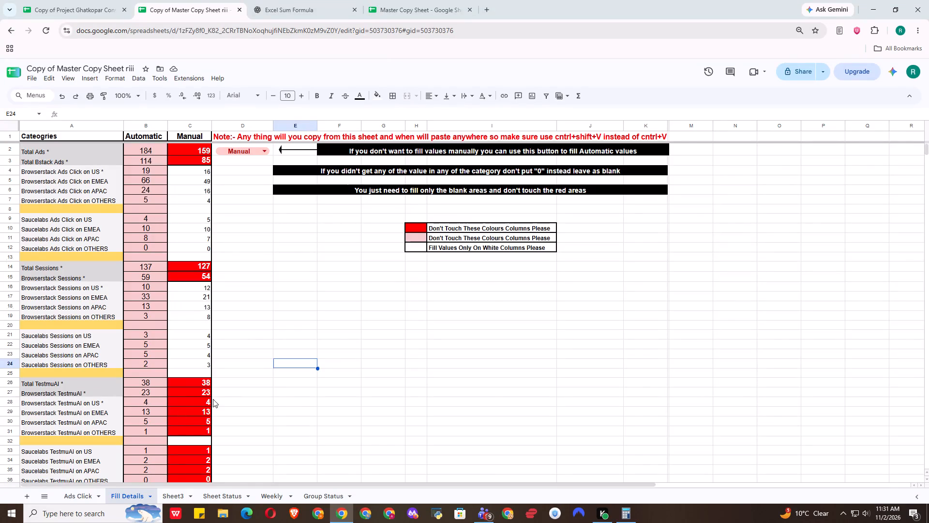
pyautogui.click(180, 492)
pyautogui.scroll(2, 400, 362)
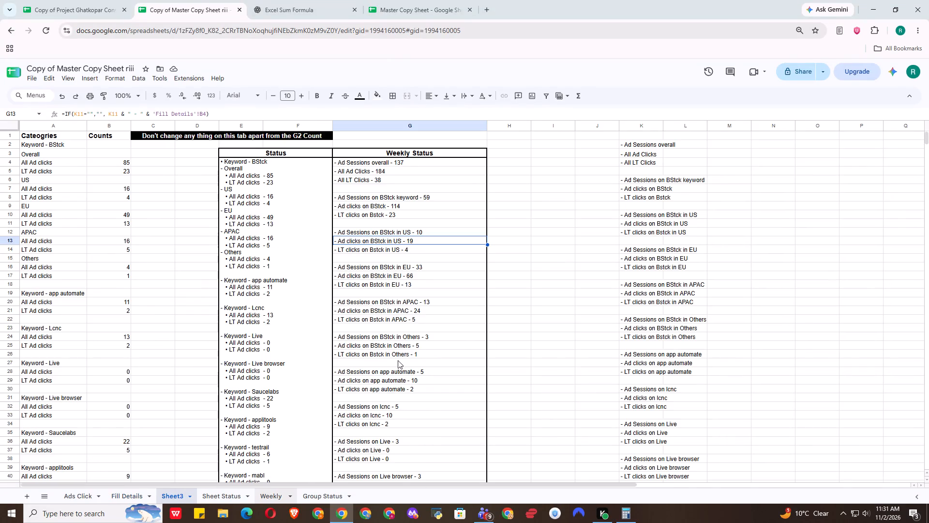
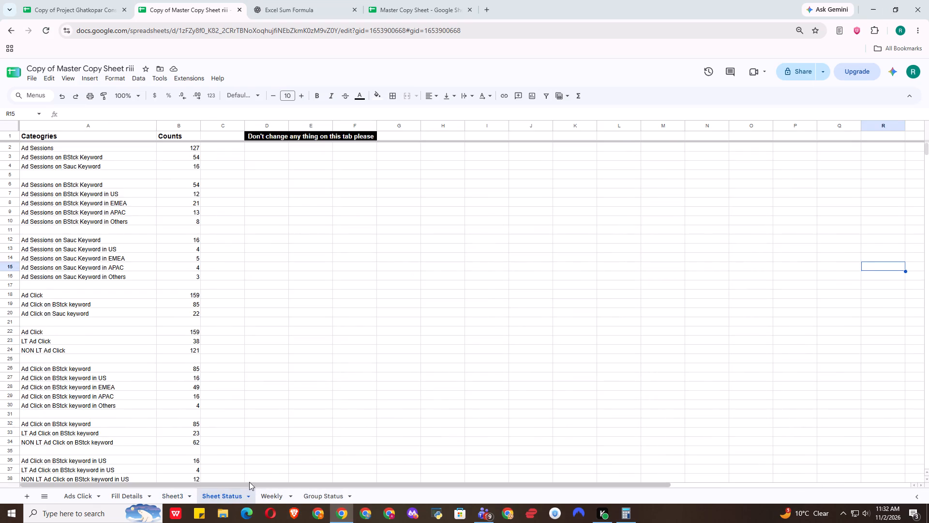
# Inspect the Sum of Data formulas on the Weekly sheet for Ad Sessions overall, All Ad Clicks and All LT Clicks (G2:G4).
pyautogui.click(275, 493)
pyautogui.scroll(3, 545, 348)
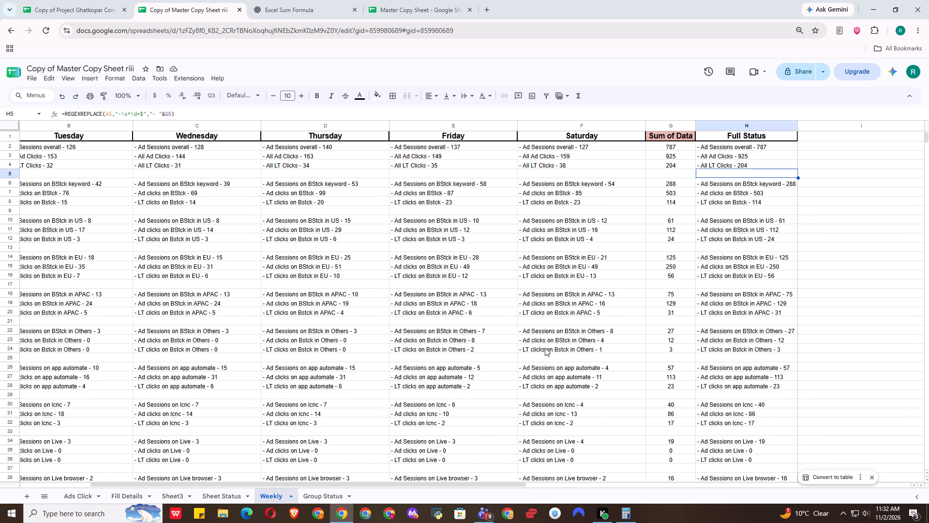
pyautogui.doubleClick(675, 149)
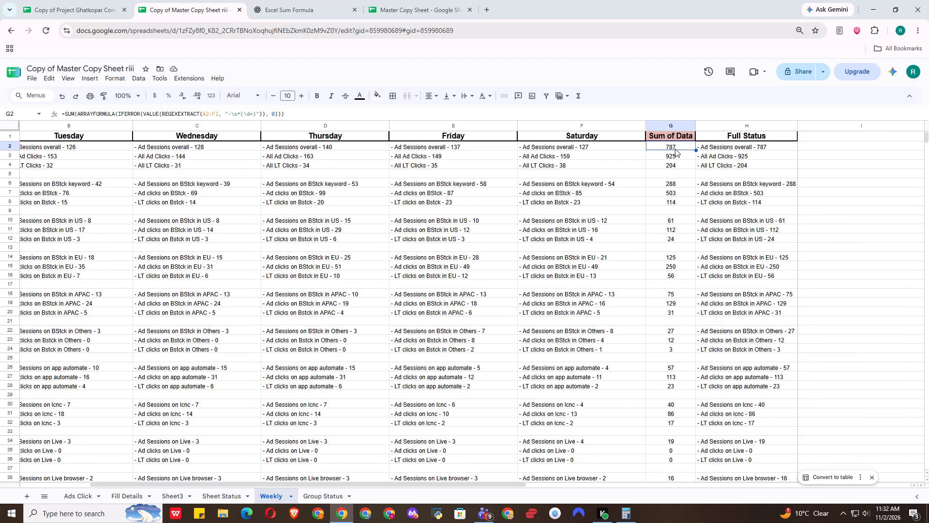
pyautogui.click(649, 226)
pyautogui.doubleClick(674, 154)
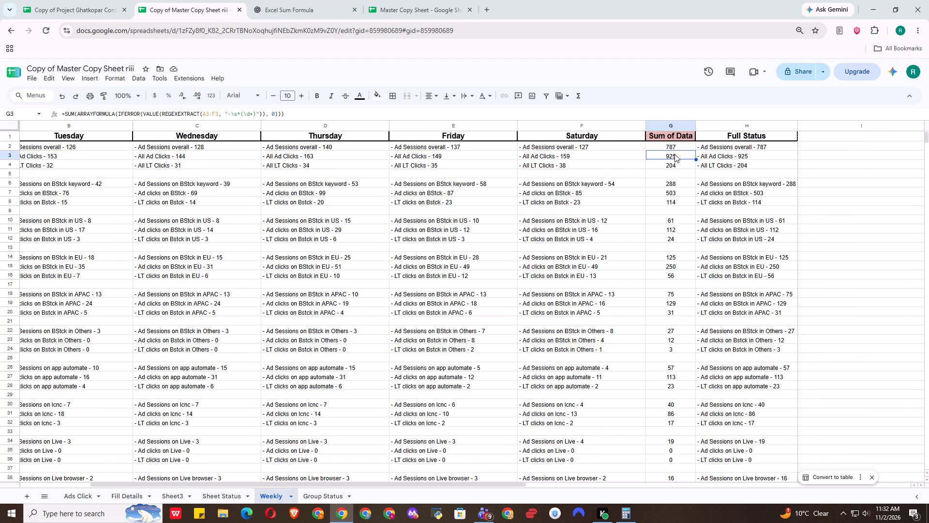
pyautogui.doubleClick(675, 166)
pyautogui.click(910, 99)
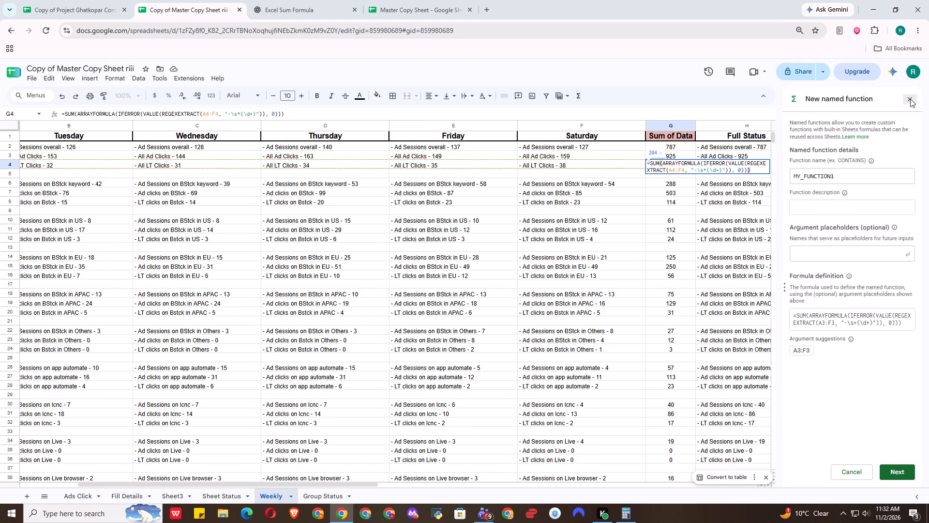
pyautogui.click(660, 234)
pyautogui.doubleClick(685, 169)
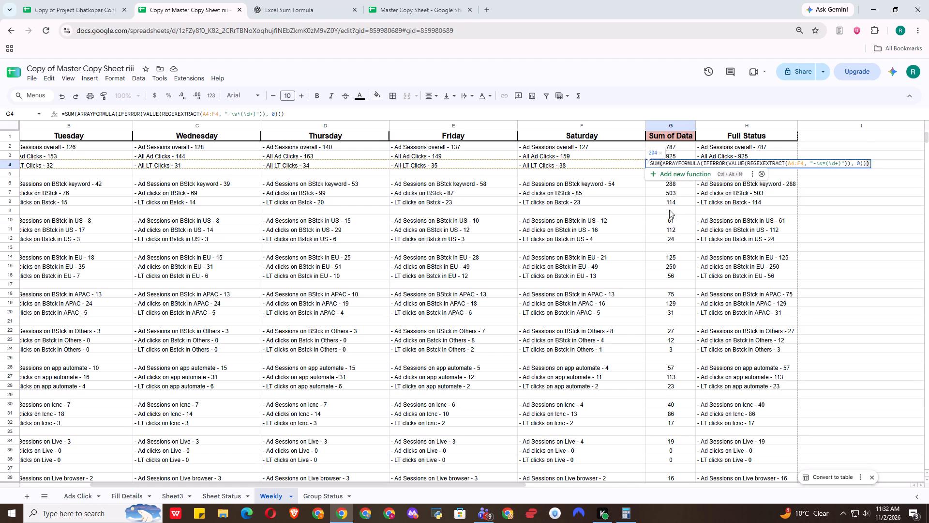
pyautogui.click(670, 253)
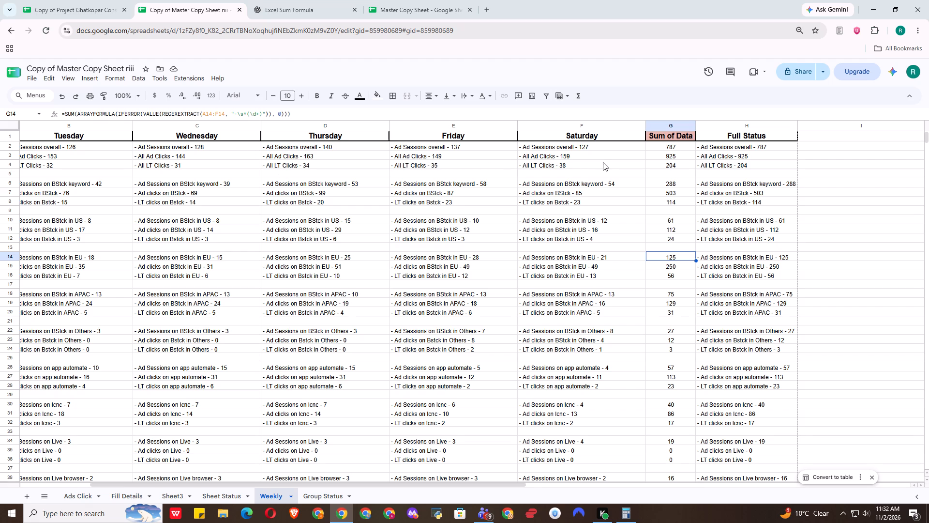
# Check the daily All LT Clicks entries in row 4 of the Weekly sheet, going from Monday across to Friday.
pyautogui.scroll(2, 362, 219)
pyautogui.moveTo(399, 484); pyautogui.dragTo(259, 483)
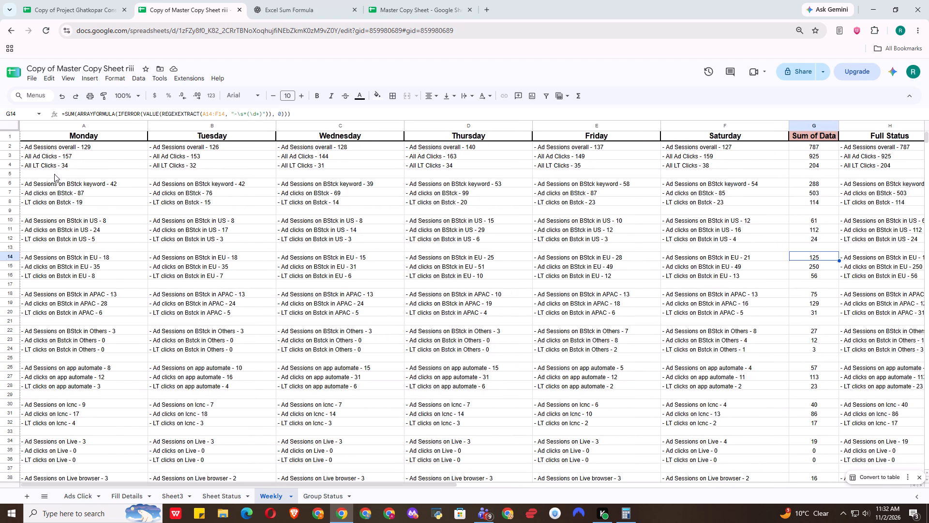
pyautogui.click(56, 165)
pyautogui.click(202, 158)
pyautogui.click(205, 163)
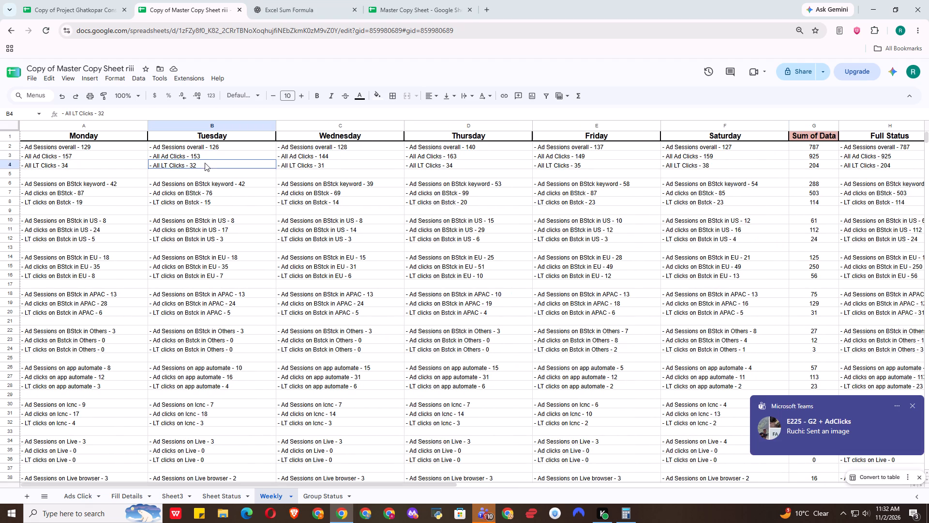
pyautogui.click(327, 165)
pyautogui.click(467, 169)
pyautogui.click(567, 165)
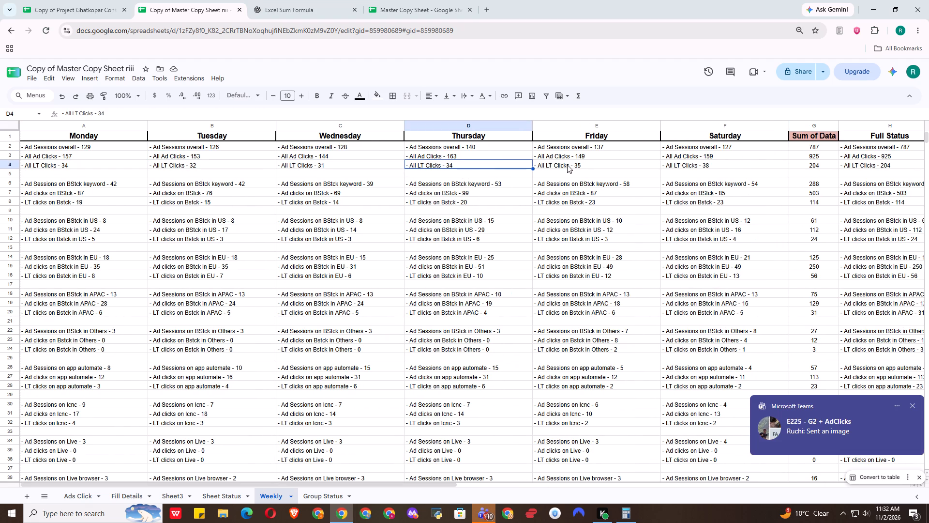
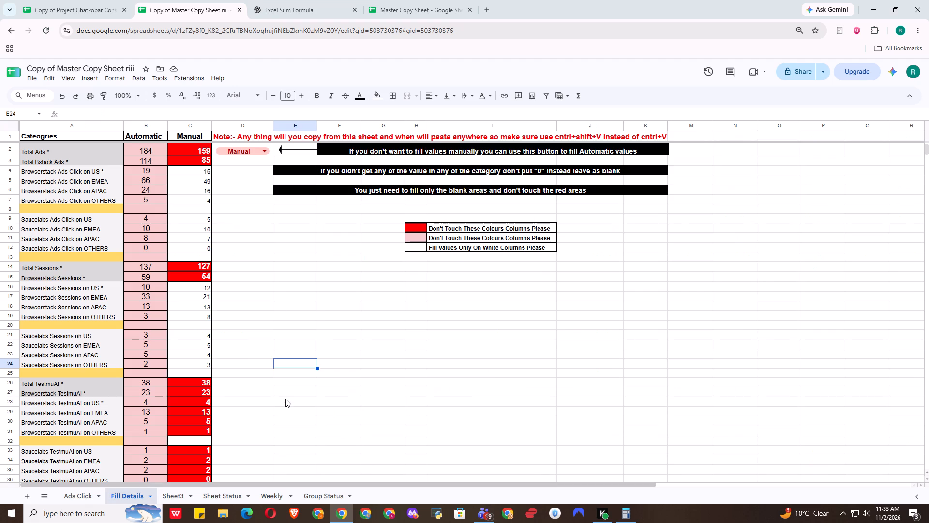
# Check the fill-mode dropdown in D2 of the Fill Details sheet, leaving it on Manual.
pyautogui.click(251, 152)
pyautogui.click(232, 175)
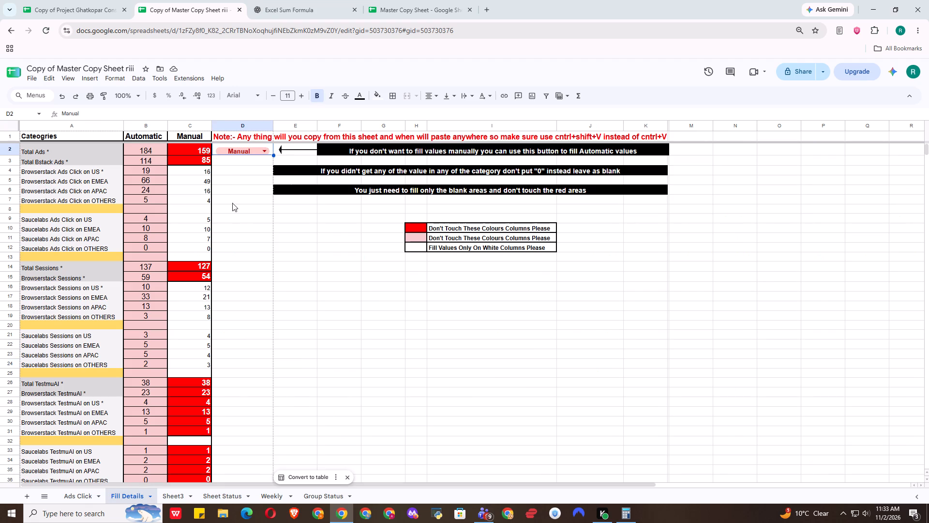
pyautogui.click(247, 231)
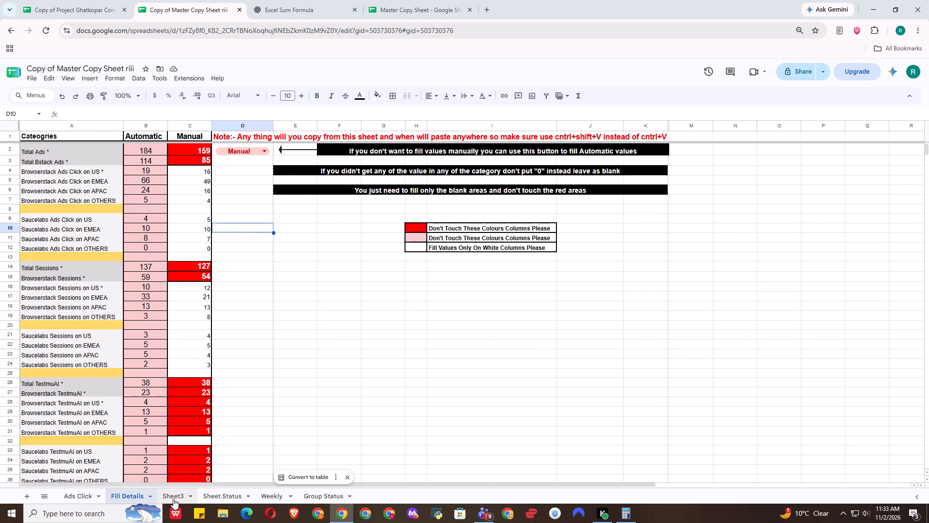
# Open Sheet3 to review its Status and Weekly Status columns.
pyautogui.click(173, 499)
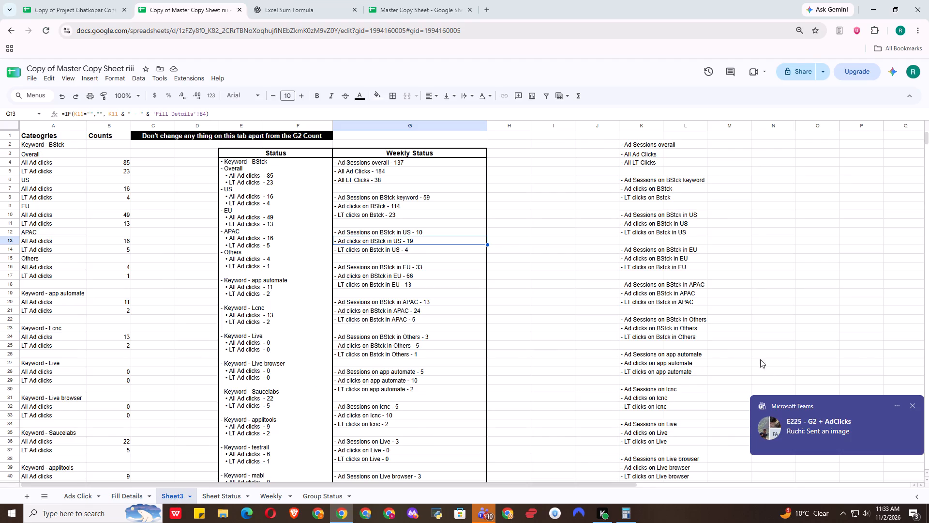
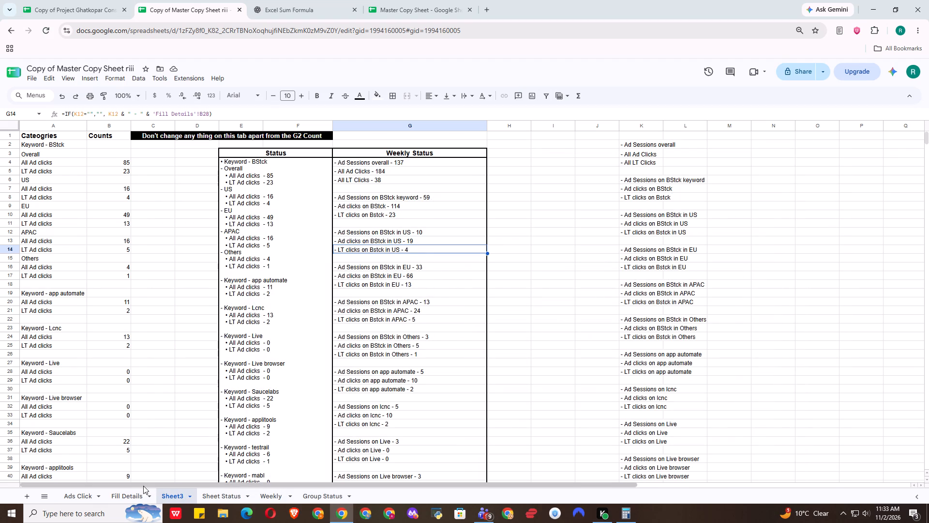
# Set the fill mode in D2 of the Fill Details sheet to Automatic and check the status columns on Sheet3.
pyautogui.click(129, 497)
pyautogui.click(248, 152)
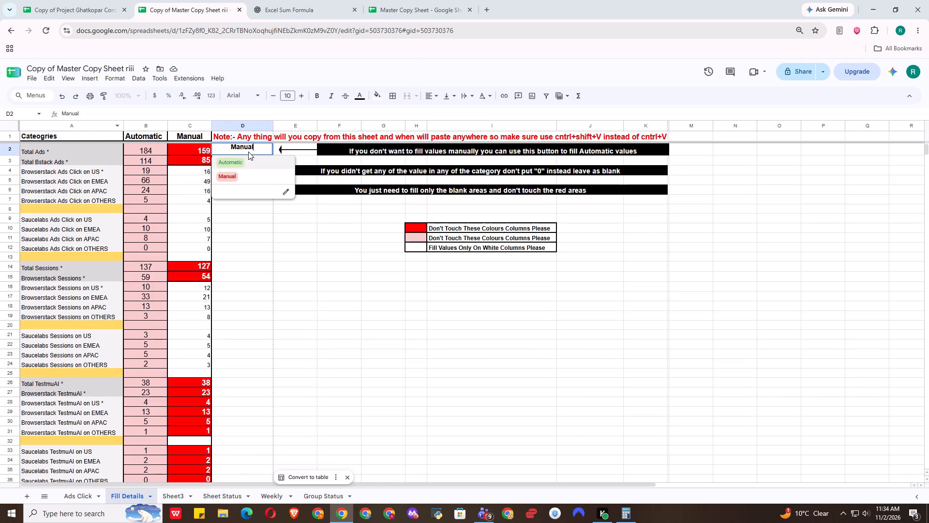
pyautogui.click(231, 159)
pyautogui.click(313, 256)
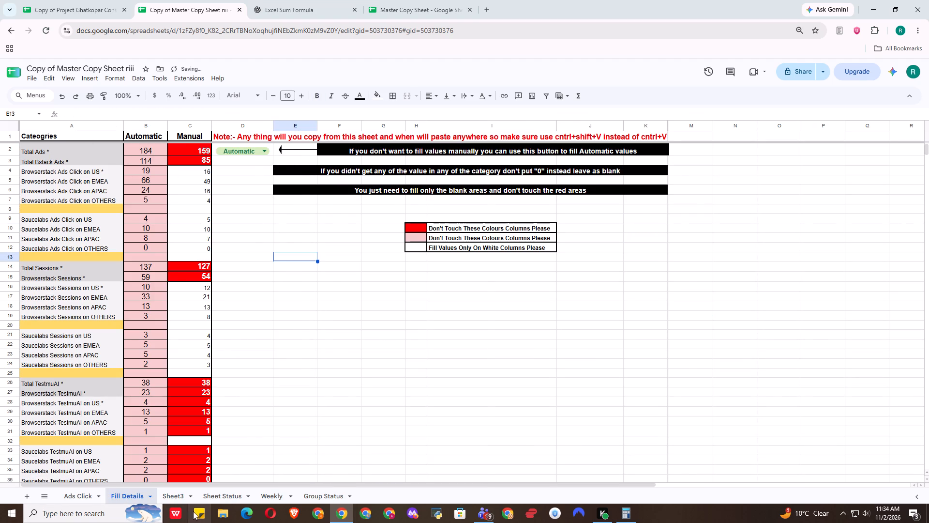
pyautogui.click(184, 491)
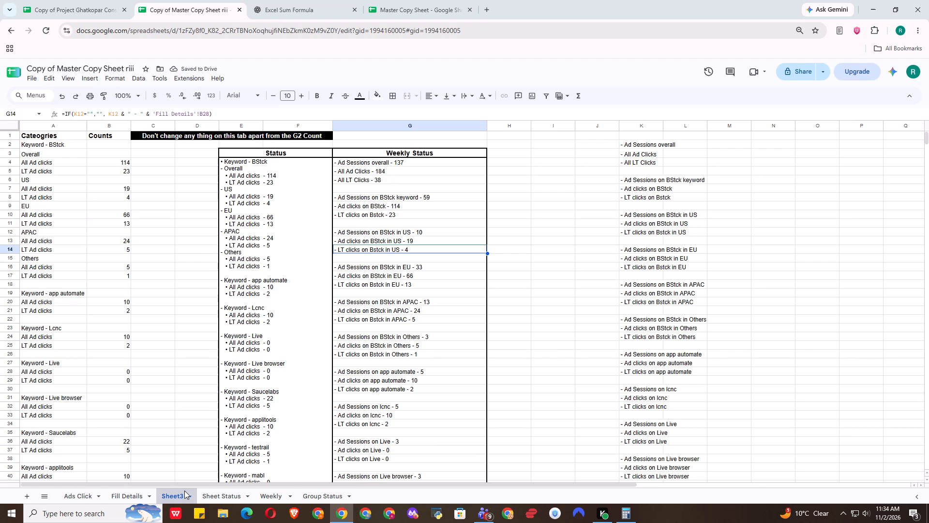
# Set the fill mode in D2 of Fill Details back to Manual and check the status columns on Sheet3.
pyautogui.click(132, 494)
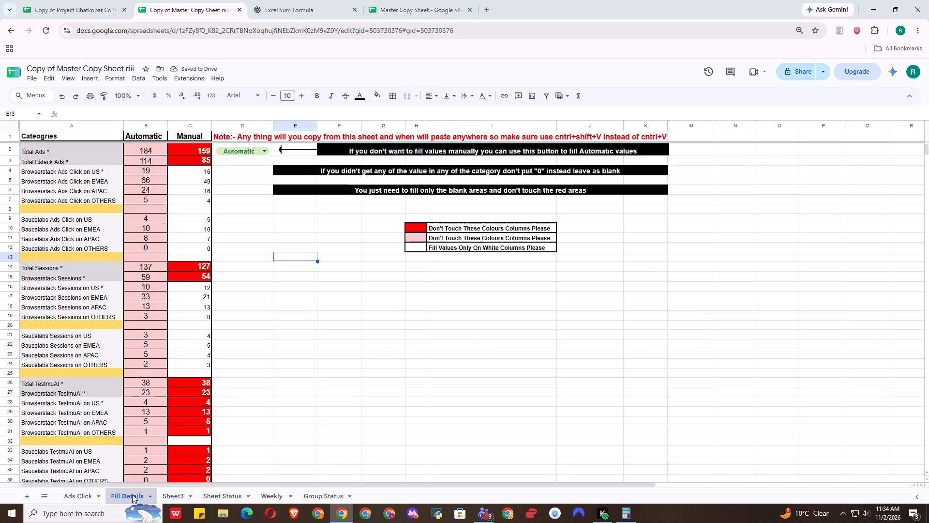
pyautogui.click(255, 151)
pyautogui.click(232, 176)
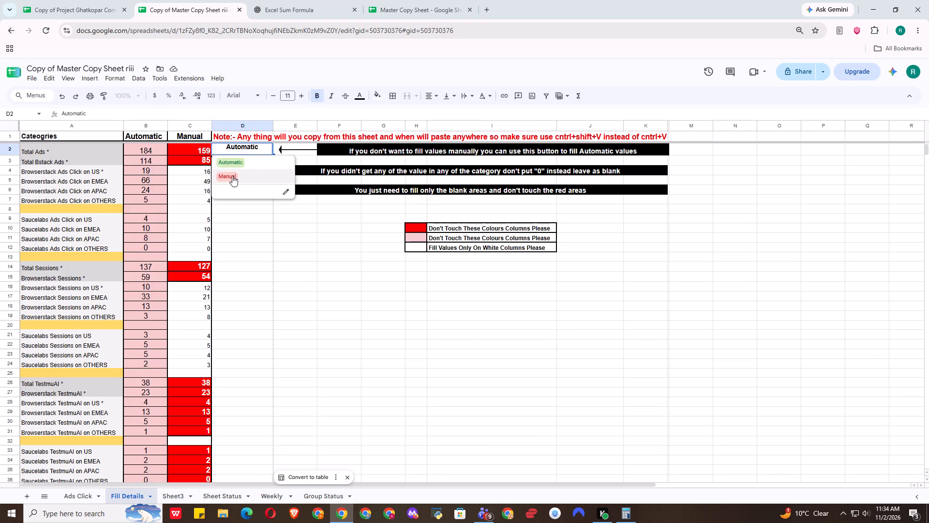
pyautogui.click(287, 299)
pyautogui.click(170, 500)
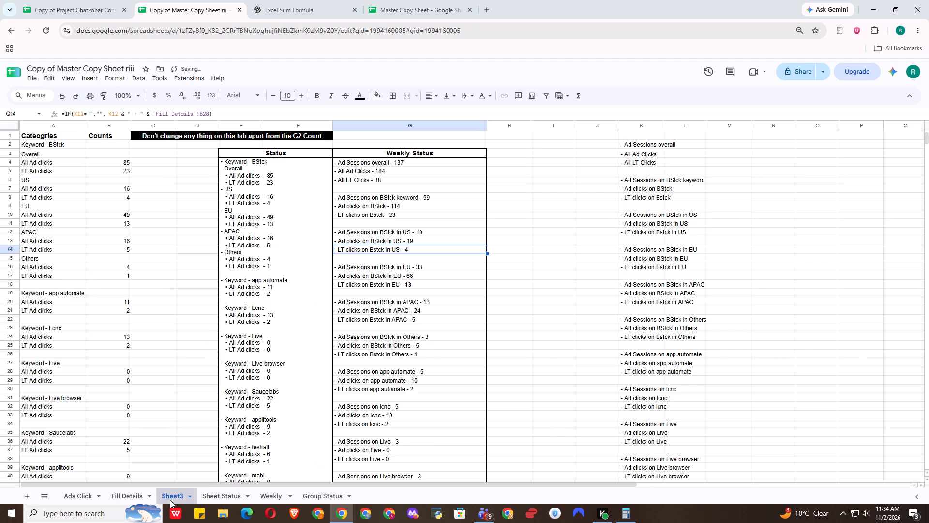
# Replace the Automatic Total Ads formula in B2 of Fill Details with 0 and check Weekly Status on Sheet3.
pyautogui.click(134, 495)
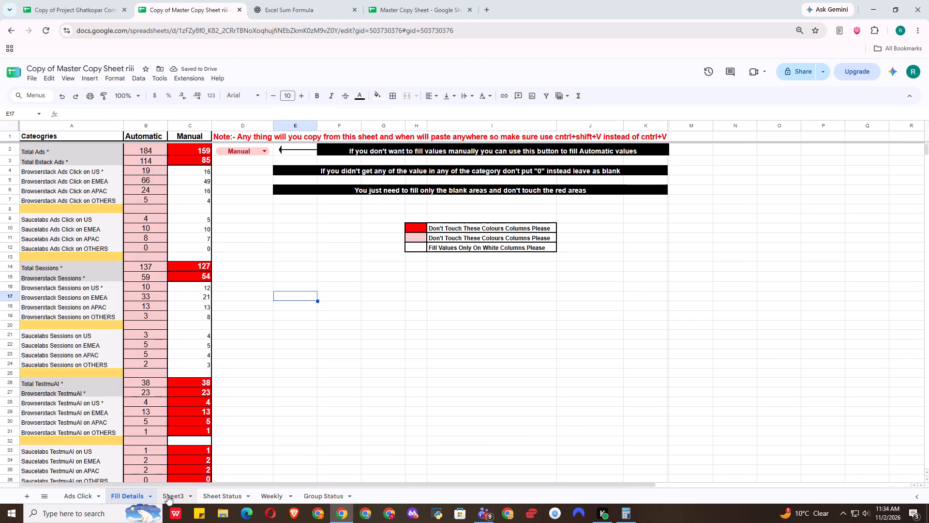
pyautogui.click(136, 150)
pyautogui.scroll(1, 224, 295)
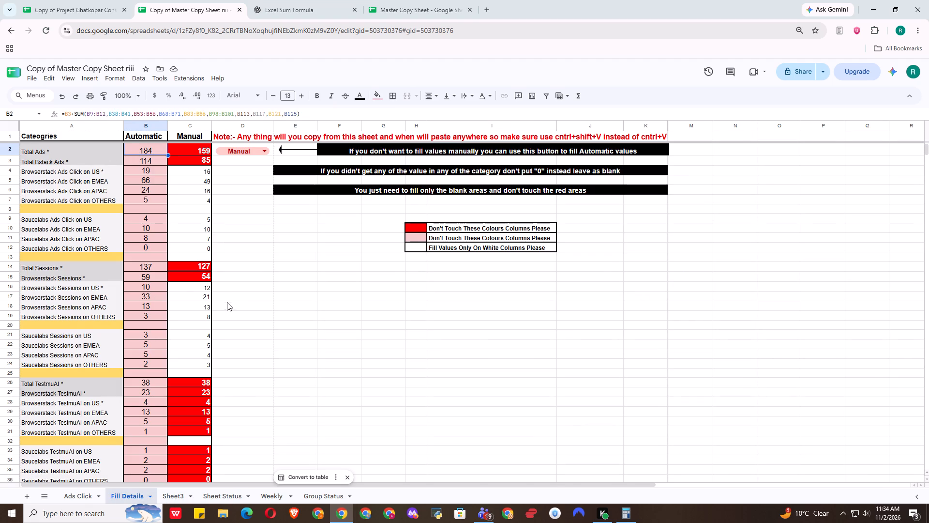
pyautogui.press('0')
pyautogui.click(281, 352)
pyautogui.click(169, 493)
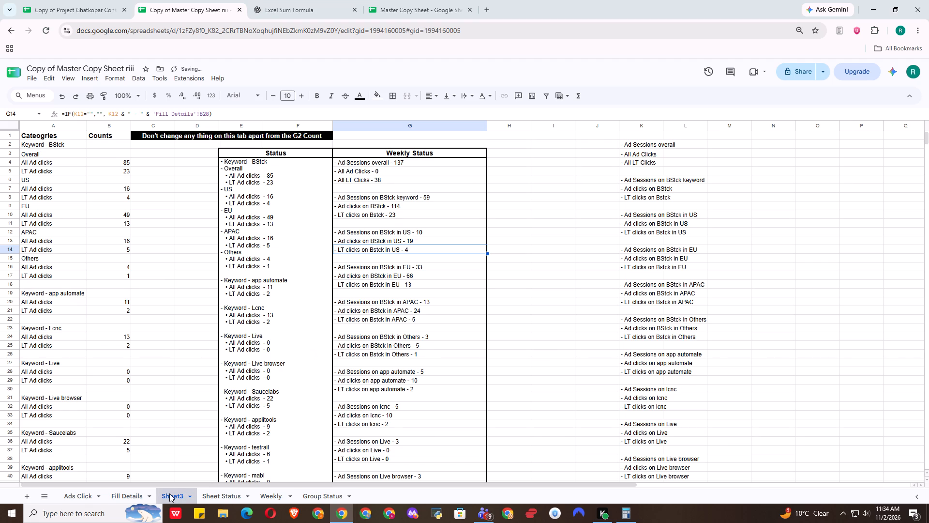
# Examine B2, the Automatic Browserstack ads click cells B4:B7 and the Manual Total Ads formula in C2 against Sheet3's Weekly Status.
pyautogui.click(123, 494)
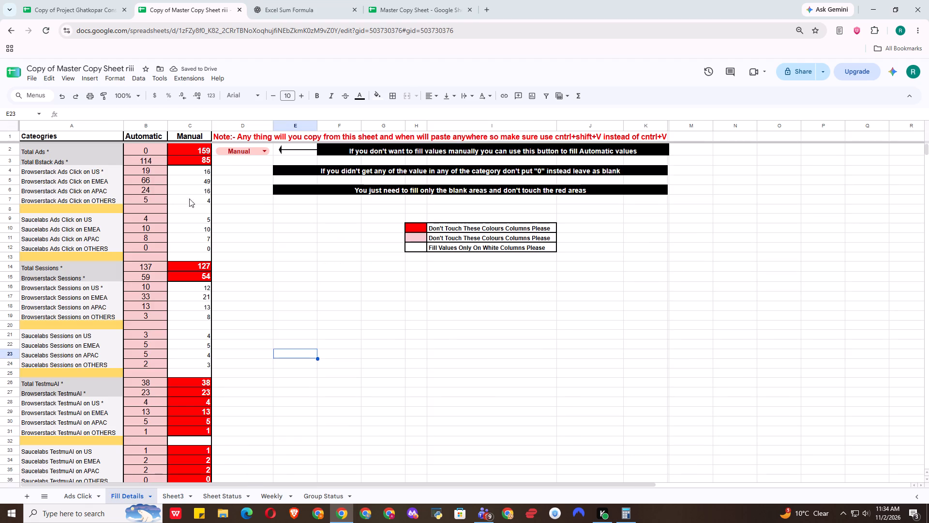
pyautogui.doubleClick(138, 149)
pyautogui.click(237, 212)
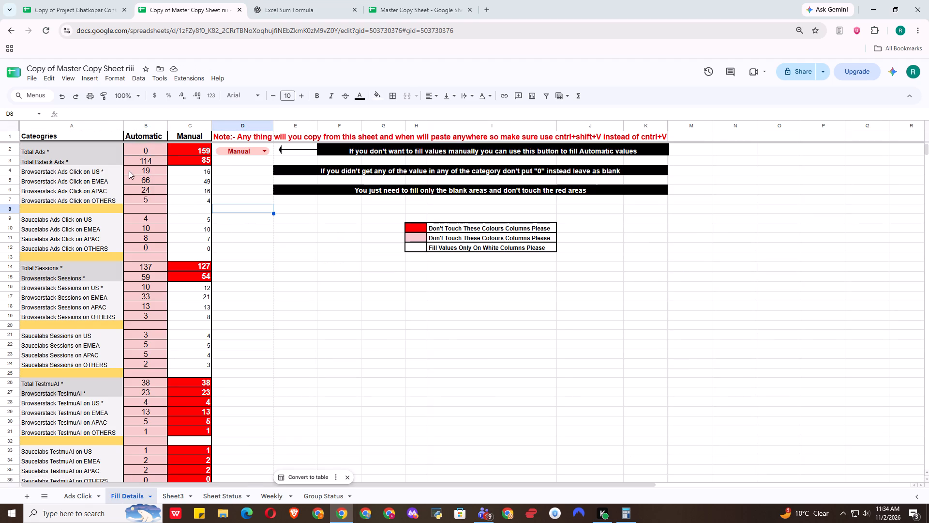
pyautogui.moveTo(151, 173); pyautogui.dragTo(157, 200)
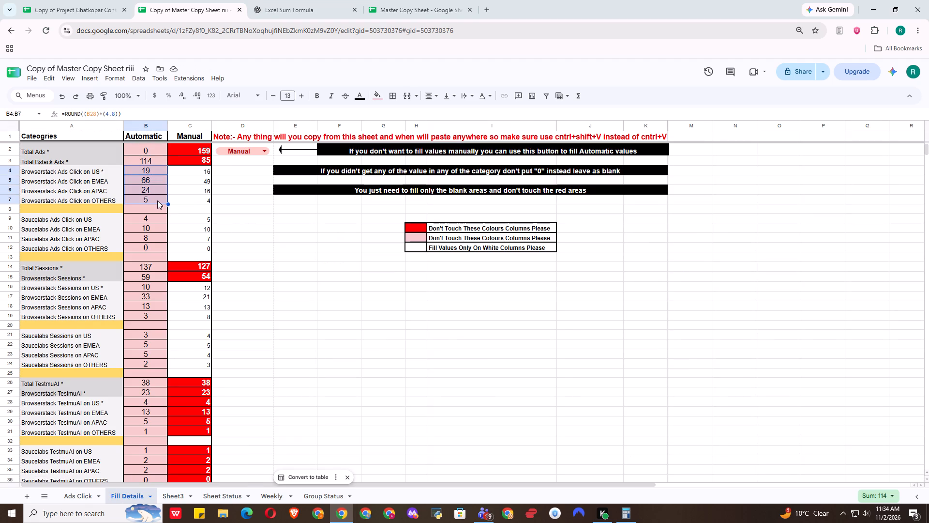
pyautogui.click(223, 207)
pyautogui.click(201, 144)
pyautogui.doubleClick(201, 149)
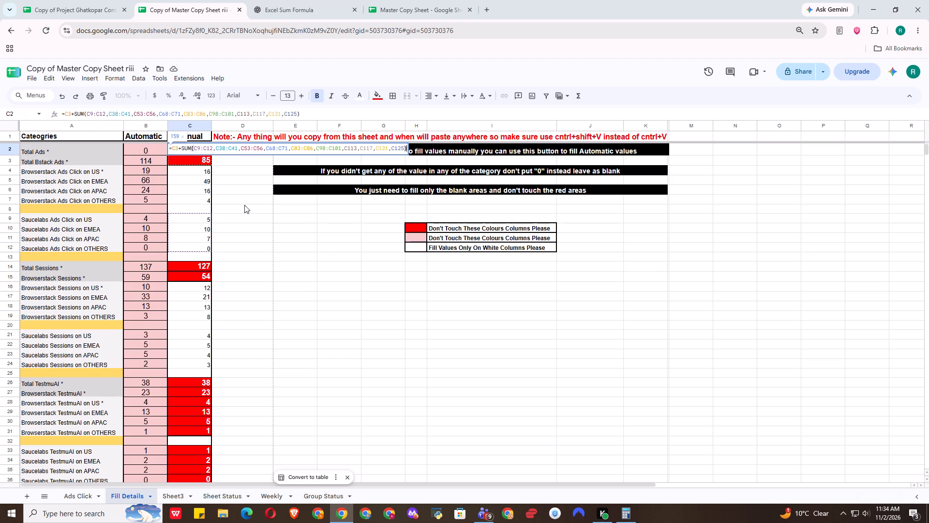
pyautogui.click(327, 247)
pyautogui.click(170, 488)
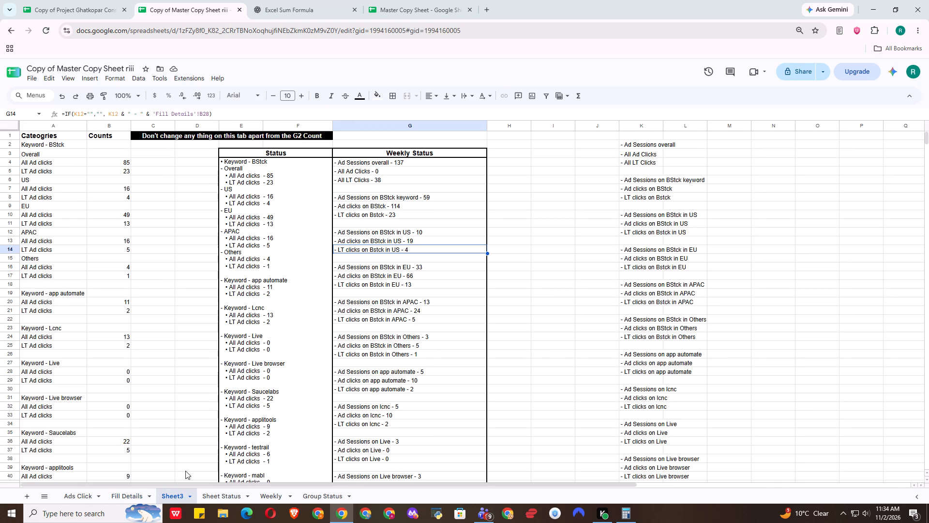
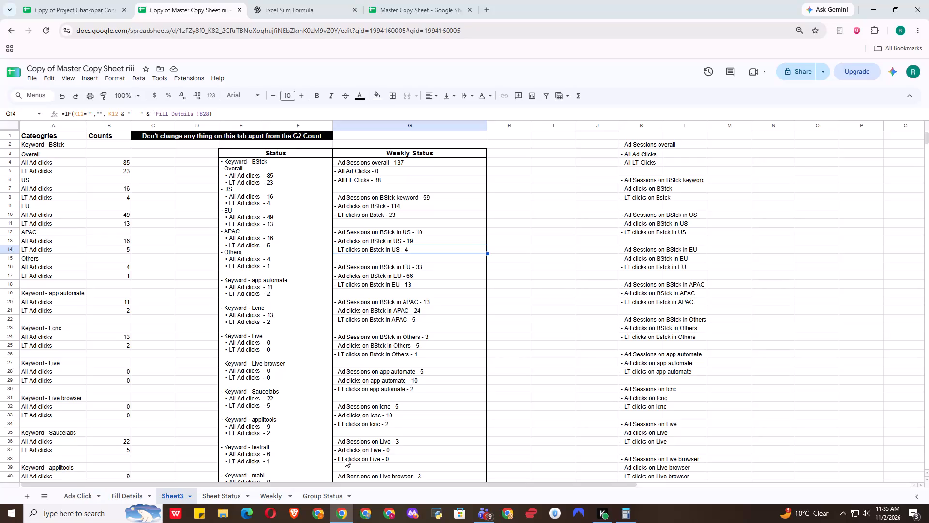
# Examine the Status and Weekly Status columns on Sheet3 alongside the Group Status, Sheet Status and Fill Details sheets.
pyautogui.scroll(-2, 546, 341)
pyautogui.scroll(2, 419, 416)
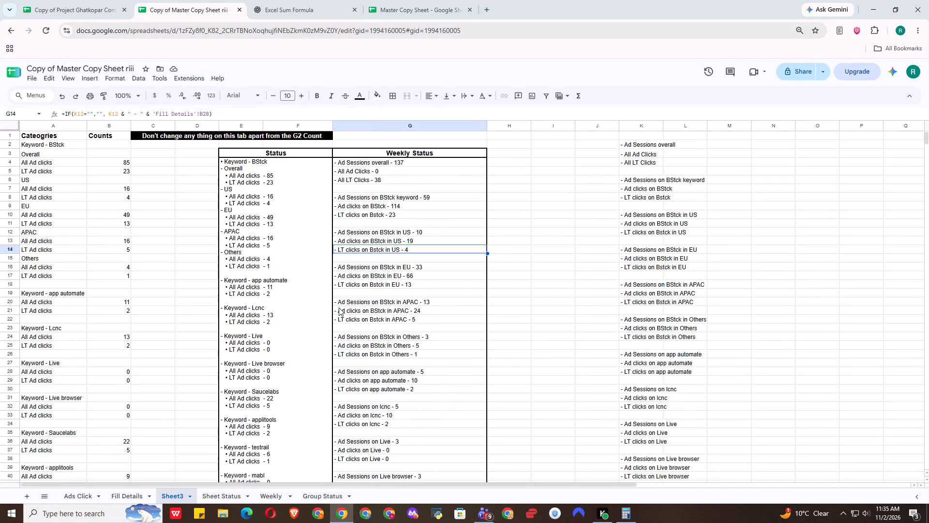
pyautogui.click(317, 494)
pyautogui.scroll(3, 422, 390)
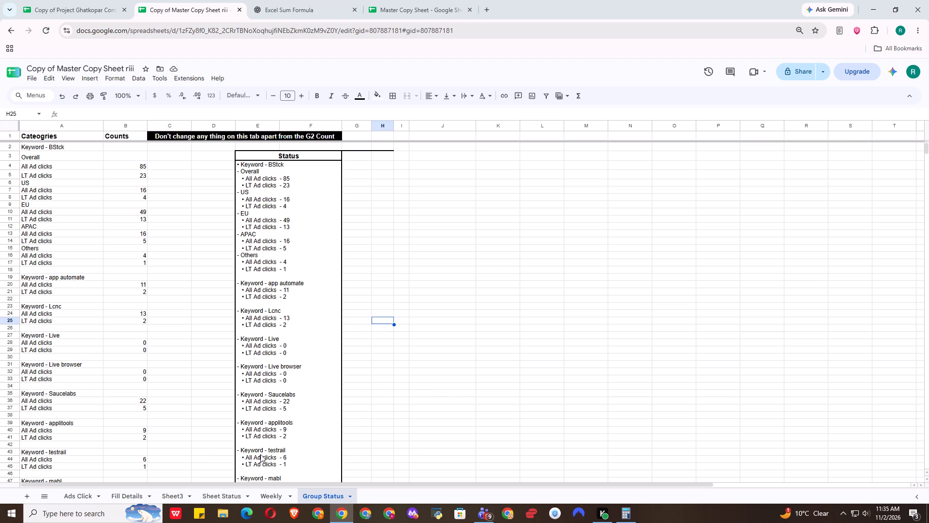
pyautogui.click(223, 495)
pyautogui.click(178, 492)
pyautogui.scroll(1, 400, 379)
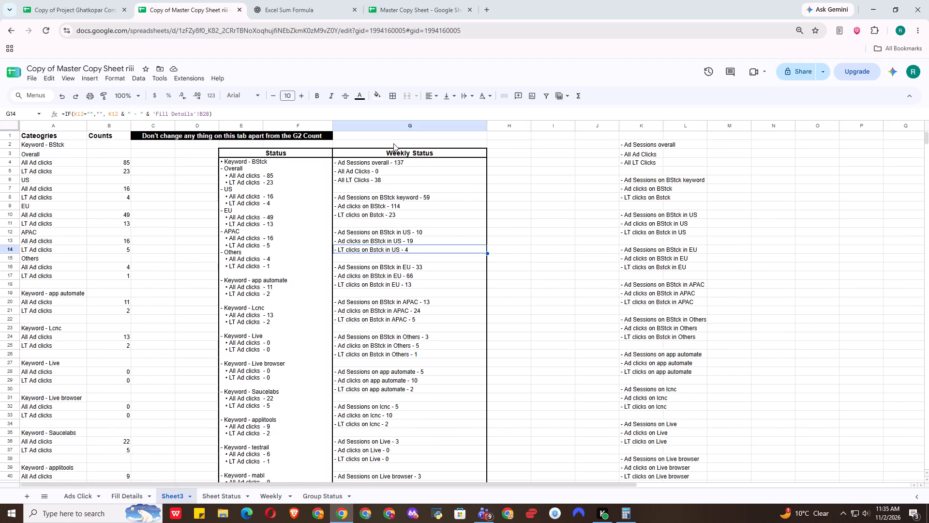
pyautogui.click(124, 486)
pyautogui.click(134, 493)
pyautogui.scroll(4, 487, 226)
pyautogui.click(315, 307)
# Switch to the Project Ghatkopar Consultant Tasks 3 spreadsheet copy and open its SOP - Click Ads- US Tracker sheet.
pyautogui.click(23, 0)
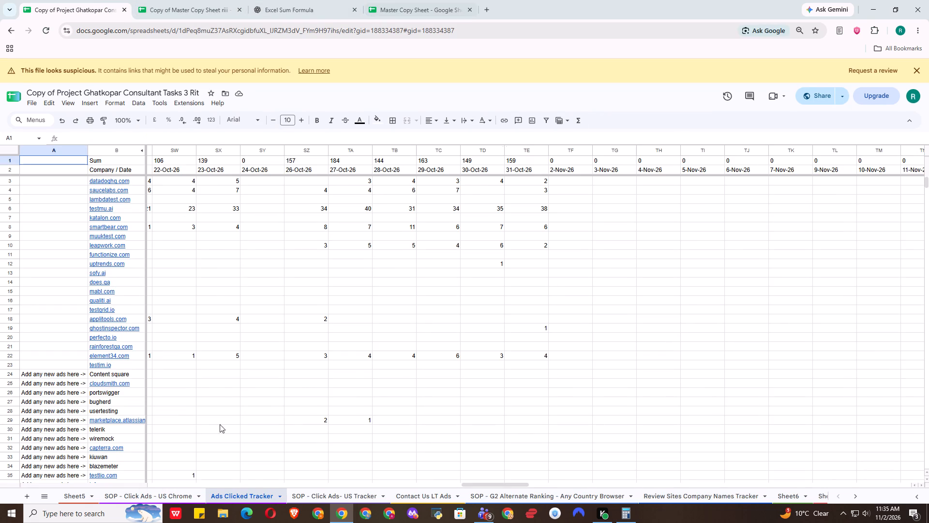
pyautogui.click(317, 496)
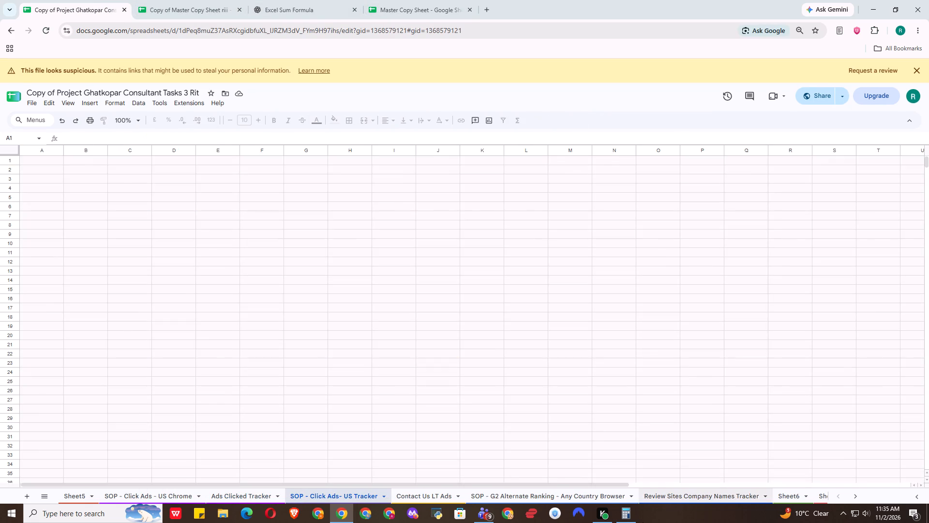
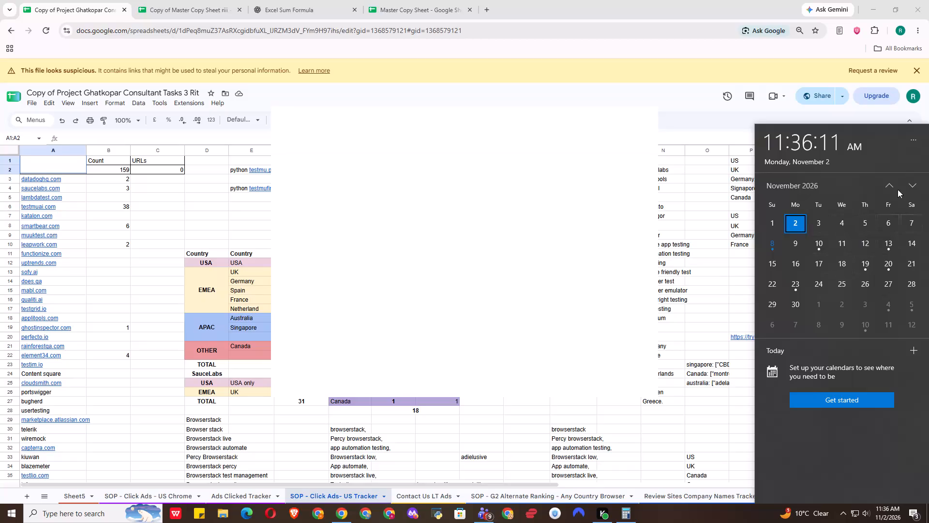
# Check October 2026 in the system calendar, then return to the SOP - Click Ads- US Tracker sheet.
pyautogui.click(892, 183)
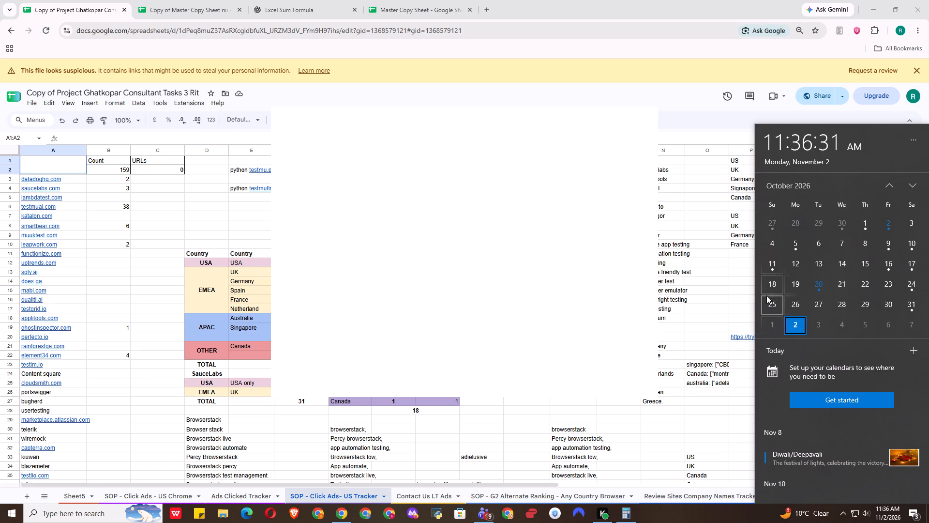
pyautogui.click(730, 301)
pyautogui.scroll(3, 727, 300)
pyautogui.click(499, 382)
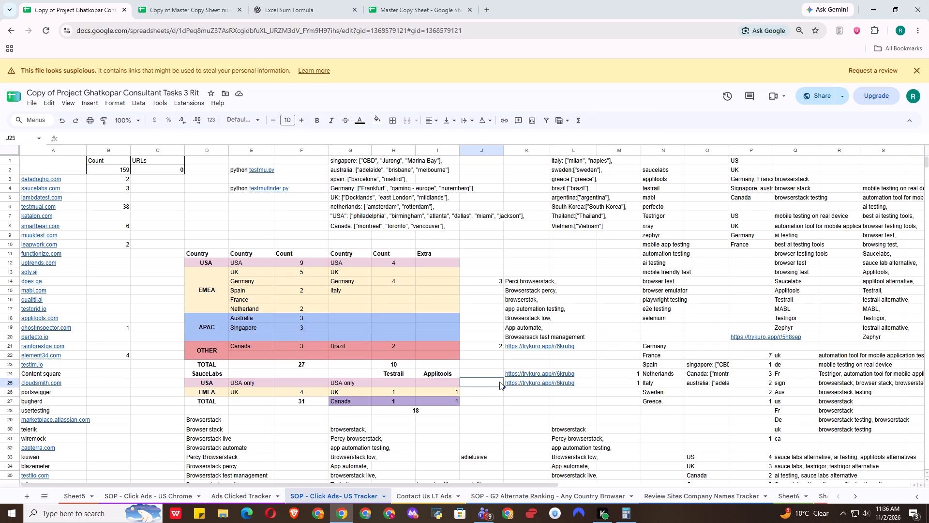